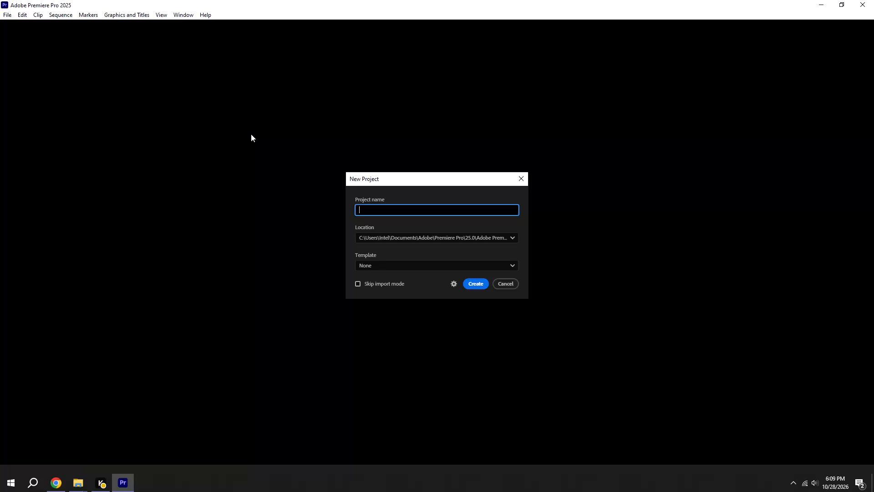
# Create a new project named "mchub pri 5" in the default location with no template.
pyautogui.write('mchub pri')
pyautogui.press('space')
pyautogui.press('5')
pyautogui.click(478, 286)
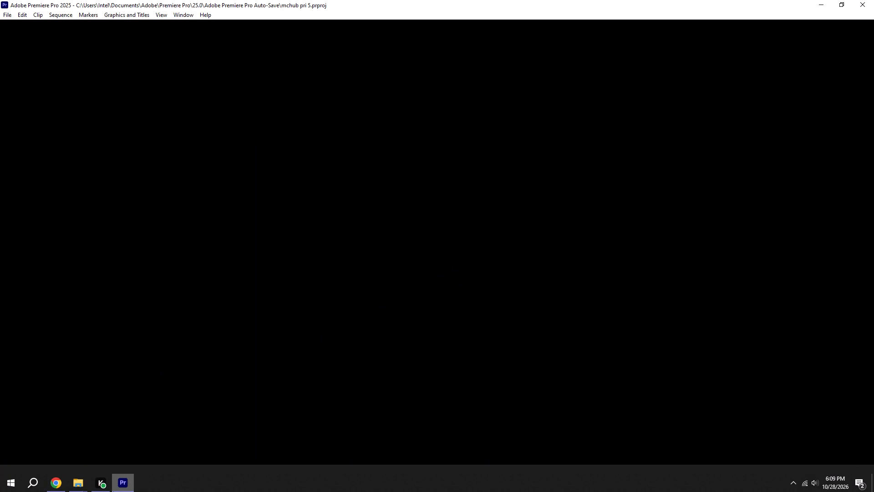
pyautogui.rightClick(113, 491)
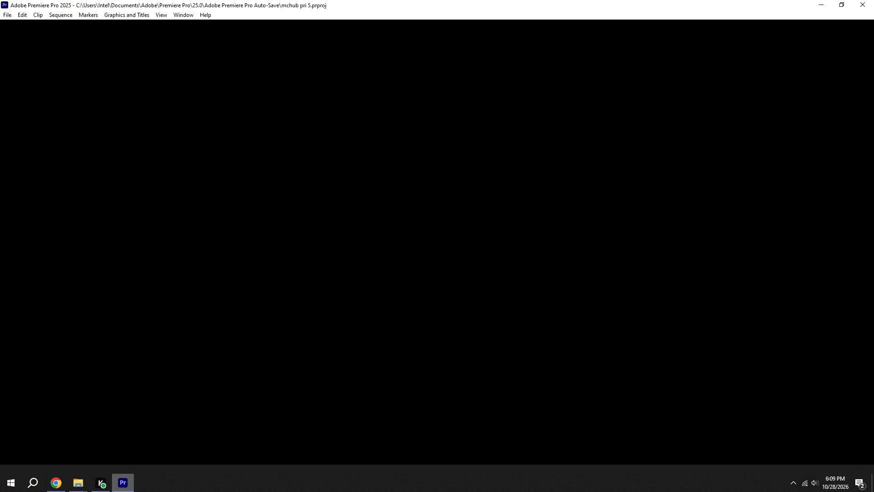
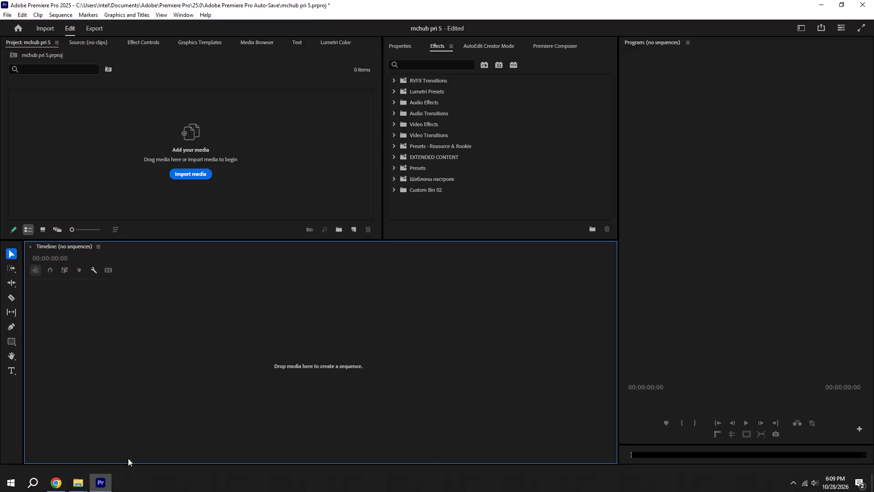
# Bring priosn.mp4 from the "paid one" folder into the empty timeline to create a sequence matching the clip.
pyautogui.click(74, 486)
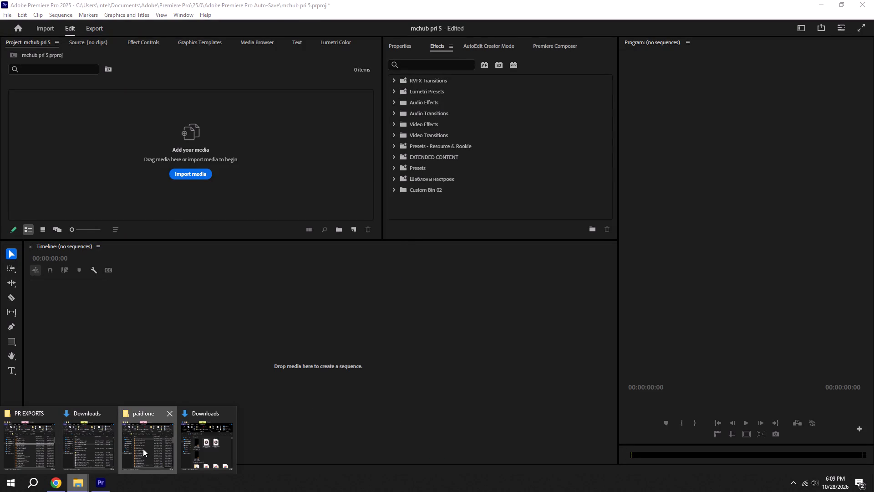
pyautogui.click(143, 449)
pyautogui.moveTo(227, 289); pyautogui.dragTo(74, 330)
pyautogui.click(231, 292)
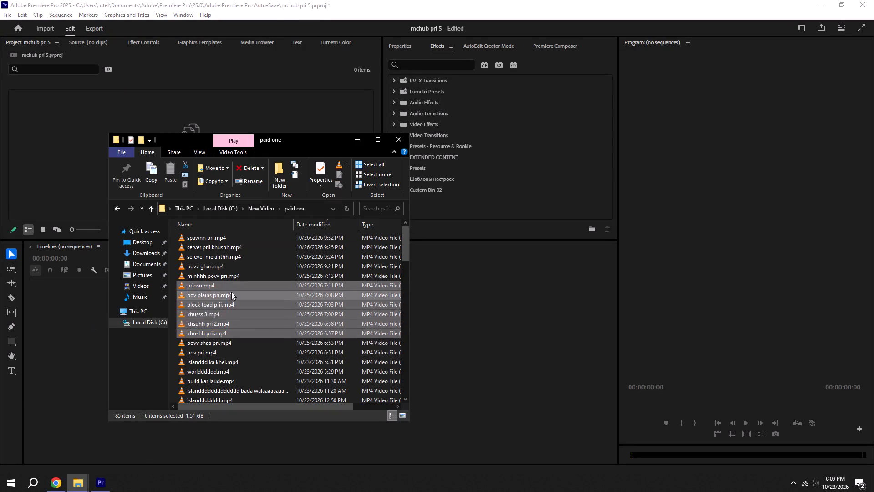
pyautogui.moveTo(196, 284); pyautogui.dragTo(73, 339)
pyautogui.click(66, 339)
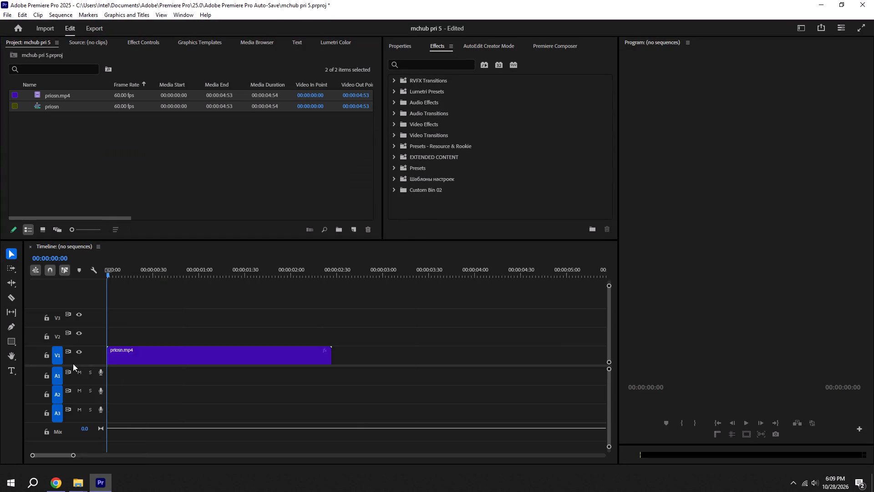
# Delete the priosn.mp4 clip from the sequence, leaving the timeline empty, and save the project.
pyautogui.moveTo(163, 396); pyautogui.dragTo(152, 323)
pyautogui.press('BackSpace')
pyautogui.hotkey('ctrl', 's')
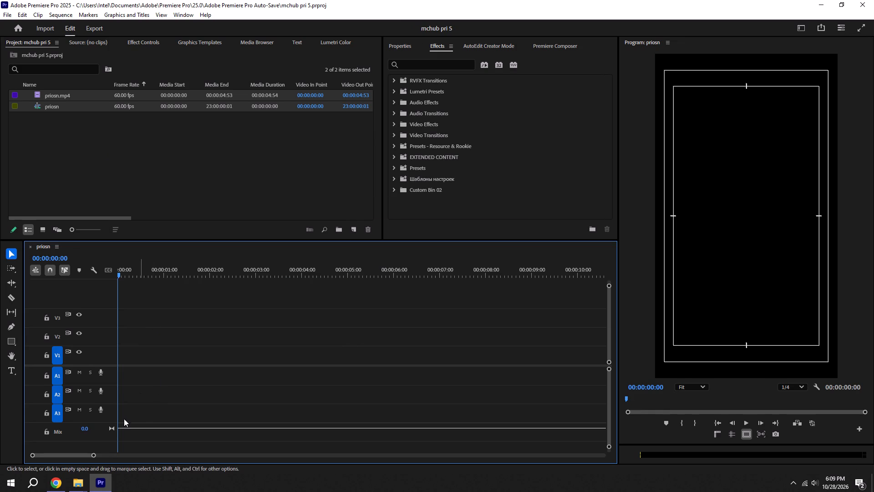
# Add MC HUB PRISON 5.mp3 from the Downloads folder to audio track A1, starting at 00:00:00:00.
pyautogui.click(81, 491)
pyautogui.click(81, 436)
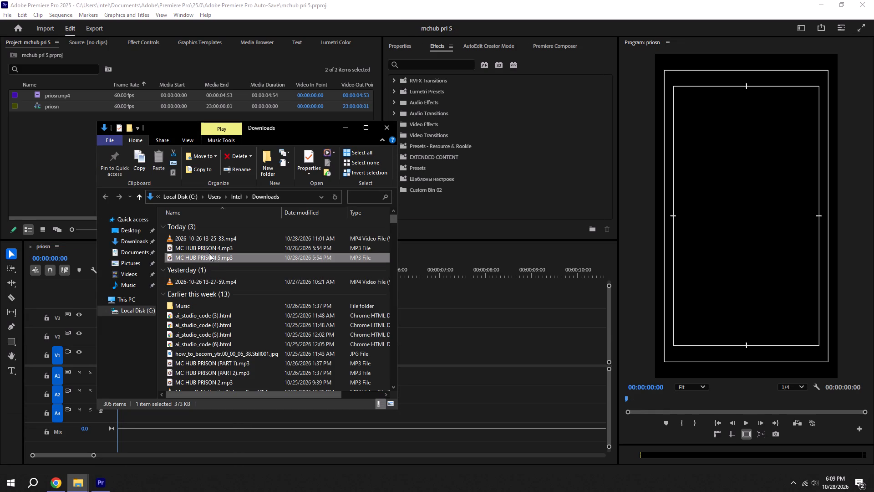
pyautogui.moveTo(202, 255); pyautogui.dragTo(423, 377)
pyautogui.click(425, 395)
pyautogui.moveTo(455, 371); pyautogui.dragTo(450, 370)
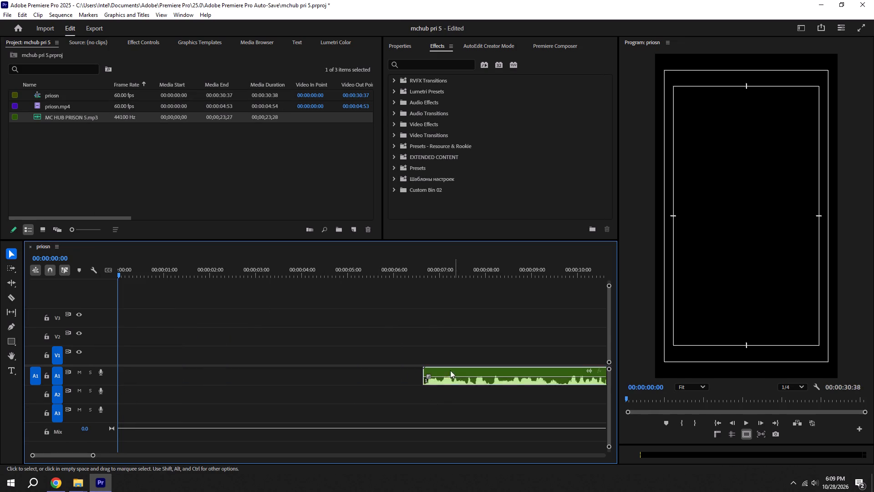
pyautogui.moveTo(450, 370); pyautogui.dragTo(144, 375)
# Set the volume of the MC HUB PRISON 5.mp3 clip to 4 dB and save the project.
pyautogui.click(403, 42)
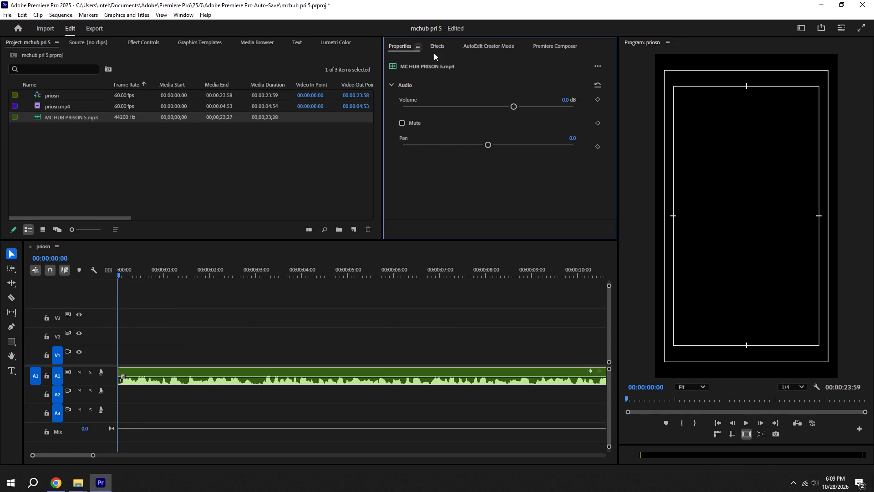
pyautogui.click(565, 99)
pyautogui.press('BackSpace')
pyautogui.press('4')
pyautogui.press('Return')
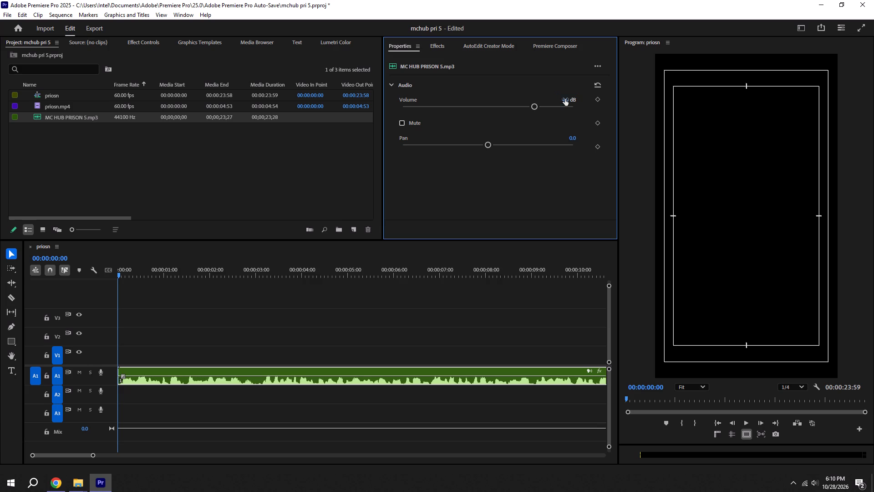
pyautogui.hotkey('ctrl', 's')
# Trim about 6 frames off the start of the voice clip and move it back to the sequence start.
pyautogui.press('space')
pyautogui.keyDown('alt'); pyautogui.scroll(16, 95, 399); pyautogui.keyUp('alt')
pyautogui.press('space')
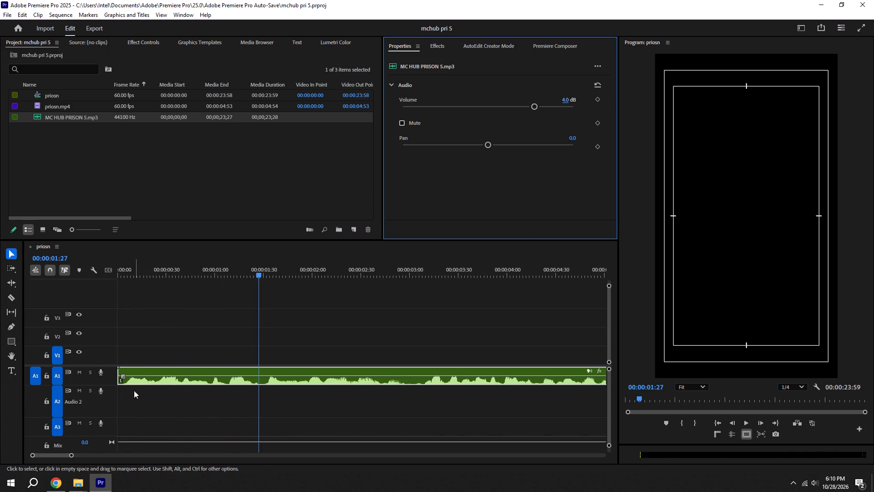
pyautogui.moveTo(121, 368); pyautogui.dragTo(132, 369)
pyautogui.hotkey('ctrl', 's')
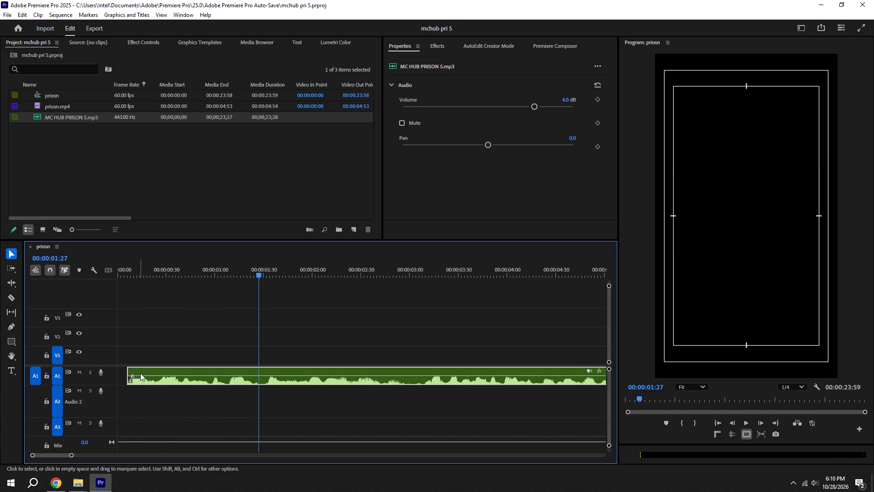
pyautogui.moveTo(141, 373); pyautogui.dragTo(112, 369)
# Play the voice clip from the start and split it at about 00:00:02:58, at the end of the first line.
pyautogui.press('space')
pyautogui.moveTo(153, 269); pyautogui.dragTo(7, 277)
pyautogui.press('space')
pyautogui.keyDown('alt'); pyautogui.scroll(-7, 135, 297); pyautogui.keyUp('alt')
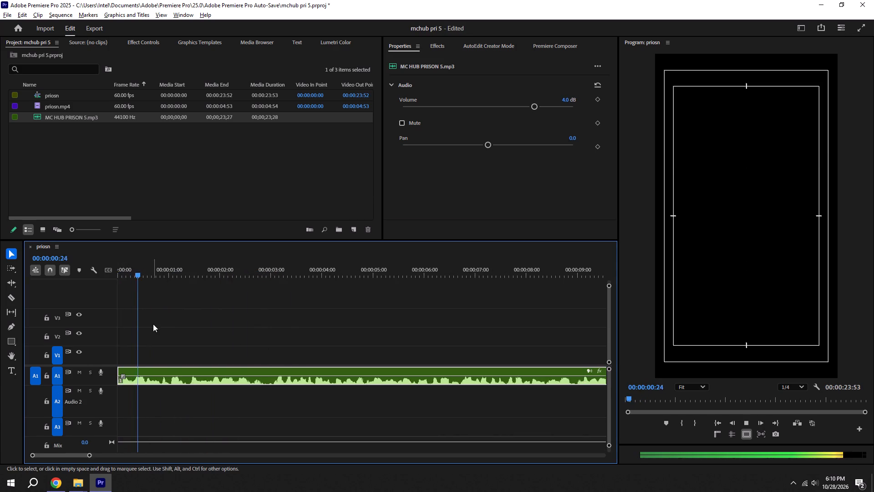
pyautogui.keyDown('alt'); pyautogui.scroll(-5, 153, 324); pyautogui.keyUp('alt')
pyautogui.press('c')
pyautogui.keyDown('alt'); pyautogui.scroll(11, 162, 372); pyautogui.keyUp('alt')
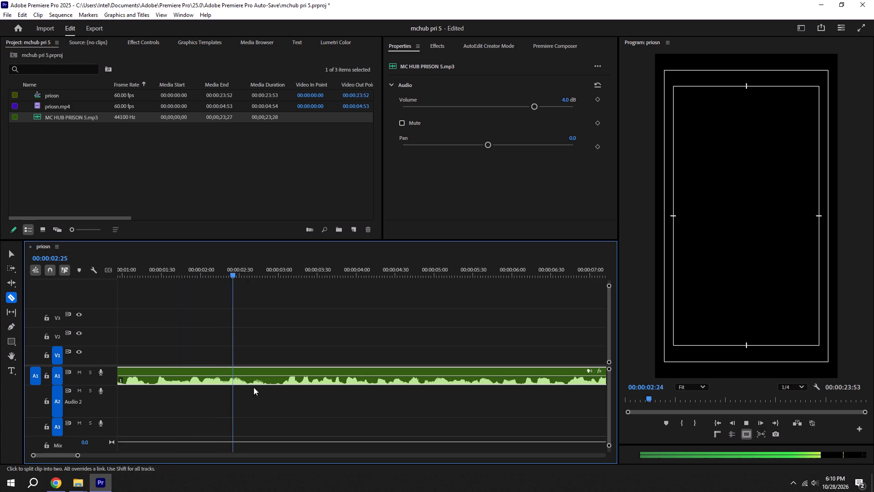
pyautogui.press('space')
pyautogui.click(273, 382)
pyautogui.press('v')
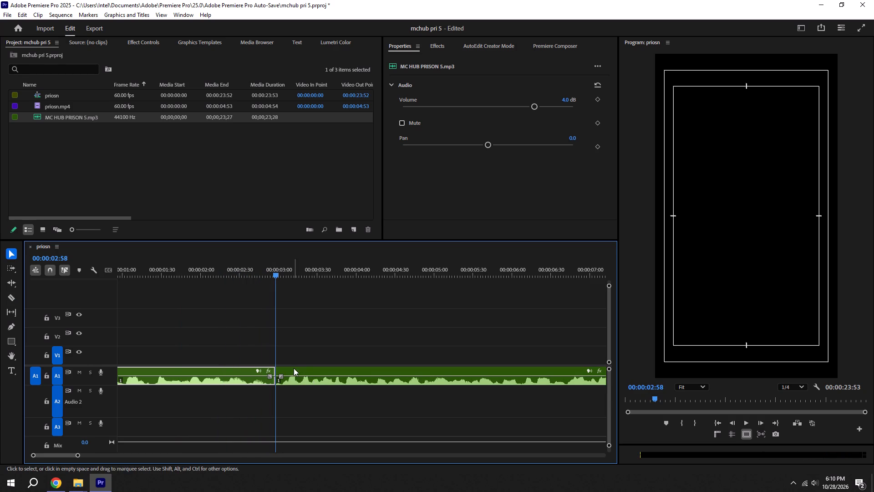
# Move the second voice segment to track A2, about 25 frames earlier so it overlaps the first, and save.
pyautogui.moveTo(294, 368); pyautogui.dragTo(261, 394)
pyautogui.hotkey('ctrl', 's')
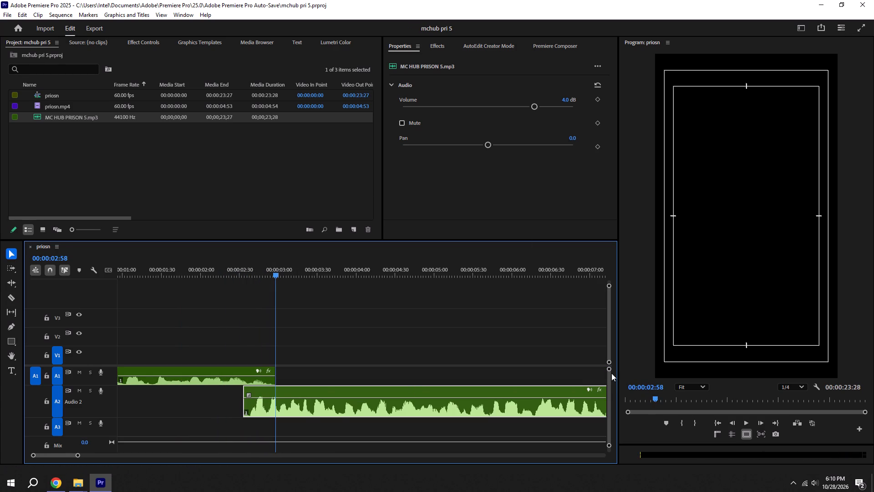
# Shrink the audio tracks to minimum height in the timeline and save the project.
pyautogui.moveTo(608, 369); pyautogui.dragTo(585, 307)
pyautogui.hotkey('ctrl', 's')
pyautogui.keyDown('alt'); pyautogui.scroll(5, 262, 404); pyautogui.keyUp('alt')
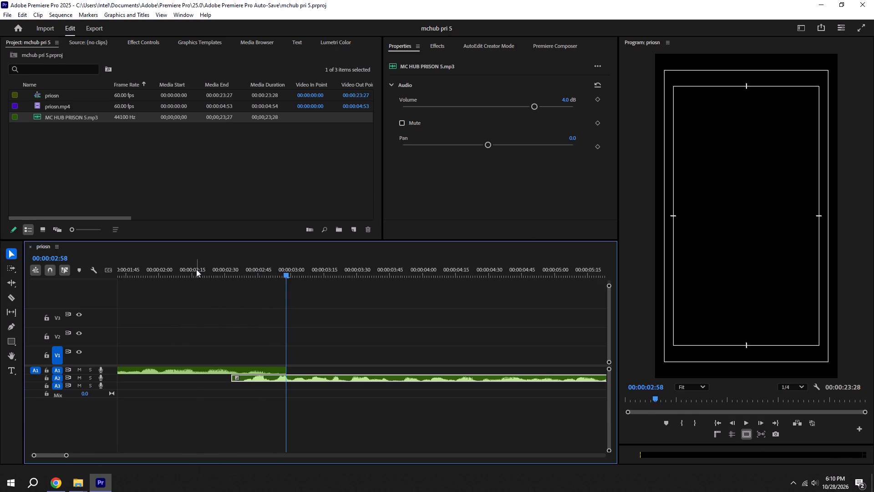
# Play the first join and shift the A2 voice segment about 5 frames later, then save.
pyautogui.click(196, 269)
pyautogui.press('space')
pyautogui.scroll(-5, 246, 359)
pyautogui.press('space')
pyautogui.moveTo(245, 376); pyautogui.dragTo(251, 376)
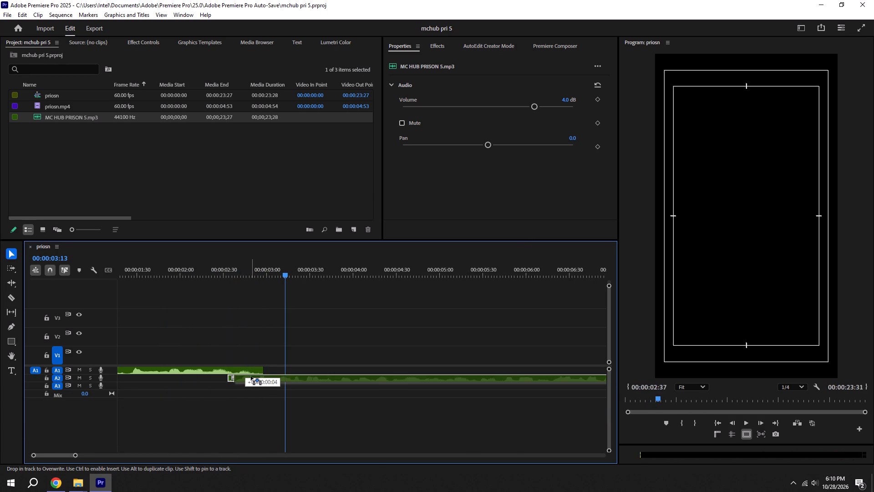
pyautogui.moveTo(251, 376); pyautogui.dragTo(252, 376)
pyautogui.hotkey('ctrl', 's')
# Play on from the first join and split the A2 voice segment at about 00:00:08:38.
pyautogui.click(216, 274)
pyautogui.press('space')
pyautogui.keyDown('alt'); pyautogui.scroll(-6, 264, 333); pyautogui.keyUp('alt')
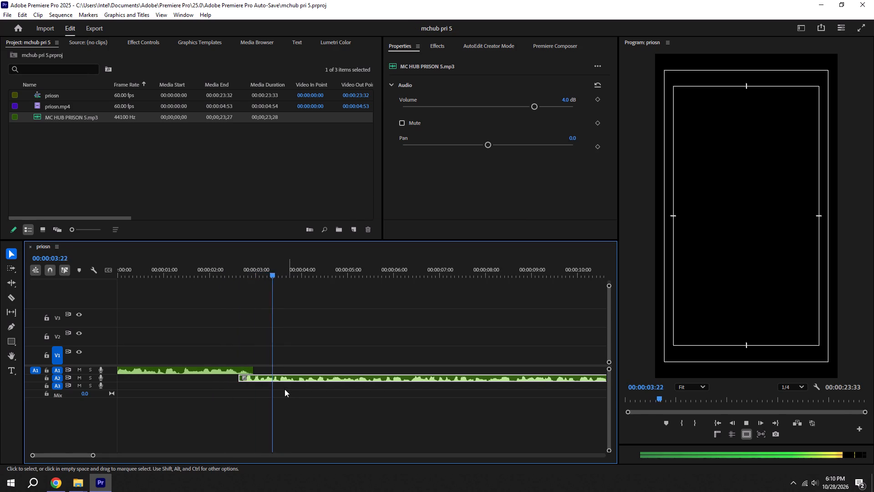
pyautogui.press('c')
pyautogui.scroll(4, 289, 382)
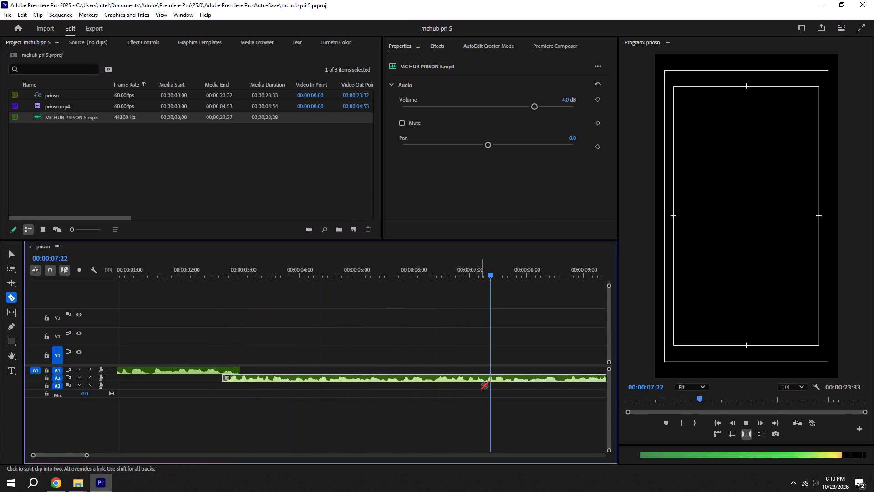
pyautogui.keyDown('alt'); pyautogui.scroll(-4, 482, 384); pyautogui.keyUp('alt')
pyautogui.press('space')
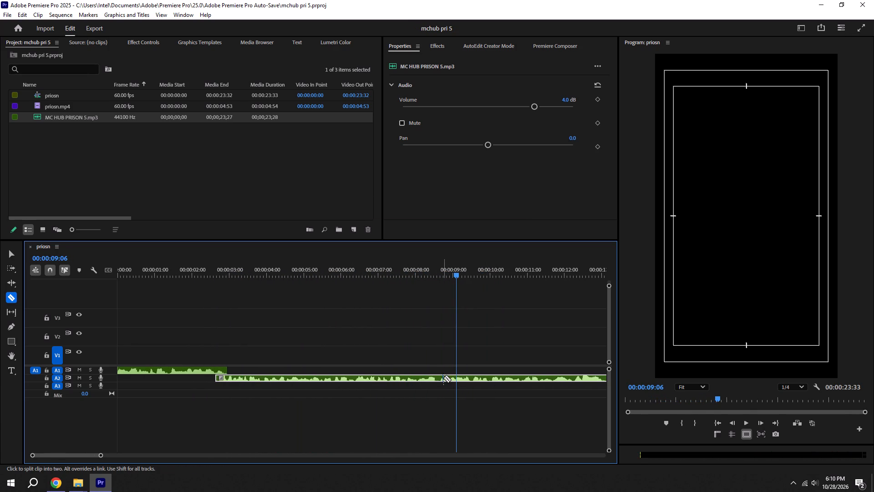
pyautogui.click(439, 377)
pyautogui.press('v')
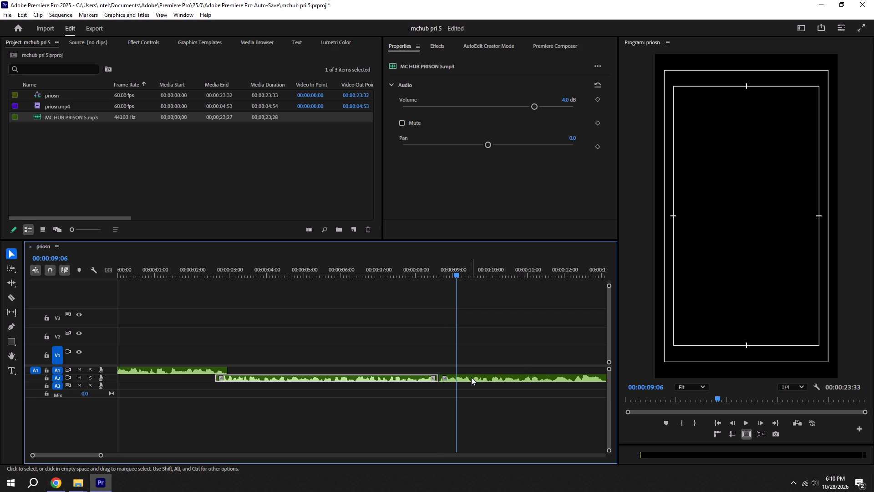
# Move the remaining voice segment to track A1, overlapping the end of the A2 segment by about 14 frames, and save.
pyautogui.moveTo(471, 377); pyautogui.dragTo(450, 373)
pyautogui.keyDown('alt'); pyautogui.scroll(9, 450, 373); pyautogui.keyUp('alt')
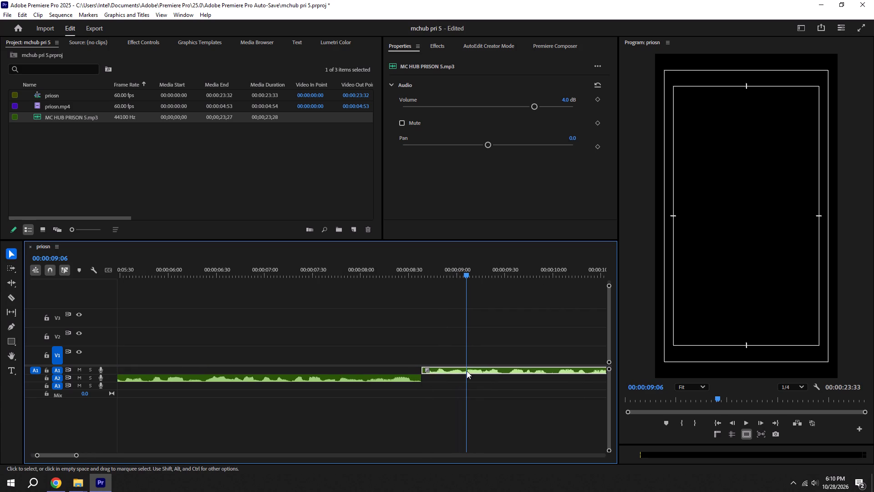
pyautogui.moveTo(467, 371); pyautogui.dragTo(441, 371)
pyautogui.moveTo(450, 371); pyautogui.dragTo(428, 371)
pyautogui.hotkey('ctrl', 's')
# Play across the second join and split the A1 voice segment at about 00:00:12:01.
pyautogui.click(348, 264)
pyautogui.press('space')
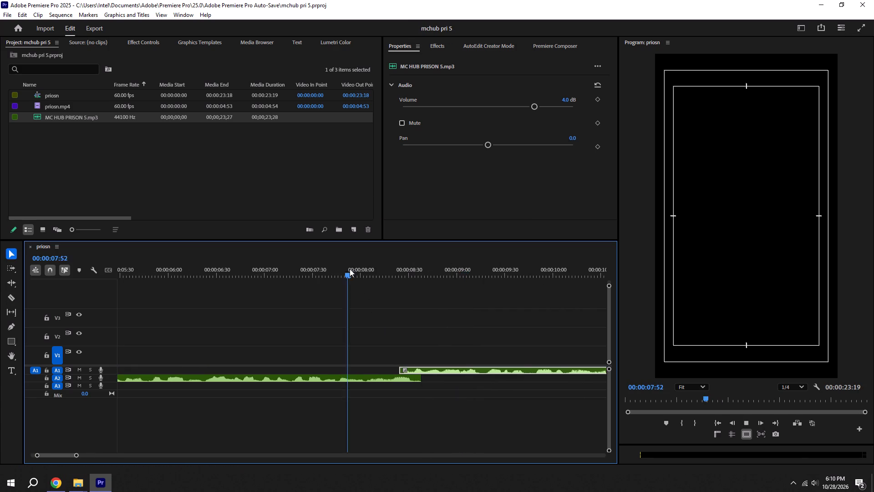
pyautogui.keyDown('alt'); pyautogui.scroll(-13, 372, 313); pyautogui.keyUp('alt')
pyautogui.press('c')
pyautogui.scroll(6, 428, 378)
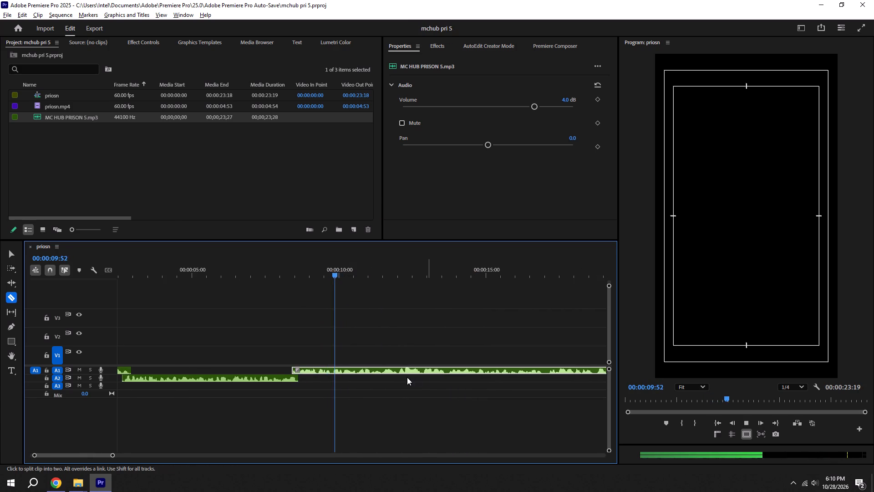
pyautogui.scroll(4, 407, 377)
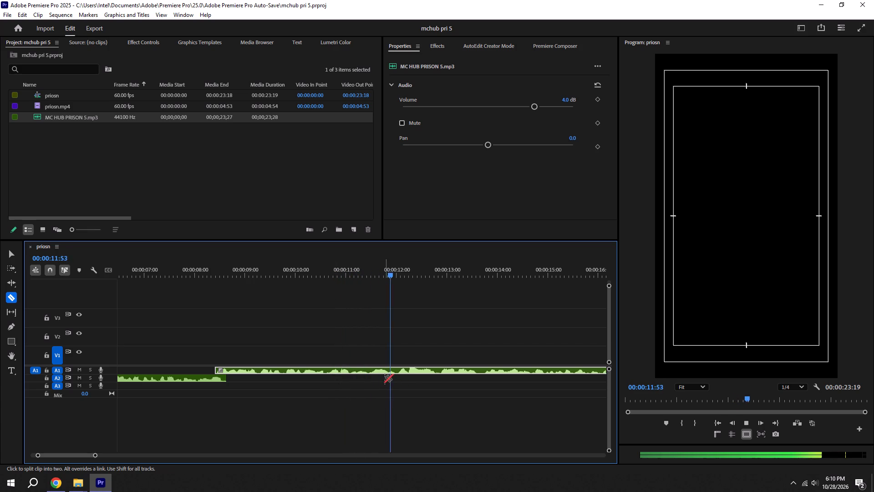
pyautogui.press('space')
pyautogui.click(397, 374)
pyautogui.press('v')
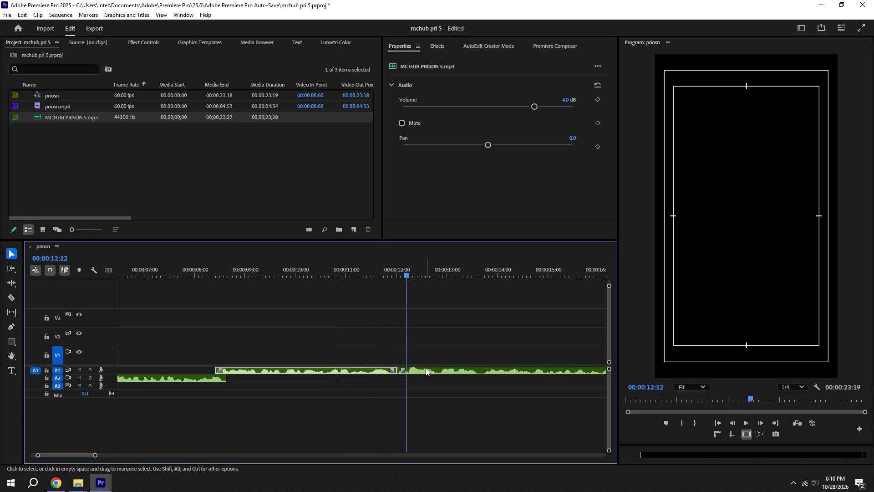
# Move the remaining voice segment to track A2, adjusting it by ear to overlap the previous one by about 14 frames, and save.
pyautogui.moveTo(421, 369); pyautogui.dragTo(398, 378)
pyautogui.hotkey('ctrl', 's')
pyautogui.moveTo(359, 278); pyautogui.dragTo(355, 275)
pyautogui.click(347, 268)
pyautogui.press('space')
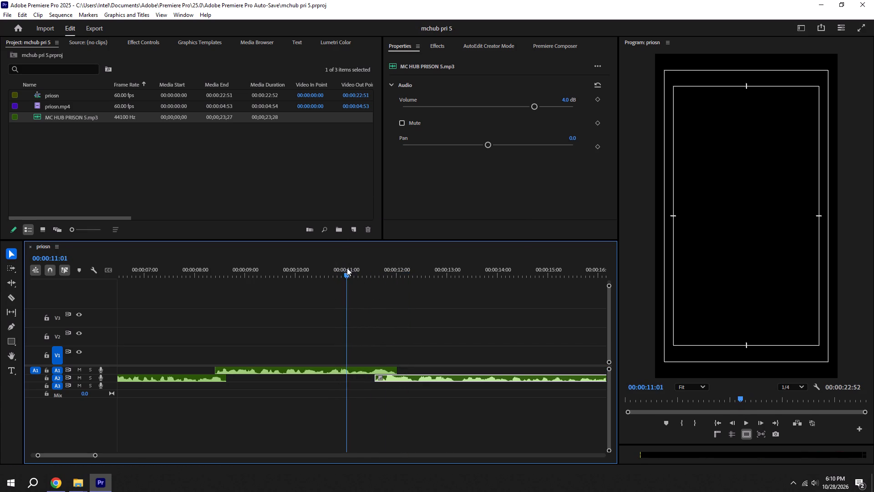
pyautogui.scroll(-4, 363, 299)
pyautogui.press('space')
pyautogui.moveTo(383, 378); pyautogui.dragTo(390, 378)
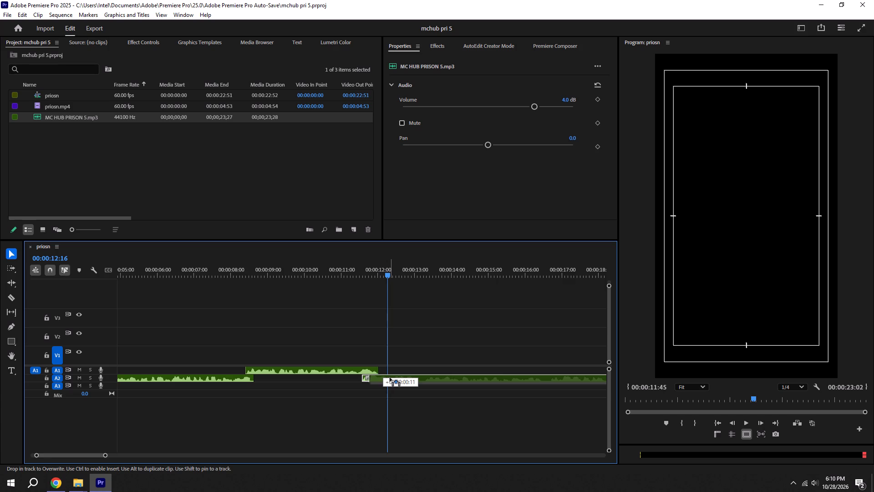
pyautogui.moveTo(390, 378); pyautogui.dragTo(391, 378)
pyautogui.hotkey('ctrl', 's')
# Play across the third join and split the A2 voice segment at about 00:00:13:25.
pyautogui.click(340, 267)
pyautogui.press('space')
pyautogui.keyDown('alt'); pyautogui.scroll(5, 391, 324); pyautogui.keyUp('alt')
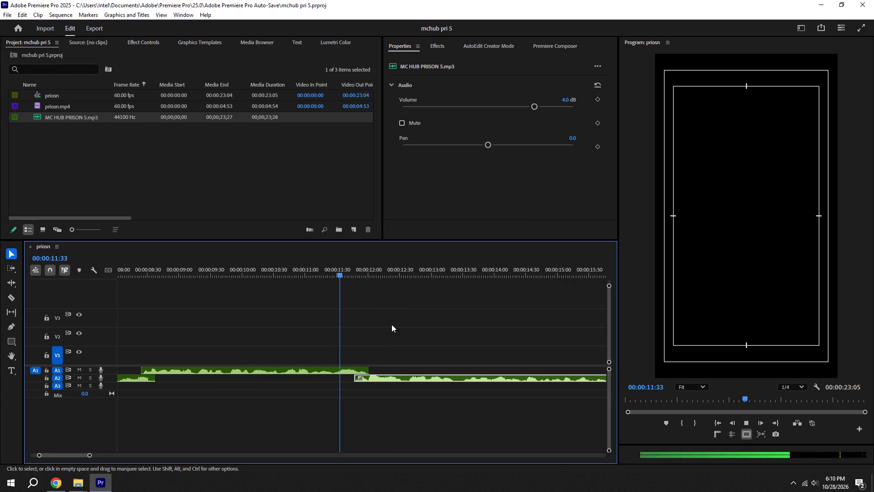
pyautogui.keyDown('alt'); pyautogui.scroll(-7, 397, 326); pyautogui.keyUp('alt')
pyautogui.press('c')
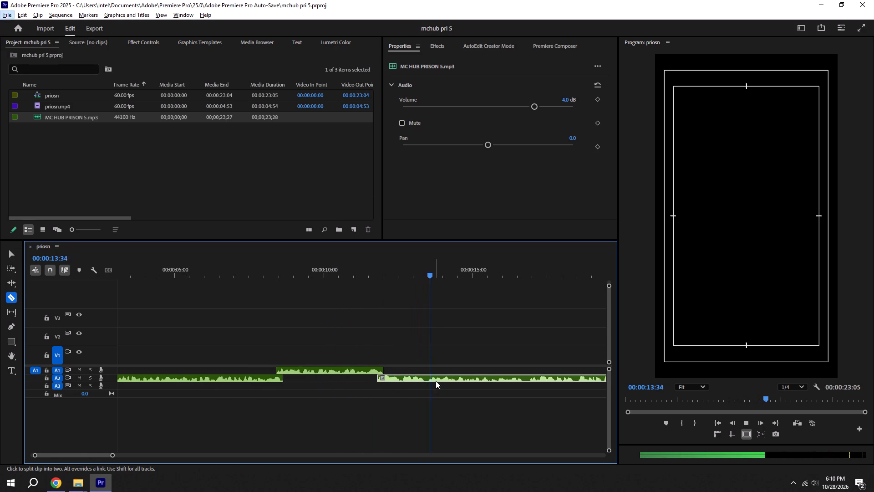
pyautogui.press('space')
pyautogui.keyDown('alt'); pyautogui.scroll(5, 423, 377); pyautogui.keyUp('alt')
pyautogui.press('space')
pyautogui.click(428, 379)
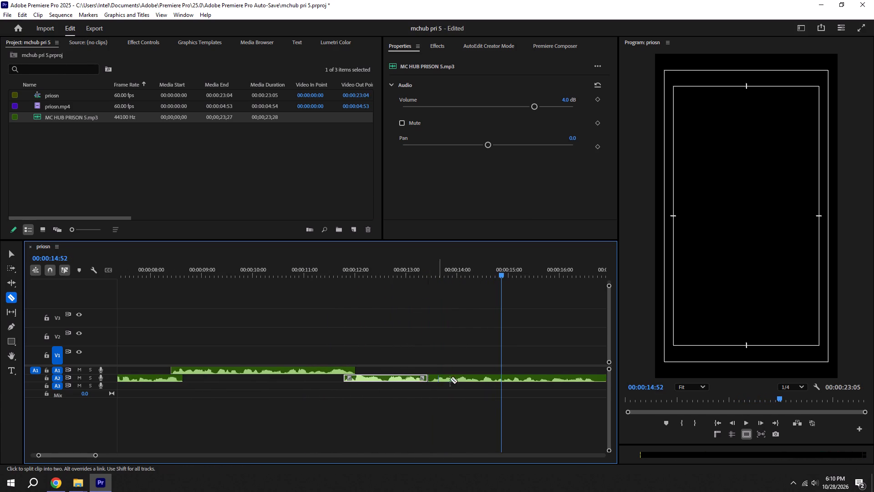
pyautogui.press('v')
# Move the remaining voice segment to track A1, adjusting it by ear to overlap the previous one by about 23 frames, and save.
pyautogui.moveTo(455, 377); pyautogui.dragTo(432, 370)
pyautogui.hotkey('ctrl', 's')
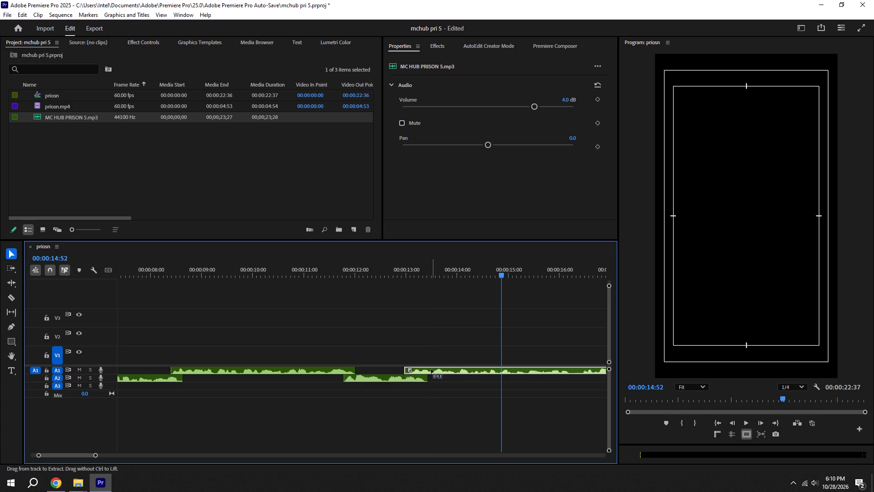
pyautogui.click(381, 256)
pyautogui.press('space')
pyautogui.click(382, 276)
pyautogui.press('space')
pyautogui.keyDown('alt'); pyautogui.scroll(5, 432, 400); pyautogui.keyUp('alt')
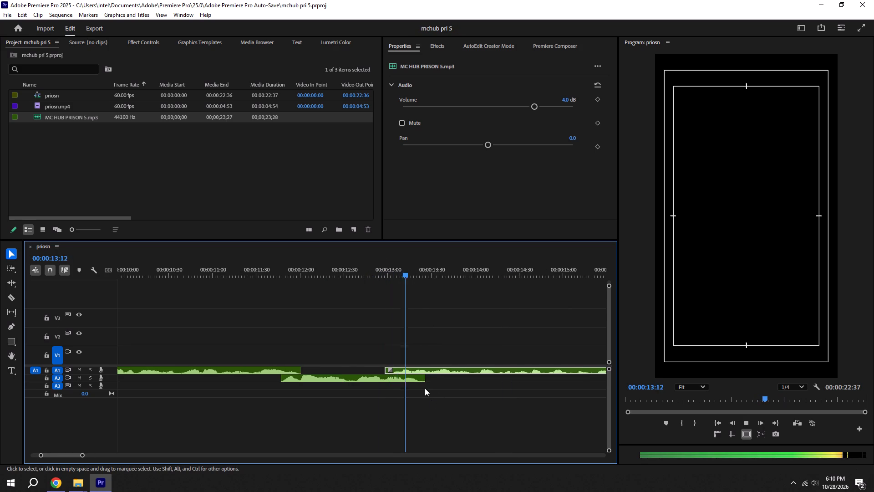
pyautogui.press('space')
pyautogui.moveTo(432, 372); pyautogui.dragTo(440, 372)
pyautogui.hotkey('ctrl', 's')
# Play across the fourth join and split the A1 voice segment at about 00:00:16:28.
pyautogui.click(365, 271)
pyautogui.press('space')
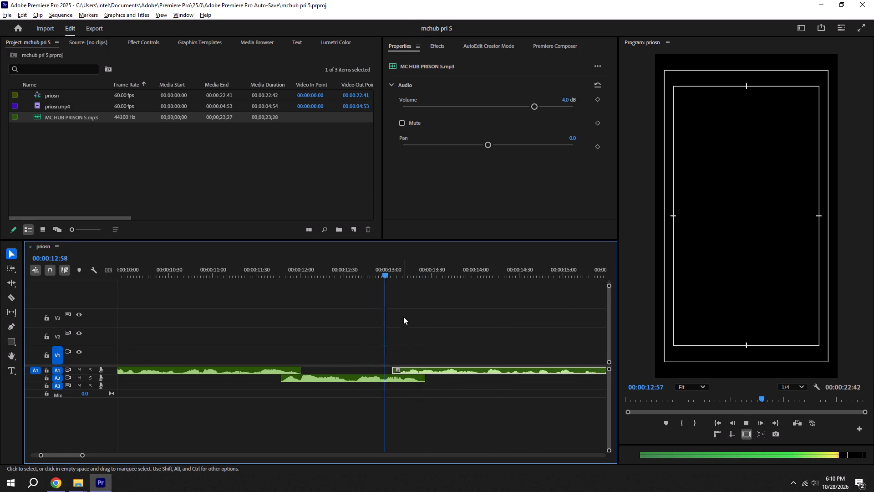
pyautogui.keyDown('alt'); pyautogui.scroll(-11, 403, 317); pyautogui.keyUp('alt')
pyautogui.press('c')
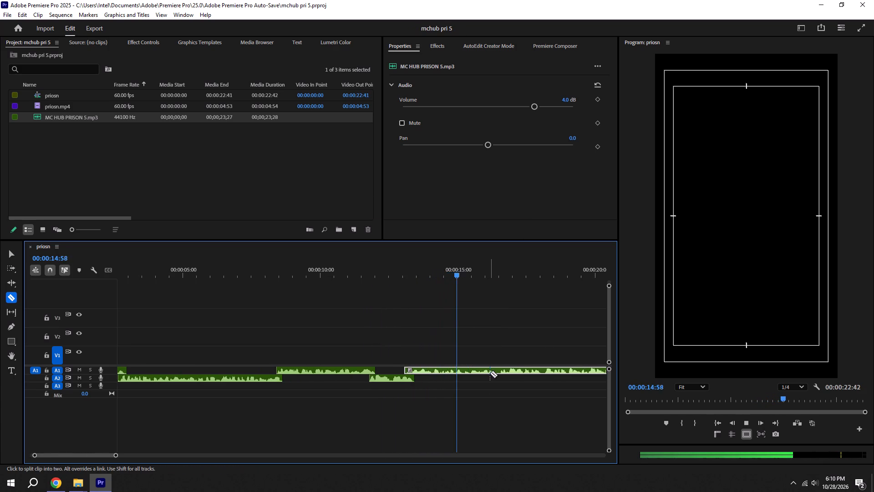
pyautogui.scroll(5, 490, 373)
pyautogui.press('space')
pyautogui.click(523, 372)
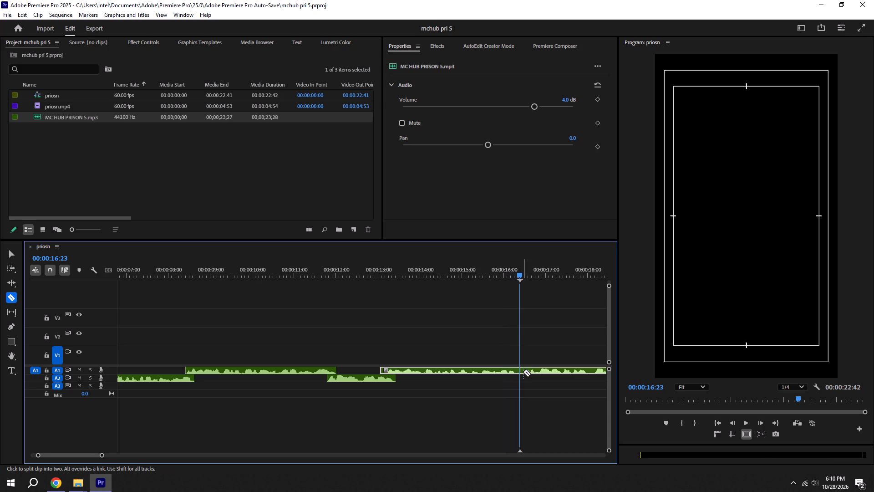
# Move the remaining voice segment to track A2, overlapping the previous one by about 26 frames, and save.
pyautogui.press('v')
pyautogui.scroll(10, 503, 359)
pyautogui.moveTo(579, 371); pyautogui.dragTo(546, 390)
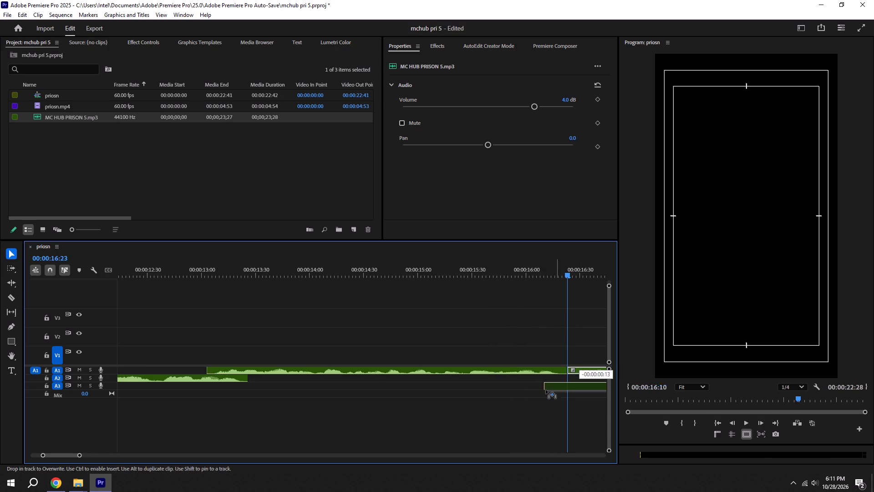
pyautogui.moveTo(546, 390); pyautogui.dragTo(533, 379)
pyautogui.hotkey('ctrl', 's')
pyautogui.keyDown('alt'); pyautogui.scroll(-6, 529, 377); pyautogui.keyUp('alt')
pyautogui.hotkey('ctrl', 's')
# Play across the fifth join and split the A2 voice segment at about 00:00:17:40.
pyautogui.click(483, 282)
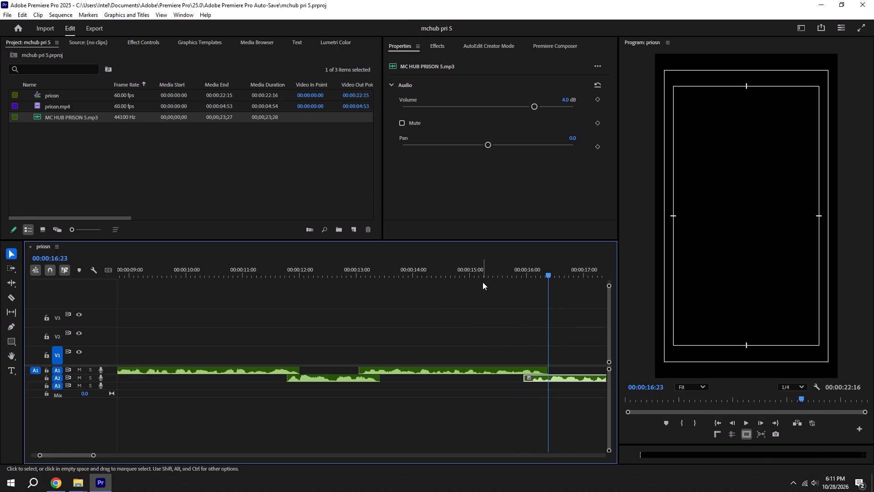
pyautogui.press('space')
pyautogui.click(479, 272)
pyautogui.keyDown('alt'); pyautogui.scroll(-6, 466, 321); pyautogui.keyUp('alt')
pyautogui.press('space')
pyautogui.press('c')
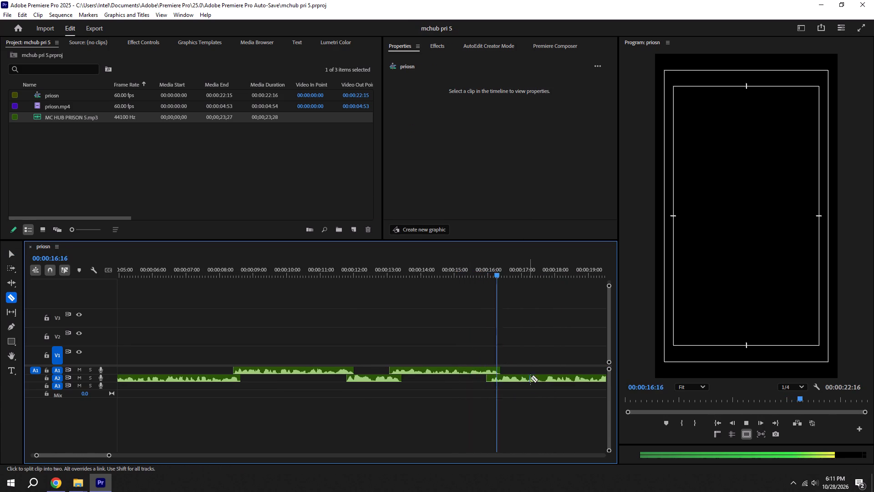
pyautogui.keyDown('alt'); pyautogui.scroll(-2, 539, 380); pyautogui.keyUp('alt')
pyautogui.press('space')
pyautogui.keyDown('alt'); pyautogui.scroll(7, 546, 380); pyautogui.keyUp('alt')
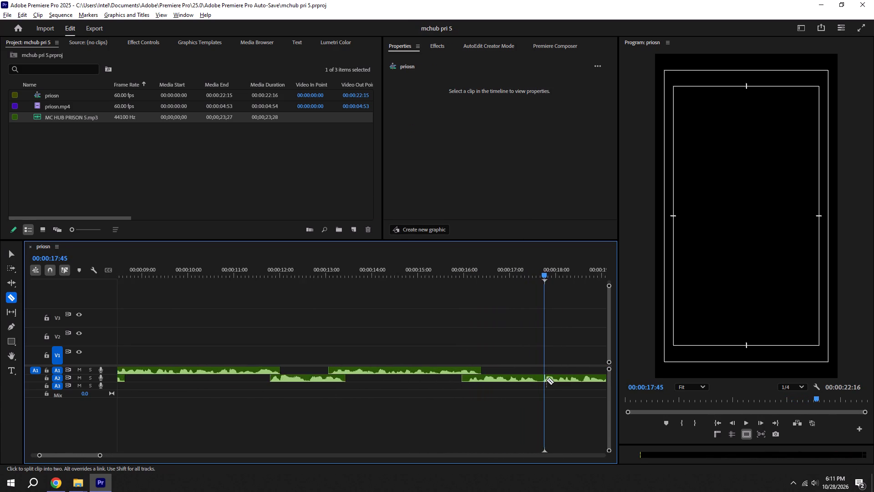
pyautogui.keyDown('alt'); pyautogui.scroll(3, 546, 380); pyautogui.keyUp('alt')
pyautogui.click(536, 379)
# Move the remaining voice segment to track A1, overlapping the previous one by about 24 frames, and save.
pyautogui.press('v')
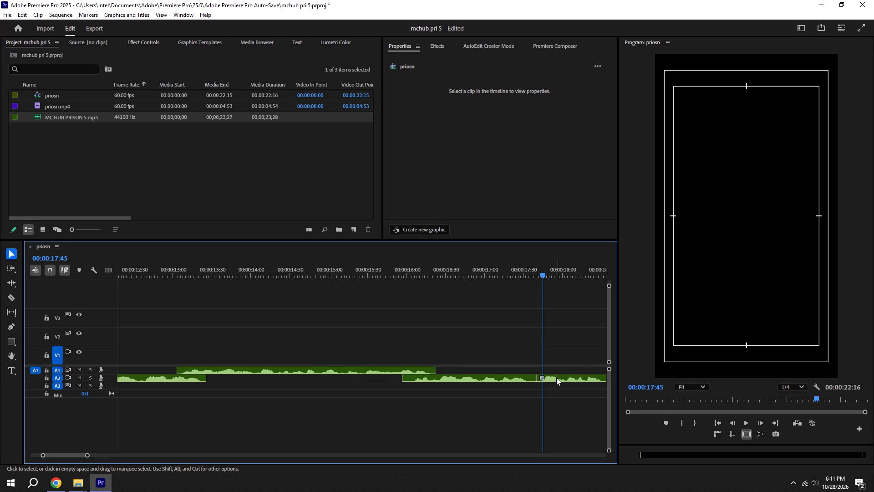
pyautogui.moveTo(556, 378); pyautogui.dragTo(525, 372)
pyautogui.hotkey('ctrl', 's')
# Play across the sixth join through to the end of the voice-over and save the project.
pyautogui.click(492, 265)
pyautogui.press('space')
pyautogui.keyDown('alt'); pyautogui.scroll(-5, 539, 325); pyautogui.keyUp('alt')
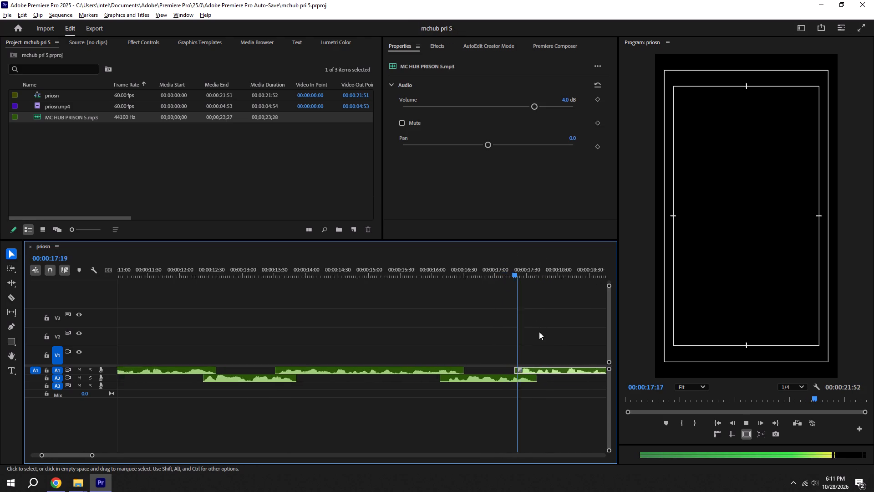
pyautogui.scroll(-11, 544, 350)
pyautogui.press('c')
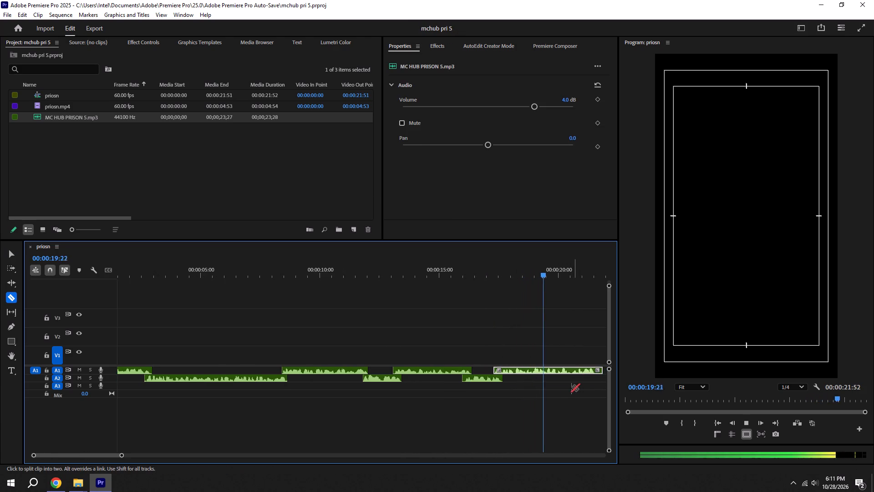
pyautogui.keyDown('alt'); pyautogui.scroll(5, 564, 382); pyautogui.keyUp('alt')
pyautogui.scroll(-6, 572, 379)
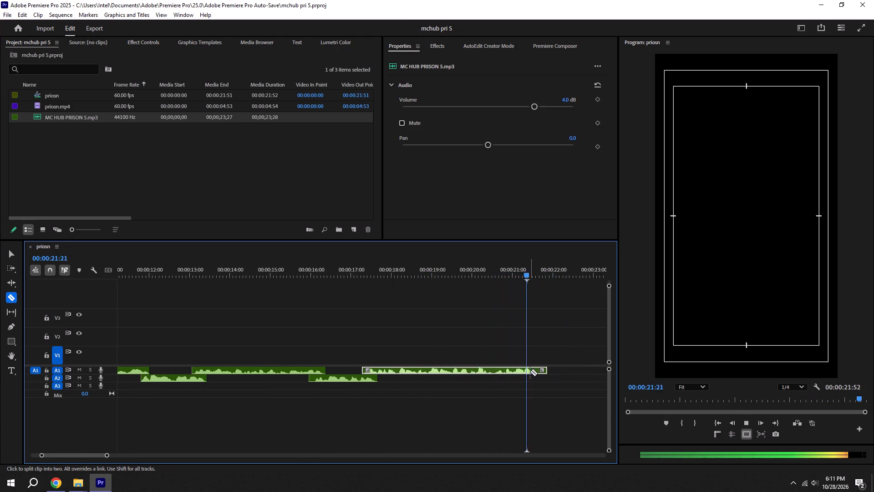
pyautogui.hotkey('ctrl', 's')
pyautogui.press('v')
pyautogui.keyDown('alt'); pyautogui.scroll(-6, 511, 362); pyautogui.keyUp('alt')
pyautogui.hotkey('ctrl', 's')
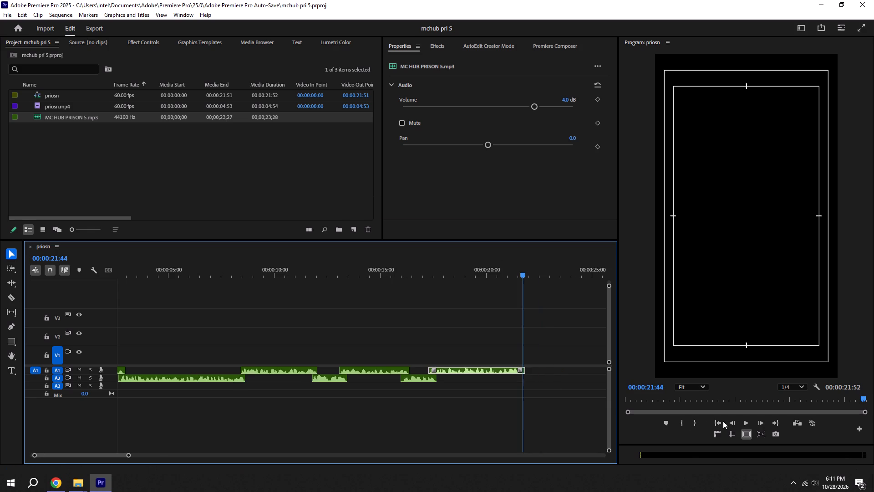
# Play the voice-over from the start of the sequence to check the pacing of the early segments.
pyautogui.doubleClick(722, 421)
pyautogui.keyDown('alt'); pyautogui.scroll(-7, 400, 360); pyautogui.keyUp('alt')
pyautogui.click(378, 333)
pyautogui.press('space')
pyautogui.click(378, 333)
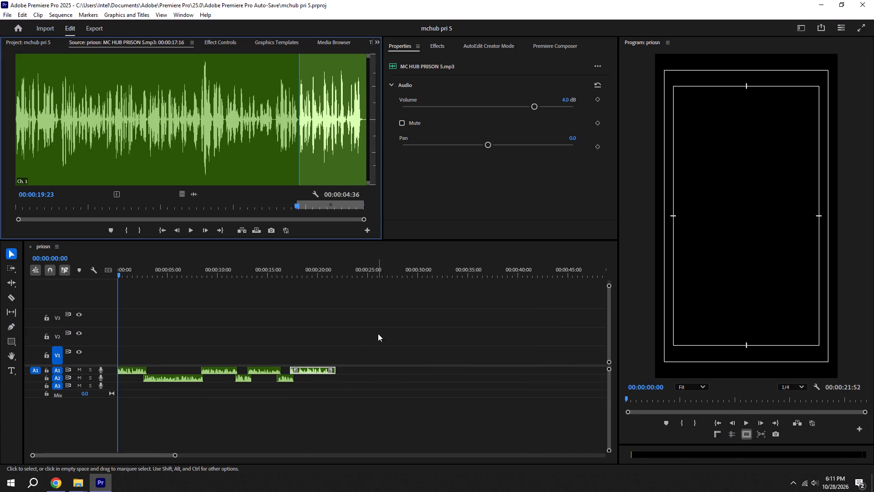
pyautogui.press('space')
pyautogui.click(435, 417)
pyautogui.tripleClick(423, 384)
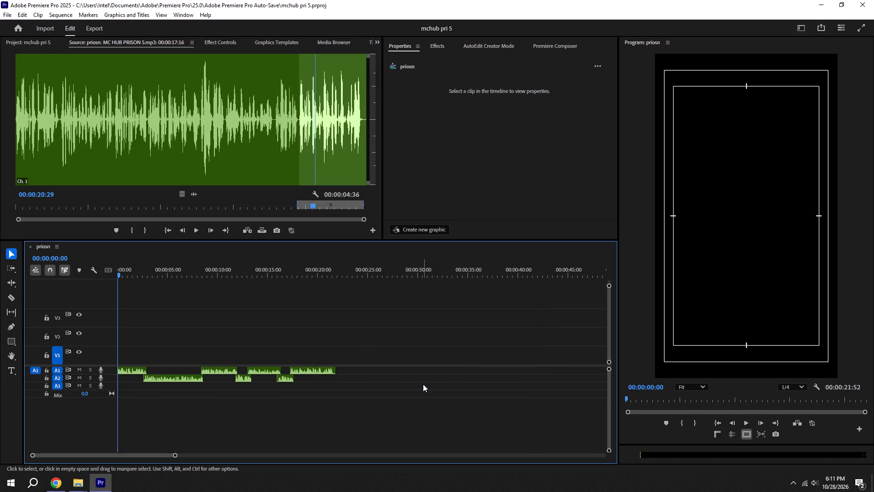
pyautogui.click(715, 420)
pyautogui.click(382, 349)
pyautogui.press('space')
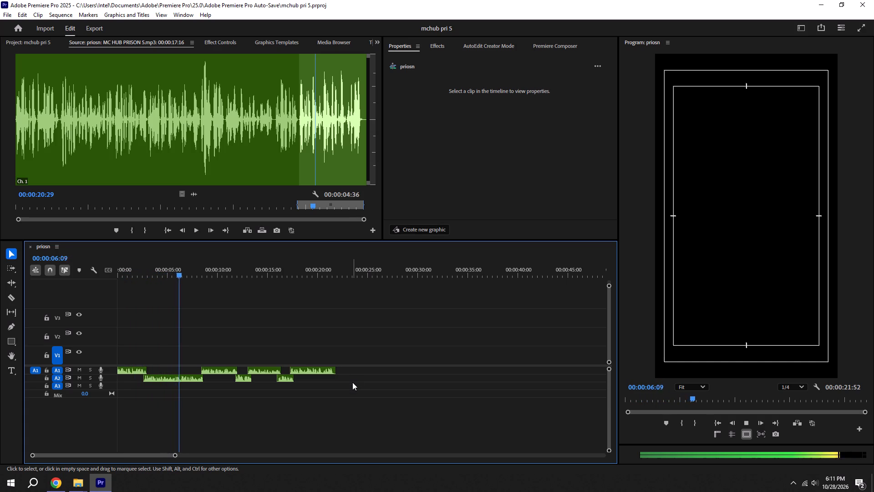
pyautogui.press('space')
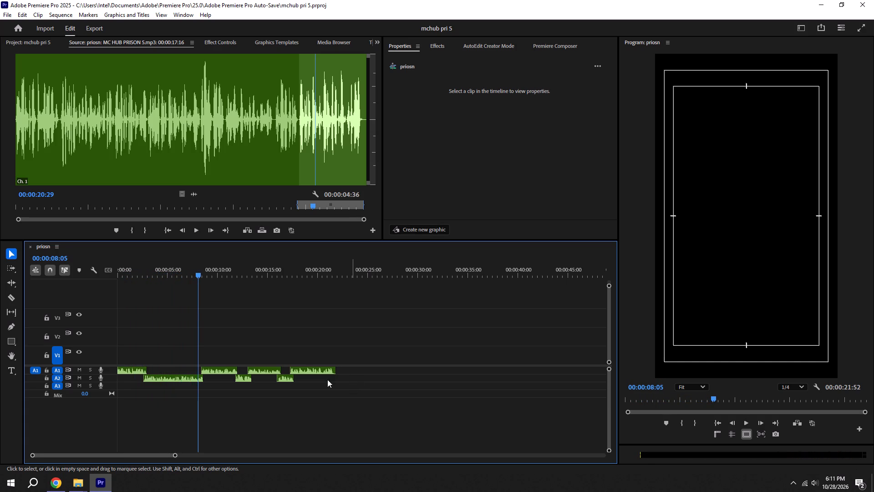
# Replay the long second voice segment and split it on track A2 at about 00:00:06:22.
pyautogui.keyDown('alt'); pyautogui.scroll(12, 225, 389); pyautogui.keyUp('alt')
pyautogui.scroll(13, 241, 379)
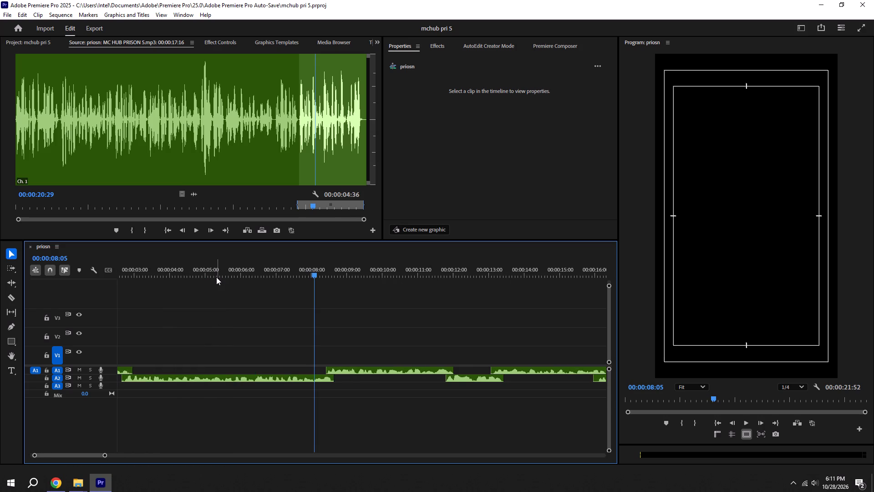
pyautogui.click(215, 275)
pyautogui.press('space')
pyautogui.scroll(6, 221, 344)
pyautogui.press('space')
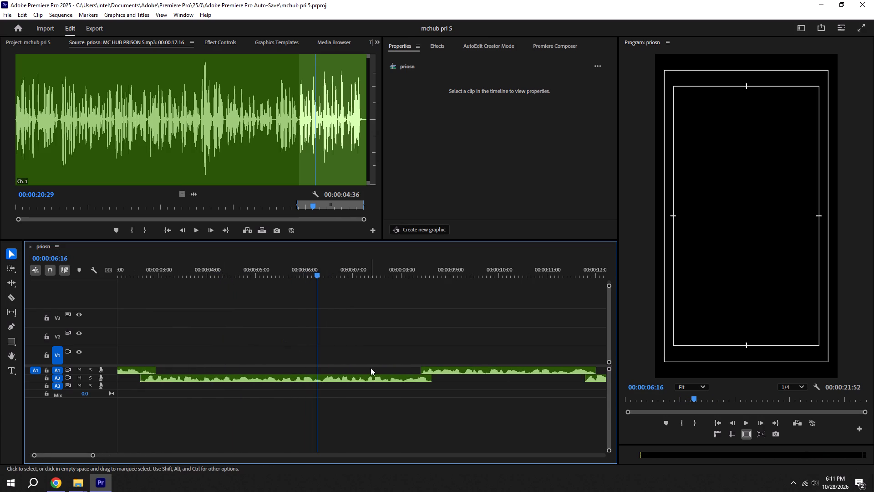
pyautogui.press('space')
pyautogui.press('space')
pyautogui.press('c')
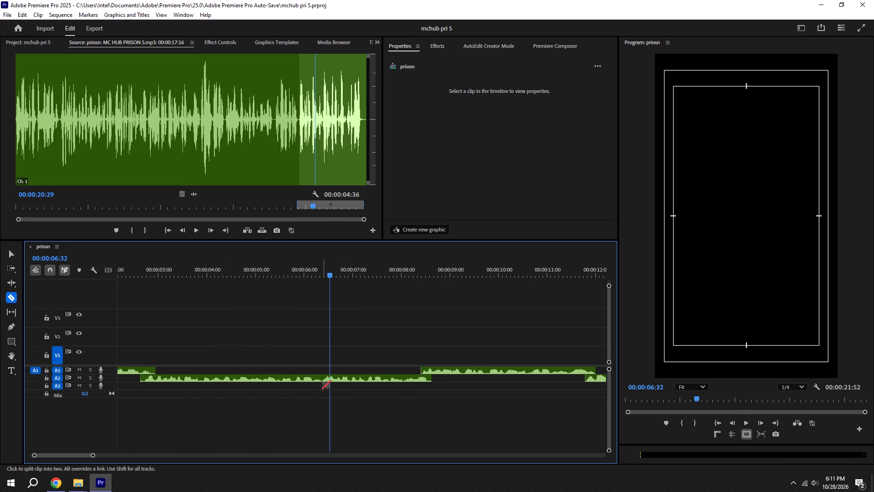
pyautogui.click(322, 381)
# Shift the five voice segments that follow the long second one about 53 frames later together.
pyautogui.press('v')
pyautogui.keyDown('alt'); pyautogui.scroll(-10, 358, 377); pyautogui.keyUp('alt')
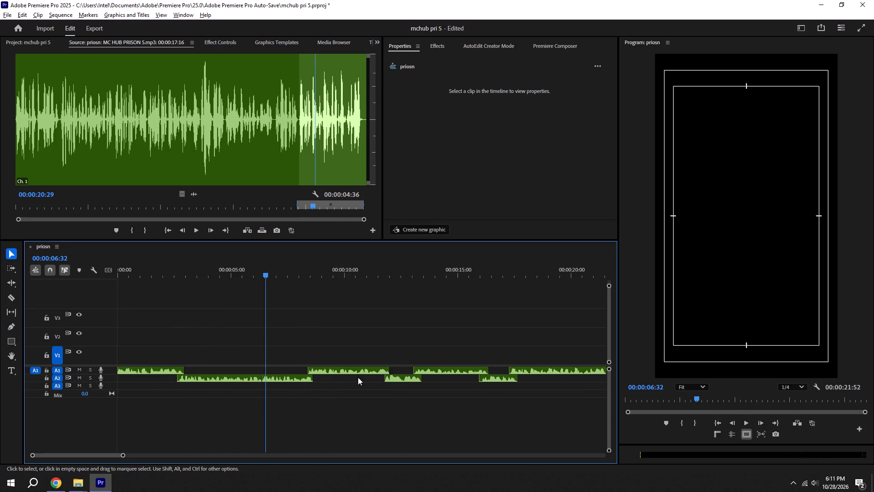
pyautogui.keyDown('alt'); pyautogui.scroll(-3, 358, 377); pyautogui.keyUp('alt')
pyautogui.moveTo(410, 400); pyautogui.dragTo(229, 338)
pyautogui.click(243, 368)
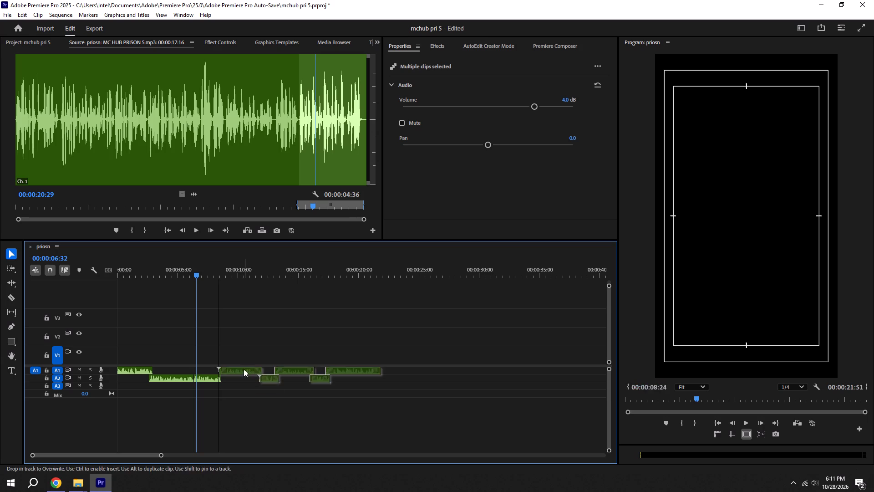
pyautogui.moveTo(234, 368); pyautogui.dragTo(242, 370)
# Move the newly split voice piece up to track A1, overlapping the A2 segment by about 10 frames, and save.
pyautogui.keyDown('alt'); pyautogui.scroll(18, 219, 378); pyautogui.keyUp('alt')
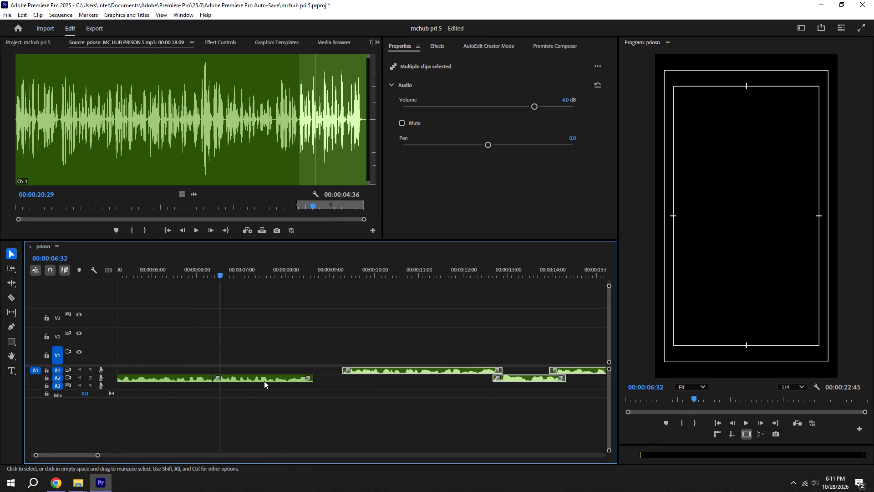
pyautogui.click(259, 388)
pyautogui.moveTo(245, 378); pyautogui.dragTo(233, 372)
pyautogui.keyDown('alt'); pyautogui.scroll(6, 221, 368); pyautogui.keyUp('alt')
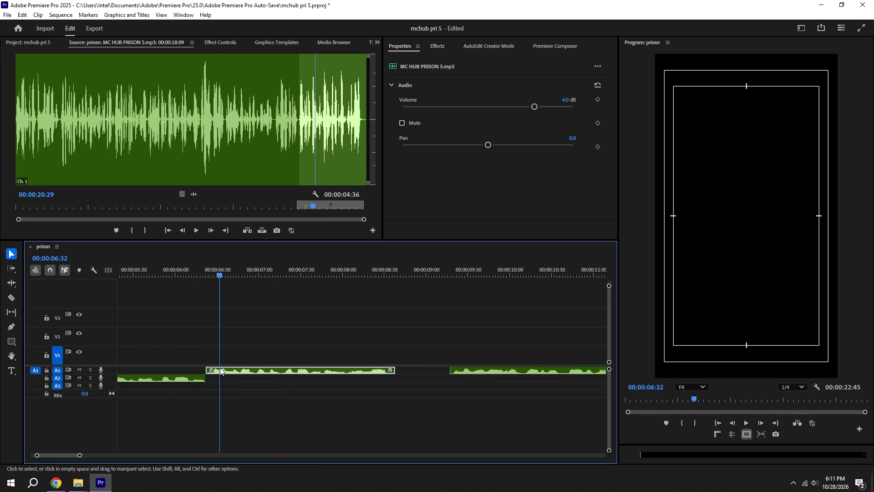
pyautogui.hotkey('ctrl', 's')
pyautogui.moveTo(234, 370); pyautogui.dragTo(218, 369)
pyautogui.hotkey('ctrl', 's')
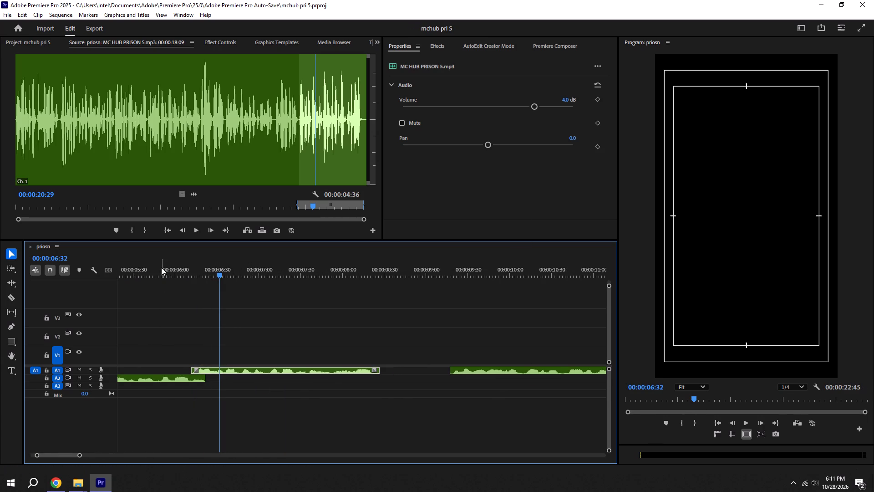
# Play across the new join and slide the A1 piece earlier to overlap the A2 segment by about 15 frames, saving the project.
pyautogui.click(159, 265)
pyautogui.press('space')
pyautogui.keyDown('alt'); pyautogui.scroll(-6, 214, 317); pyautogui.keyUp('alt')
pyautogui.keyDown('alt'); pyautogui.scroll(-2, 240, 343); pyautogui.keyUp('alt')
pyautogui.press('space')
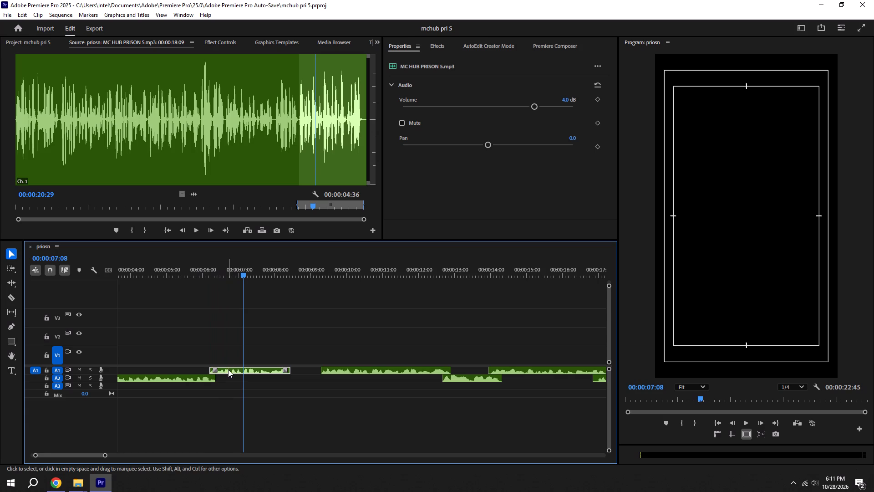
pyautogui.moveTo(228, 369); pyautogui.dragTo(223, 369)
pyautogui.keyDown('alt'); pyautogui.scroll(12, 212, 369); pyautogui.keyUp('alt')
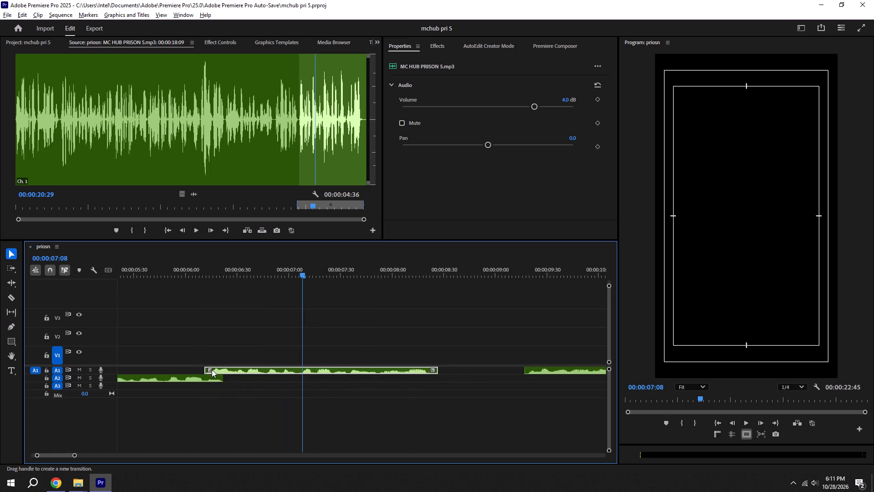
pyautogui.keyDown('alt'); pyautogui.scroll(3, 212, 369); pyautogui.keyUp('alt')
pyautogui.moveTo(250, 369); pyautogui.dragTo(241, 369)
pyautogui.hotkey('ctrl', 's')
# Replay the join, slide the A1 piece earlier to an overlap of about 18 frames, save, and listen to it again.
pyautogui.click(178, 268)
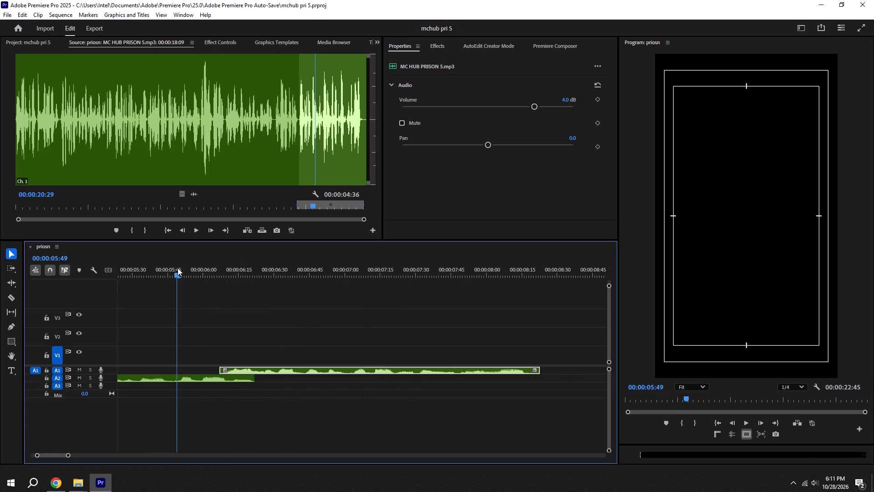
pyautogui.press('space')
pyautogui.keyDown('alt'); pyautogui.scroll(-6, 240, 339); pyautogui.keyUp('alt')
pyautogui.press('space')
pyautogui.keyDown('alt'); pyautogui.scroll(5, 239, 369); pyautogui.keyUp('alt')
pyautogui.moveTo(248, 371); pyautogui.dragTo(242, 372)
pyautogui.hotkey('ctrl', 's')
pyautogui.click(177, 275)
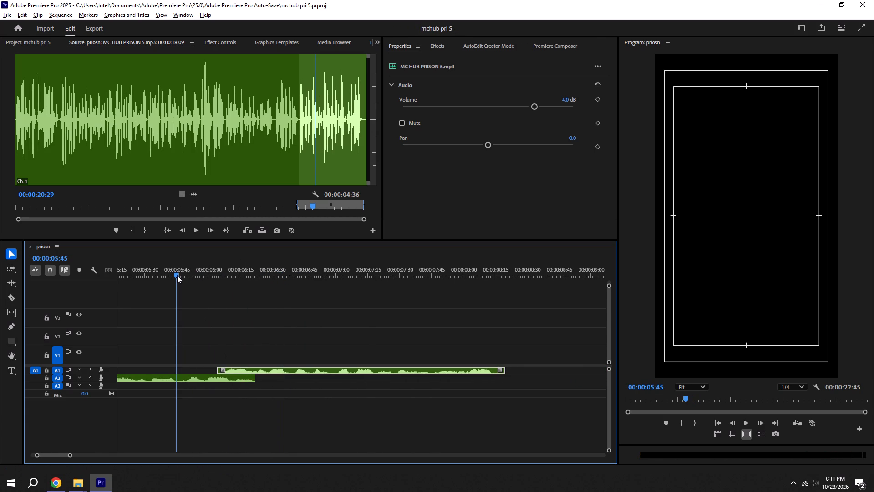
pyautogui.keyDown('alt'); pyautogui.scroll(-6, 177, 275); pyautogui.keyUp('alt')
pyautogui.press('space')
pyautogui.keyDown('alt'); pyautogui.scroll(-11, 178, 277); pyautogui.keyUp('alt')
pyautogui.press('space')
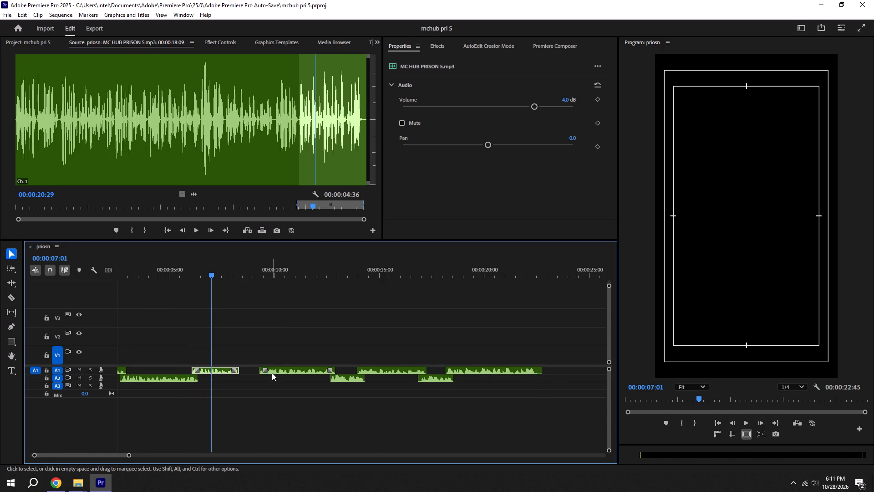
# Move the three voice segments after the gap on track A1 down to track A3, keeping their timing.
pyautogui.moveTo(291, 334); pyautogui.dragTo(488, 410)
pyautogui.click(389, 412)
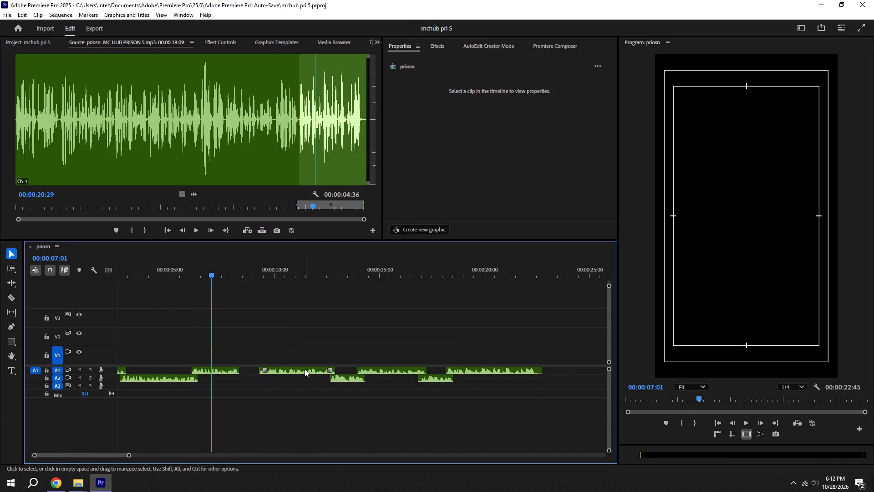
pyautogui.moveTo(305, 369); pyautogui.dragTo(290, 382)
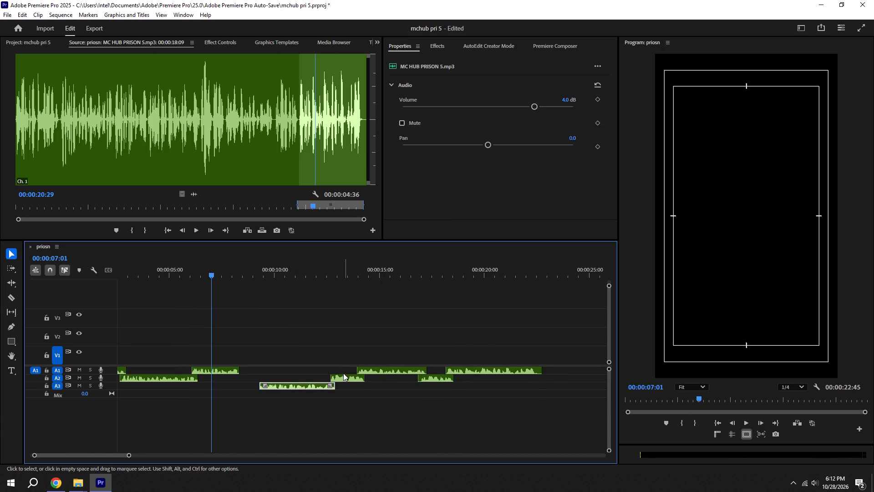
pyautogui.moveTo(383, 369); pyautogui.dragTo(383, 389)
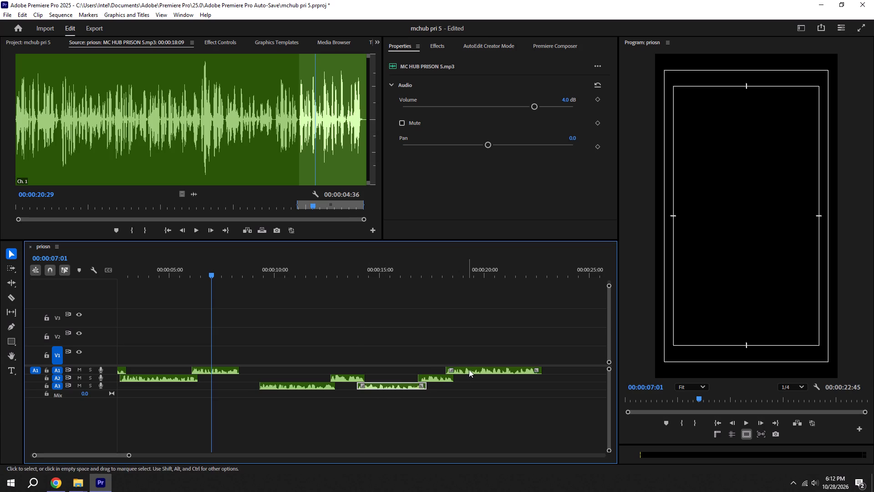
pyautogui.moveTo(469, 369); pyautogui.dragTo(469, 385)
# Shift the five segments after the gap up one track and earlier, overlapping the preceding A1 piece by about 20 frames, and save.
pyautogui.moveTo(498, 403); pyautogui.dragTo(295, 368)
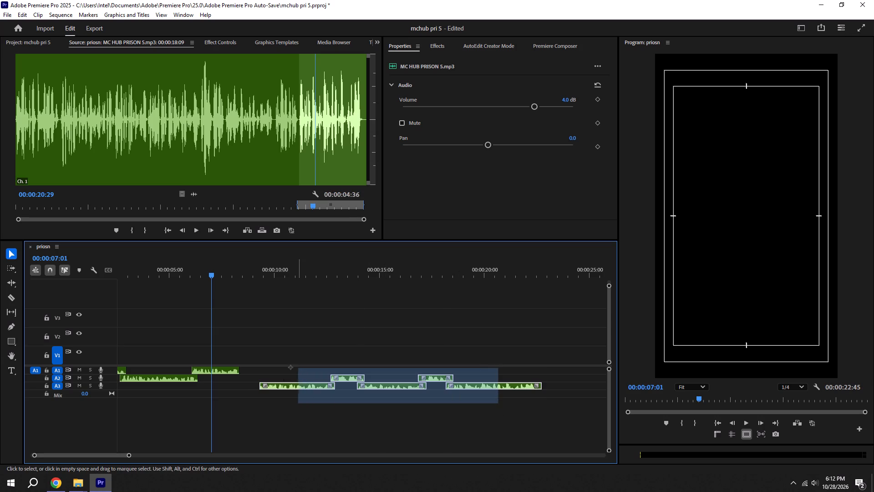
pyautogui.moveTo(286, 382); pyautogui.dragTo(286, 375)
pyautogui.moveTo(495, 412); pyautogui.dragTo(269, 351)
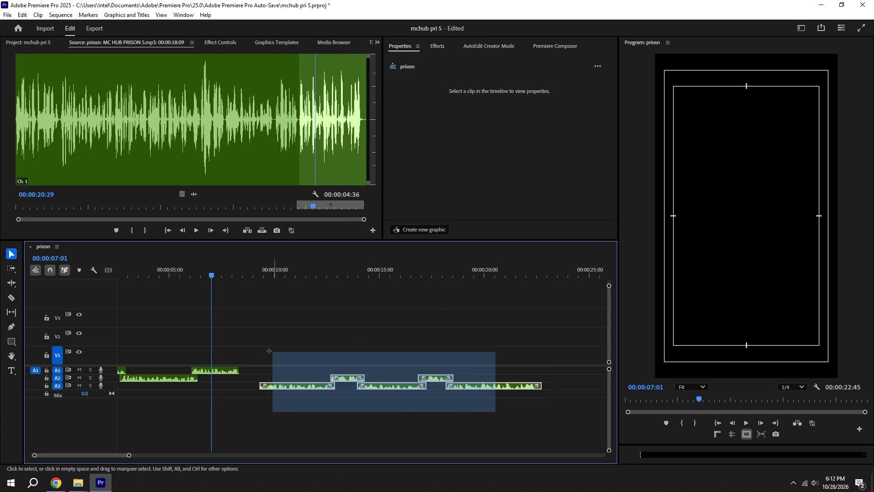
pyautogui.moveTo(269, 351); pyautogui.dragTo(267, 350)
pyautogui.click(288, 381)
pyautogui.moveTo(521, 420); pyautogui.dragTo(302, 350)
pyautogui.moveTo(302, 383); pyautogui.dragTo(273, 373)
pyautogui.keyDown('alt'); pyautogui.scroll(4, 220, 366); pyautogui.keyUp('alt')
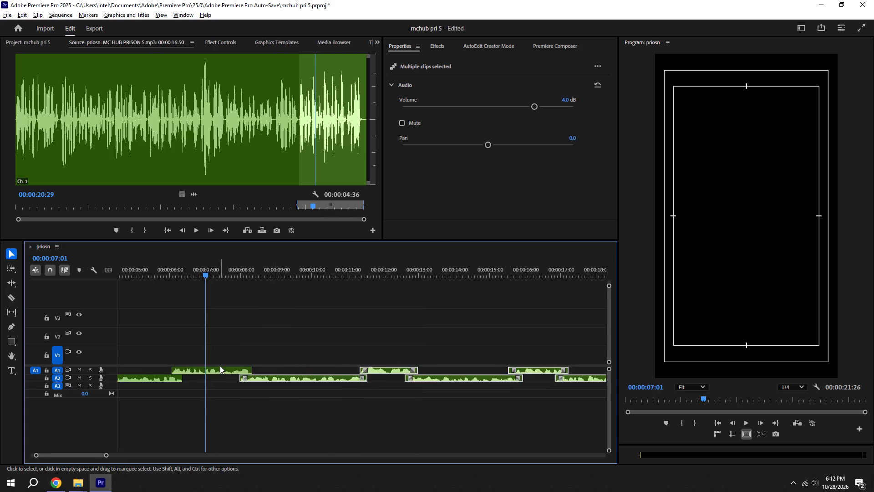
pyautogui.keyDown('alt'); pyautogui.scroll(12, 220, 366); pyautogui.keyUp('alt')
pyautogui.hotkey('ctrl', 's')
# Play across the rejoined segments to check the overlap at about 00:00:08:00 and save the project.
pyautogui.press('space')
pyautogui.scroll(-5, 293, 341)
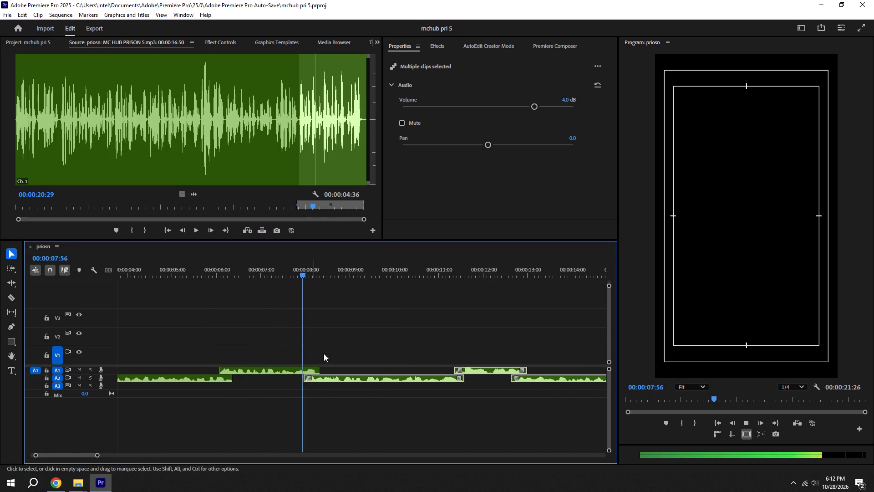
pyautogui.keyDown('alt'); pyautogui.scroll(-10, 319, 355); pyautogui.keyUp('alt')
pyautogui.click(393, 331)
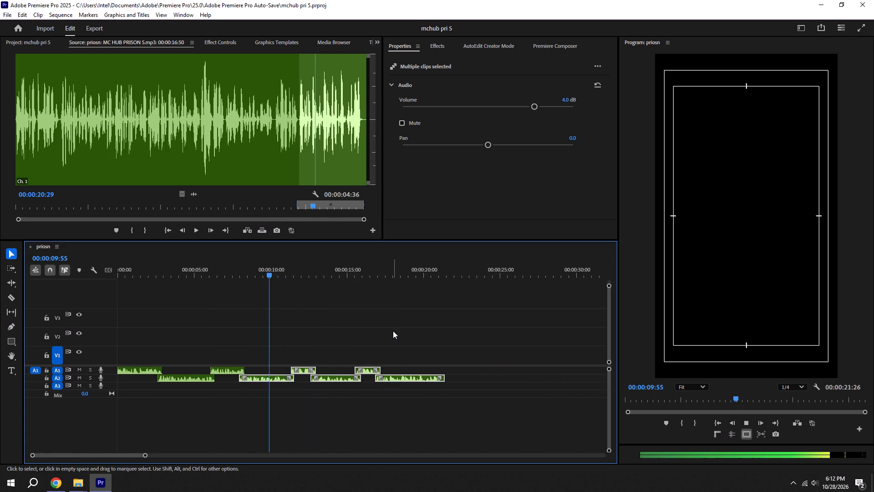
pyautogui.hotkey('ctrl', 's')
pyautogui.click(378, 324)
pyautogui.press('space')
pyautogui.keyDown('alt'); pyautogui.scroll(-6, 376, 324); pyautogui.keyUp('alt')
pyautogui.hotkey('ctrl', 's')
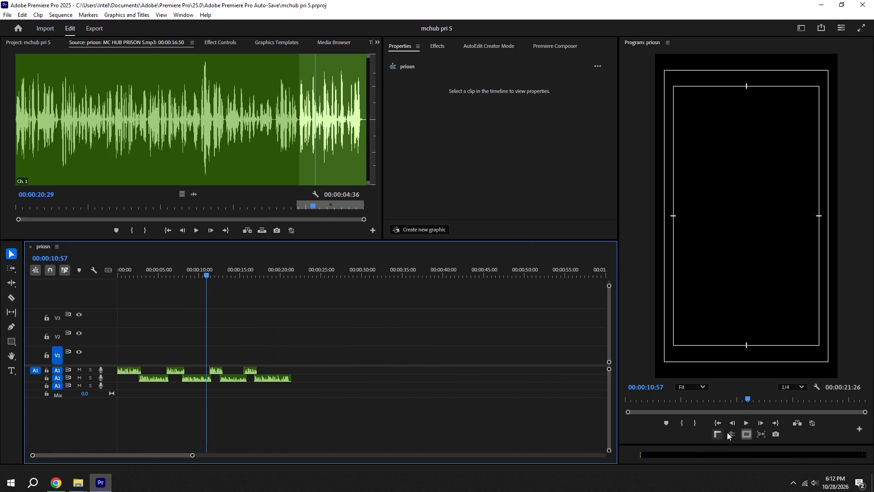
# Play the whole voice-over sequence from its beginning to the end to check all the joins, and save the project.
pyautogui.click(719, 422)
pyautogui.press('space')
pyautogui.scroll(-7, 459, 364)
pyautogui.click(429, 356)
pyautogui.press('space')
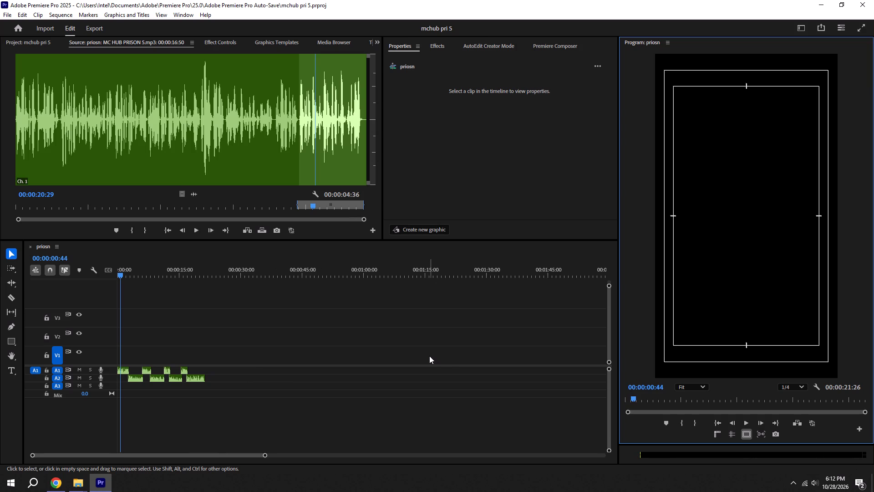
pyautogui.press('space')
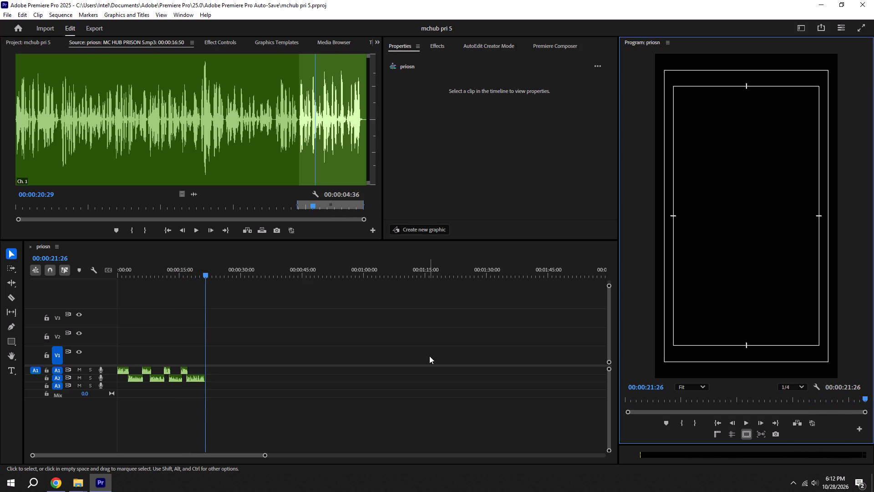
pyautogui.hotkey('ctrl', 's')
pyautogui.click(244, 377)
pyautogui.hotkey('ctrl', 's')
# Replay the voice-over from the beginning to about 00:00:09:28 and save the project.
pyautogui.moveTo(199, 272); pyautogui.dragTo(77, 272)
pyautogui.press('space')
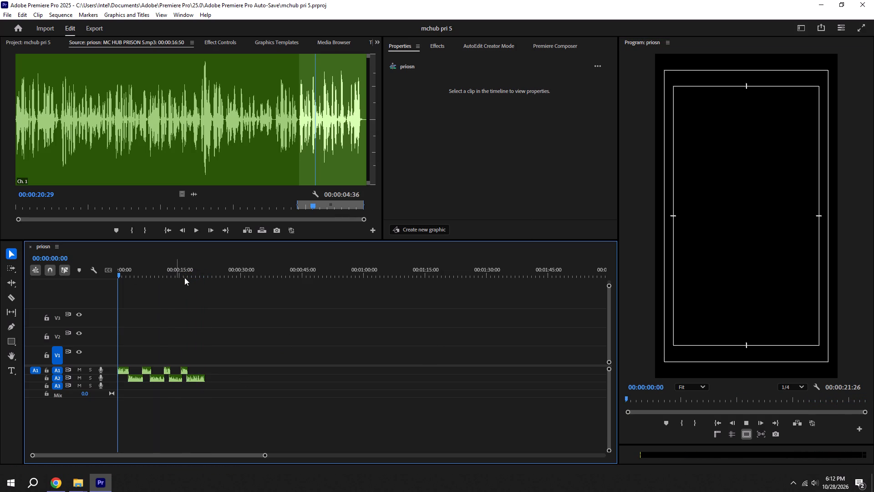
pyautogui.keyDown('alt'); pyautogui.scroll(12, 181, 362); pyautogui.keyUp('alt')
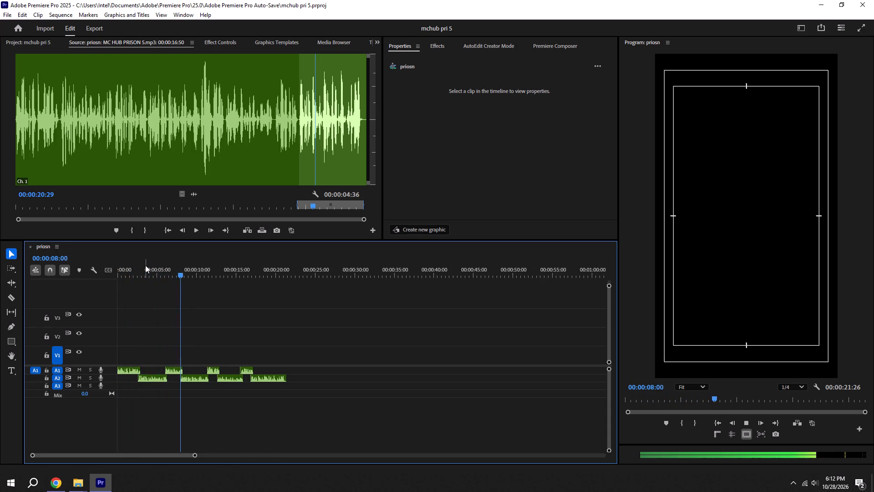
pyautogui.press('space')
pyautogui.press('space')
pyautogui.hotkey('ctrl', 's')
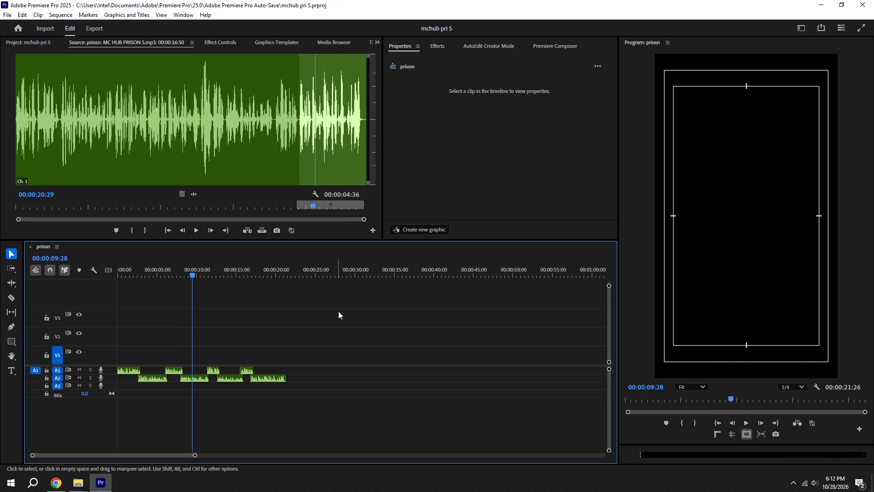
# Generate an automatic transcription of the priosn sequence.
pyautogui.click(369, 41)
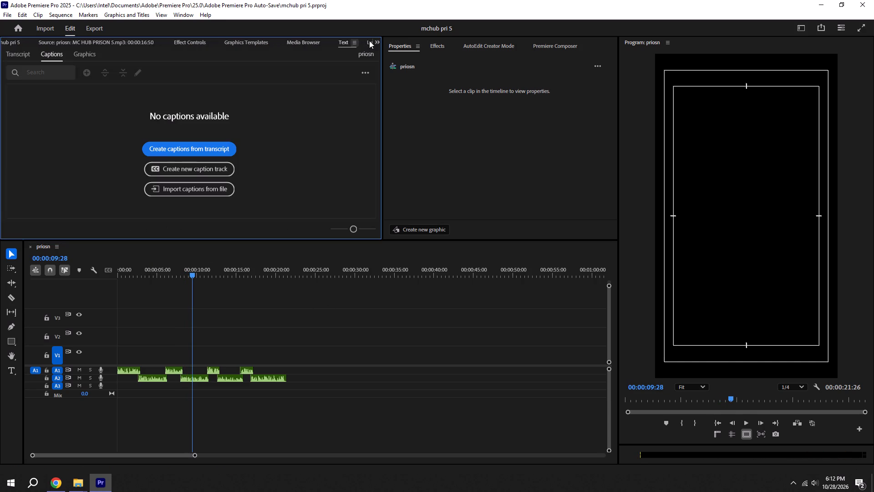
pyautogui.click(19, 52)
pyautogui.click(366, 71)
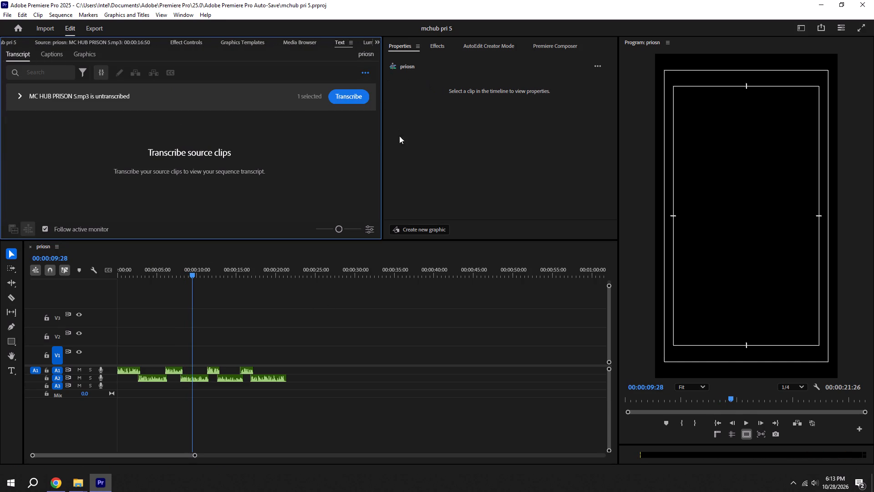
pyautogui.click(364, 133)
pyautogui.click(532, 274)
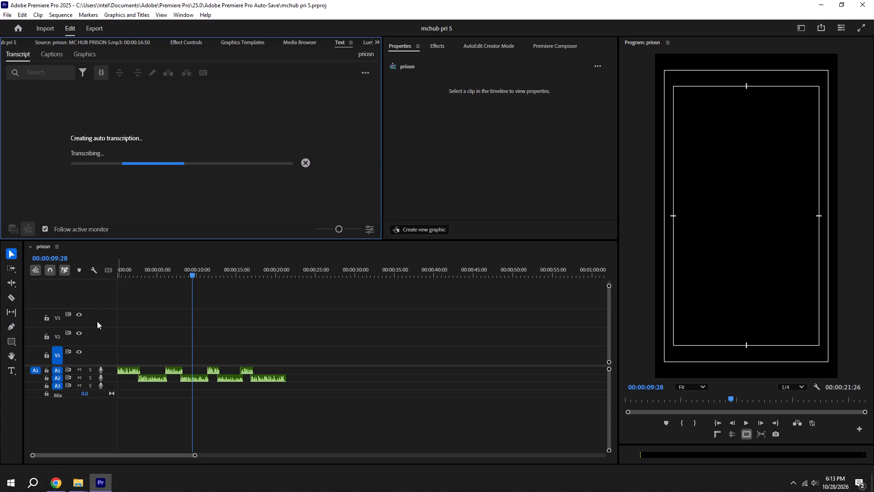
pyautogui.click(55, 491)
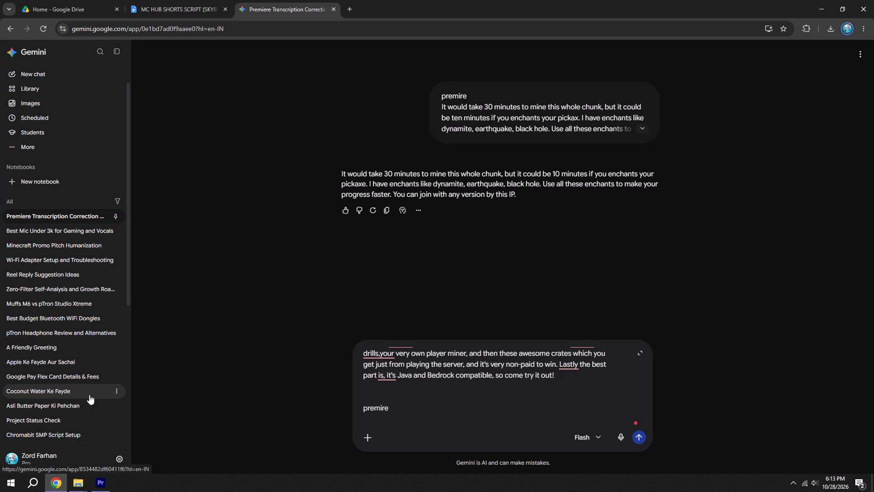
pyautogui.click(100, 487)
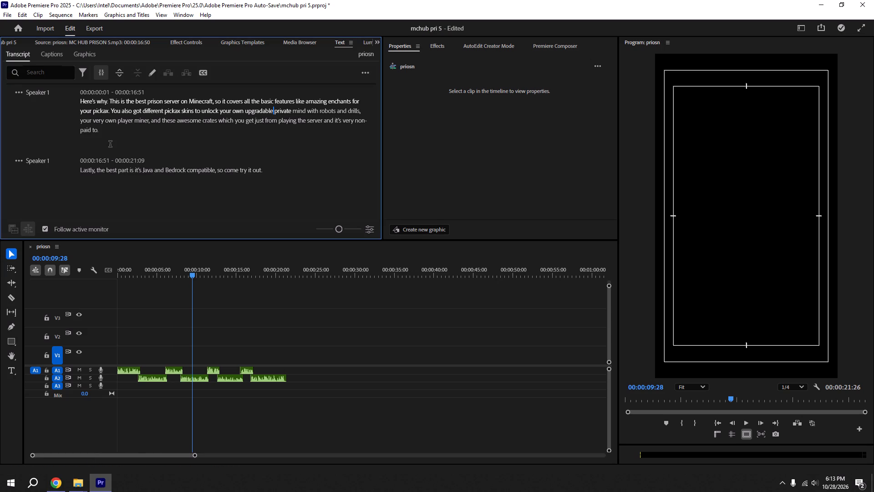
pyautogui.tripleClick(93, 111)
pyautogui.click(93, 111)
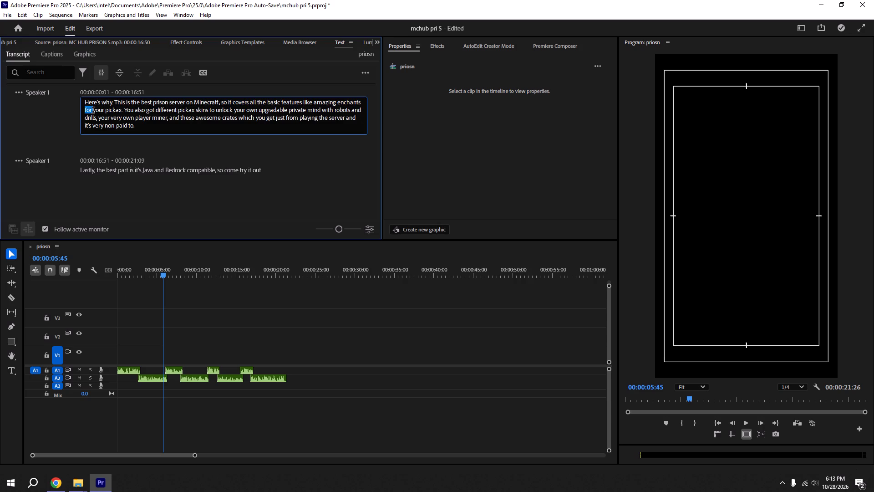
pyautogui.hotkey('ctrl', 'a')
pyautogui.hotkey('ctrl', 'c')
pyautogui.click(126, 177)
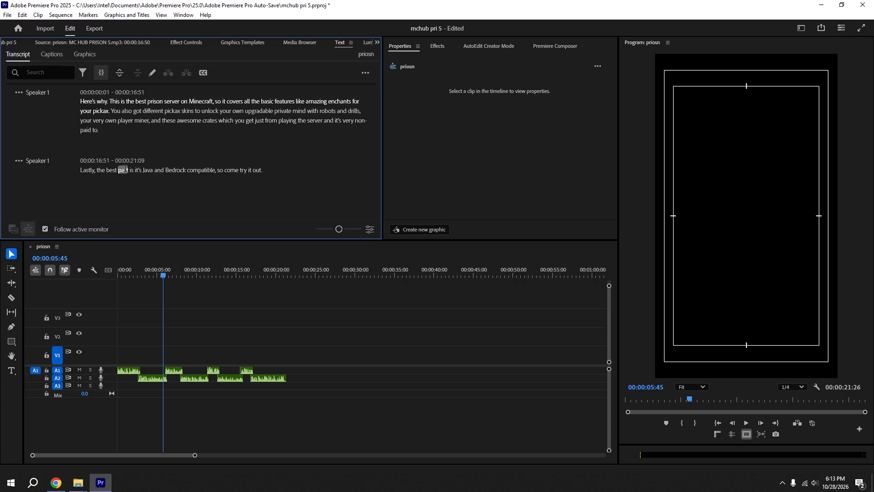
pyautogui.tripleClick(125, 169)
pyautogui.tripleClick(125, 169)
pyautogui.click(125, 169)
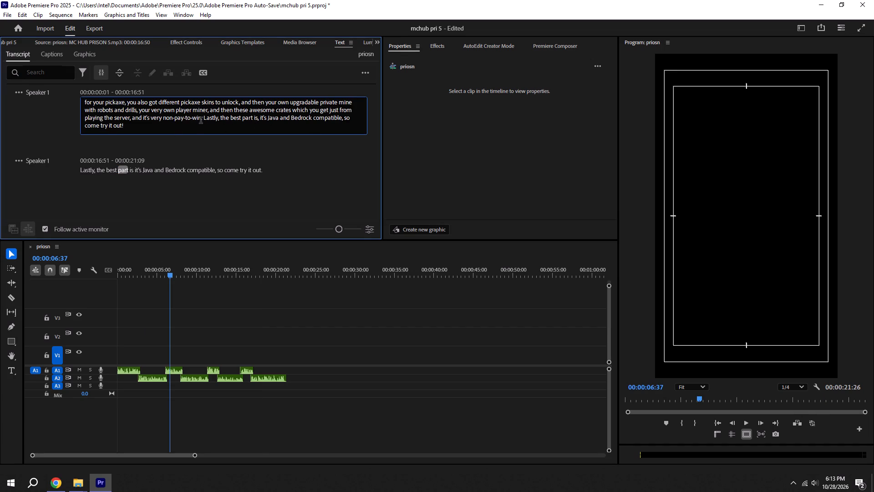
pyautogui.moveTo(203, 118); pyautogui.dragTo(228, 129)
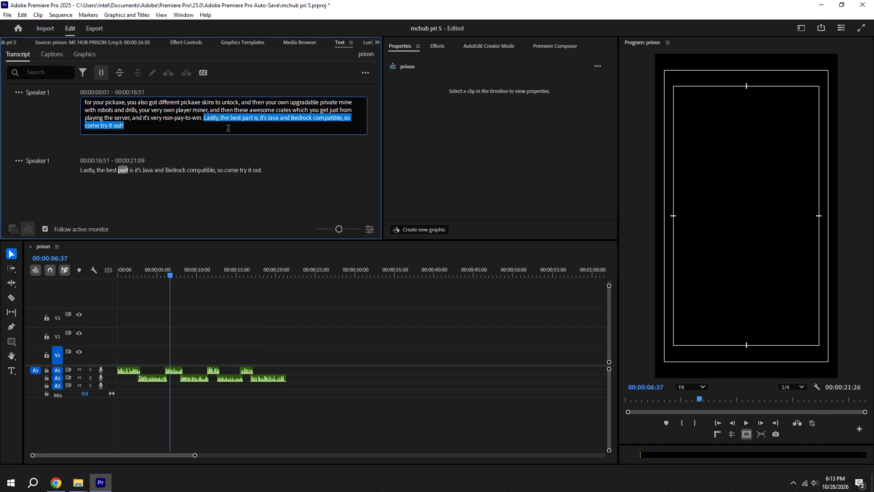
pyautogui.hotkey('ctrl', 'c')
pyautogui.press('BackSpace')
pyautogui.press('BackSpace')
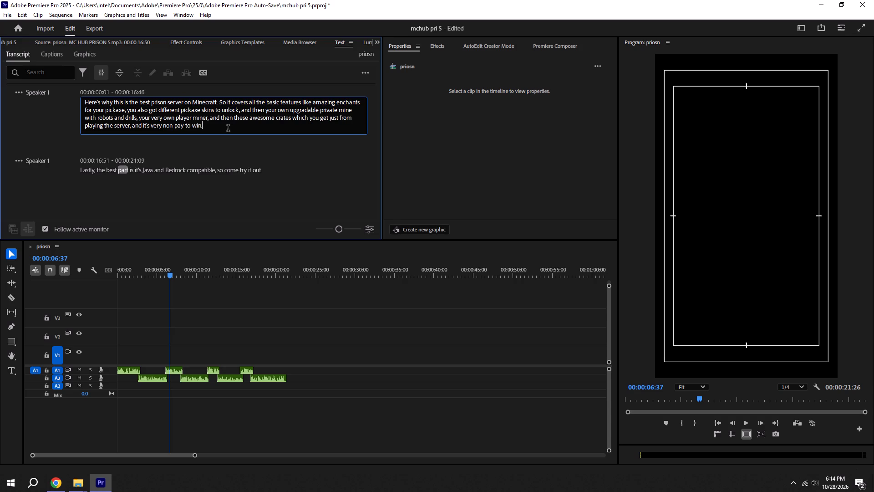
# Replace the second transcript paragraph with "Lastly, the best part is, it's Java and Bedrock compatible, so come try it out!" and save.
pyautogui.tripleClick(141, 170)
pyautogui.hotkey('ctrl', 'a')
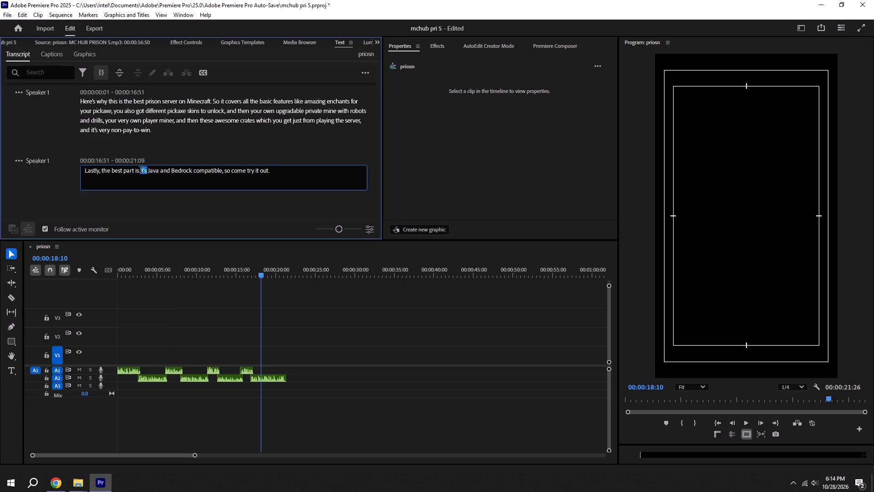
pyautogui.hotkey('ctrl', 'v')
pyautogui.click(362, 361)
pyautogui.hotkey('ctrl', 's')
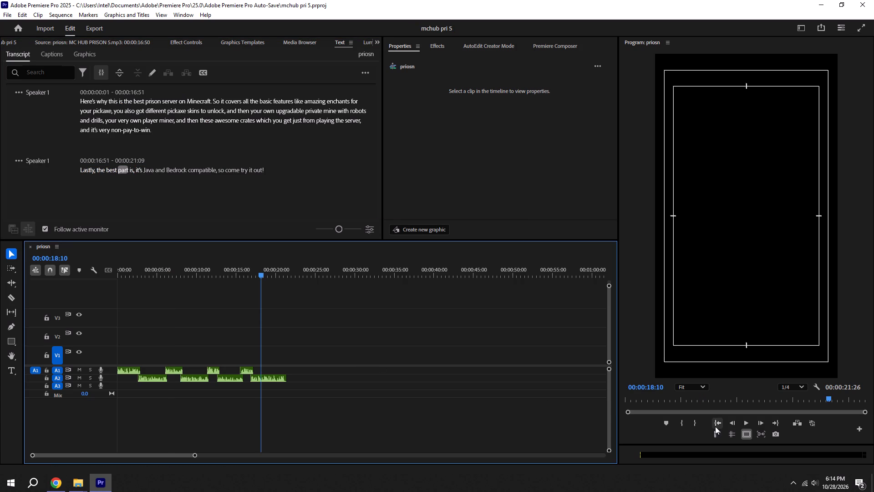
# Play the sequence from the start to check the corrected transcript against the voice-over, and save.
pyautogui.click(716, 426)
pyautogui.press('space')
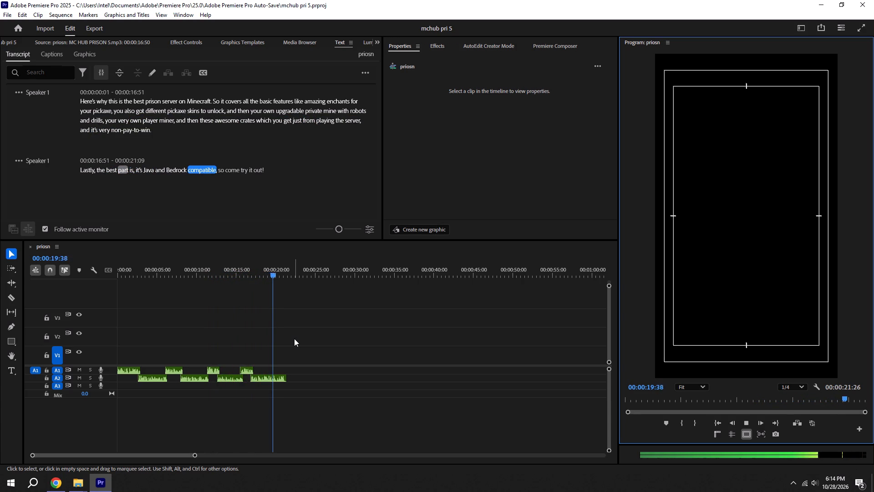
pyautogui.hotkey('ctrl', 's')
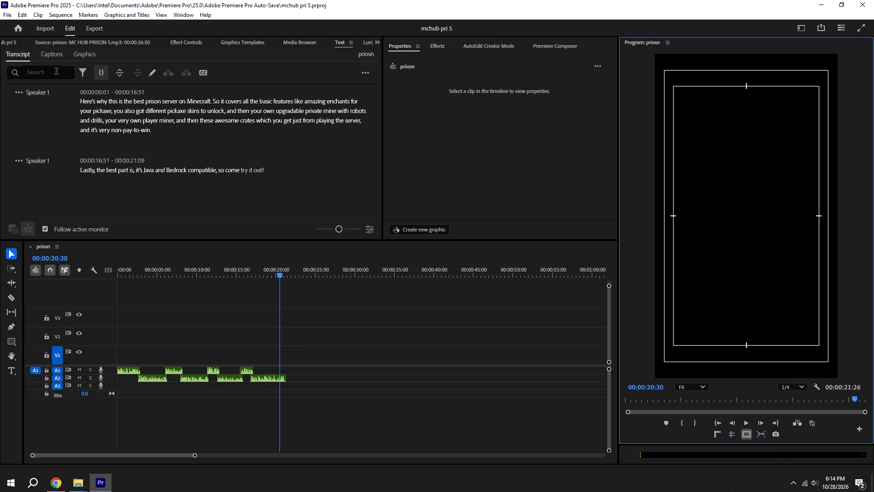
# Create Subtitle default captions from the transcript with a maximum length of 7 characters, the shortest minimum duration, and single lines.
pyautogui.click(52, 56)
pyautogui.click(198, 148)
pyautogui.click(432, 249)
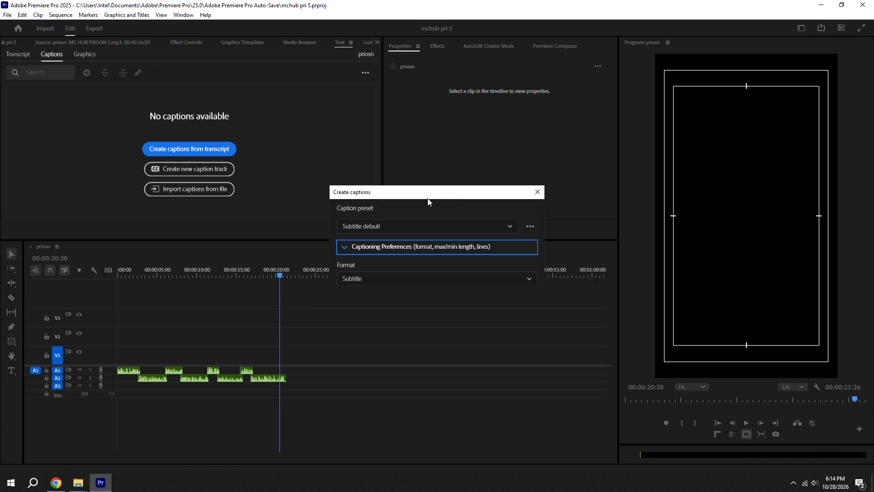
pyautogui.moveTo(427, 187); pyautogui.dragTo(427, 102)
pyautogui.moveTo(363, 281); pyautogui.dragTo(254, 289)
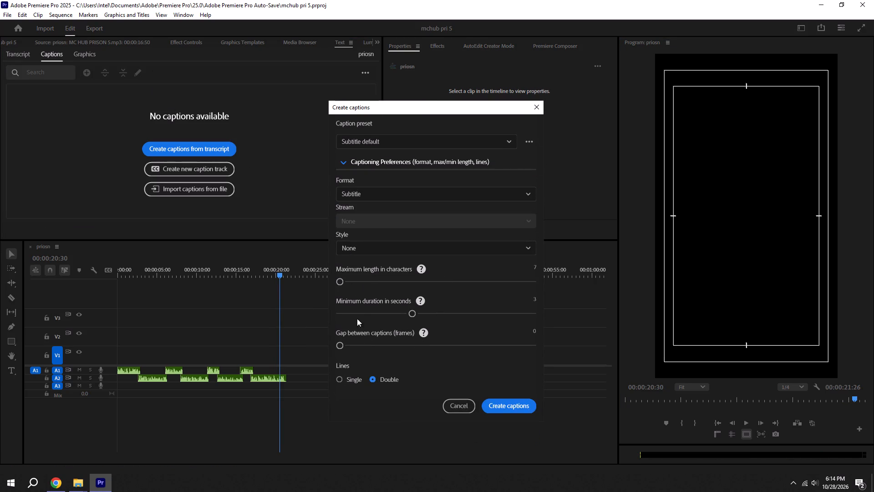
pyautogui.moveTo(359, 308); pyautogui.dragTo(181, 325)
pyautogui.click(332, 378)
pyautogui.click(343, 381)
pyautogui.click(528, 410)
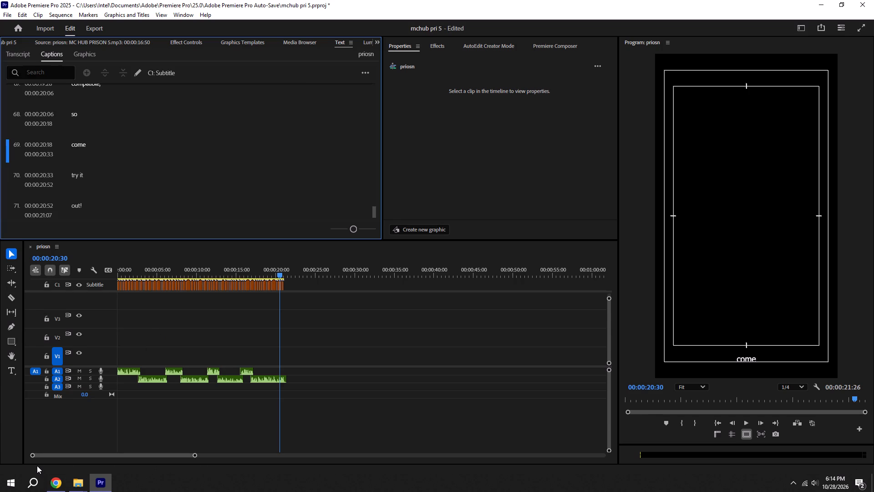
# Select all captions on the C1 Subtitle track and bring their start to the very beginning of the sequence.
pyautogui.moveTo(375, 296); pyautogui.dragTo(0, 228)
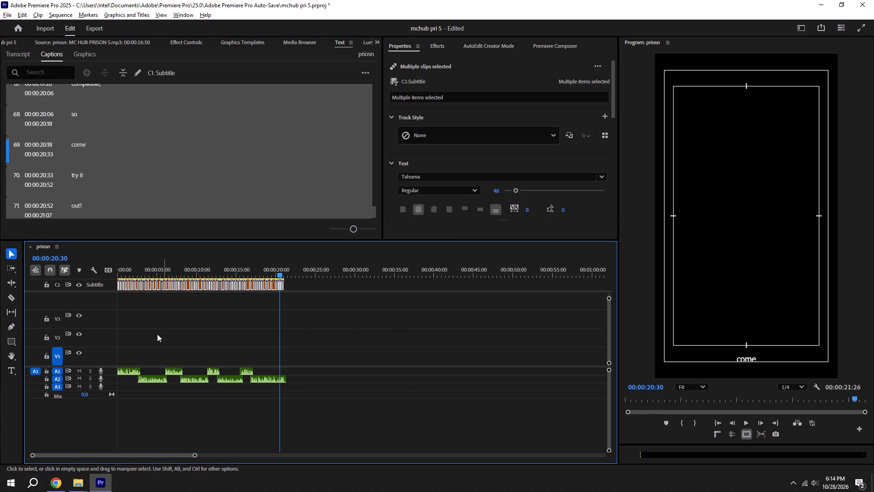
pyautogui.keyDown('alt'); pyautogui.scroll(20, 154, 331); pyautogui.keyUp('alt')
pyautogui.keyDown('alt'); pyautogui.scroll(20, 154, 331); pyautogui.keyUp('alt')
pyautogui.keyDown('alt'); pyautogui.scroll(8, 154, 331); pyautogui.keyUp('alt')
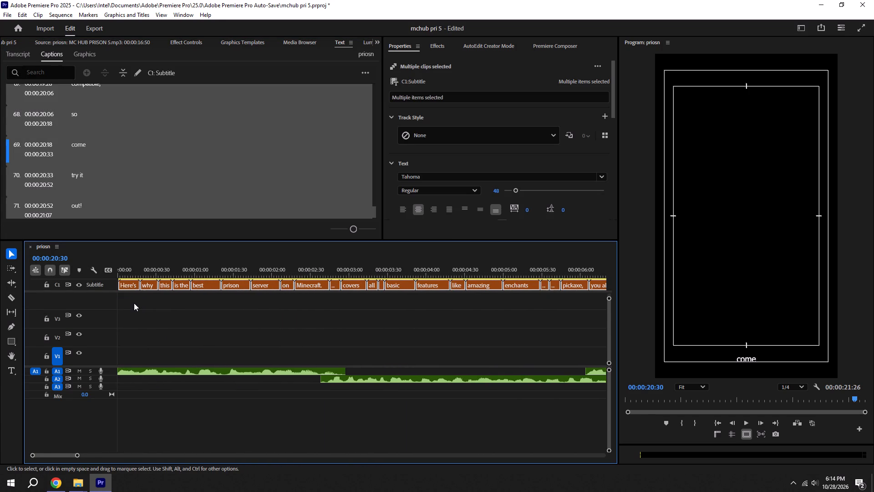
pyautogui.keyDown('alt'); pyautogui.scroll(3, 134, 303); pyautogui.keyUp('alt')
pyautogui.moveTo(121, 283); pyautogui.dragTo(72, 284)
pyautogui.keyDown('alt'); pyautogui.scroll(-12, 236, 325); pyautogui.keyUp('alt')
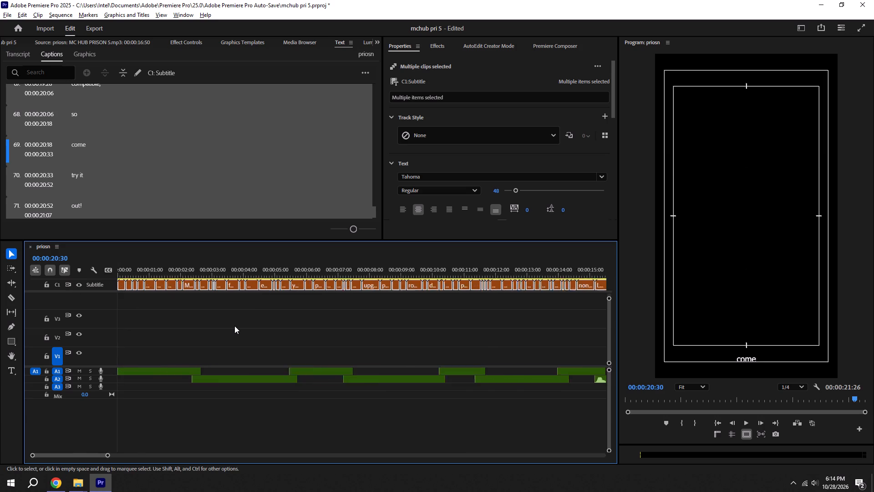
# Save the project and apply the saved white Candy Beans text style with black outline to all selected captions.
pyautogui.keyDown('alt'); pyautogui.scroll(-1, 234, 326); pyautogui.keyUp('alt')
pyautogui.hotkey('ctrl', 's')
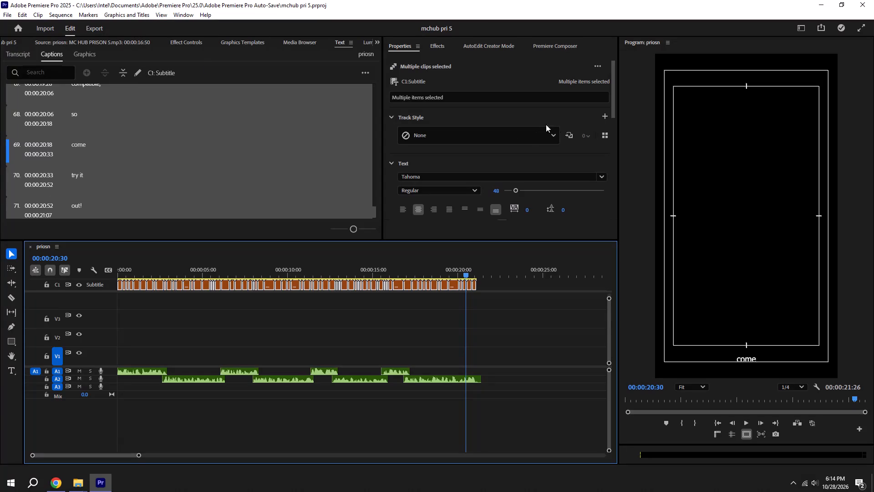
pyautogui.click(603, 134)
pyautogui.click(457, 176)
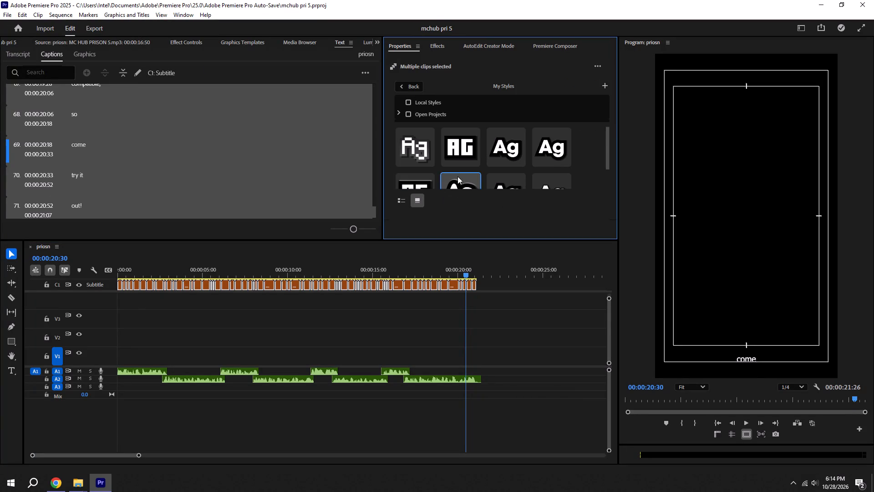
pyautogui.click(412, 83)
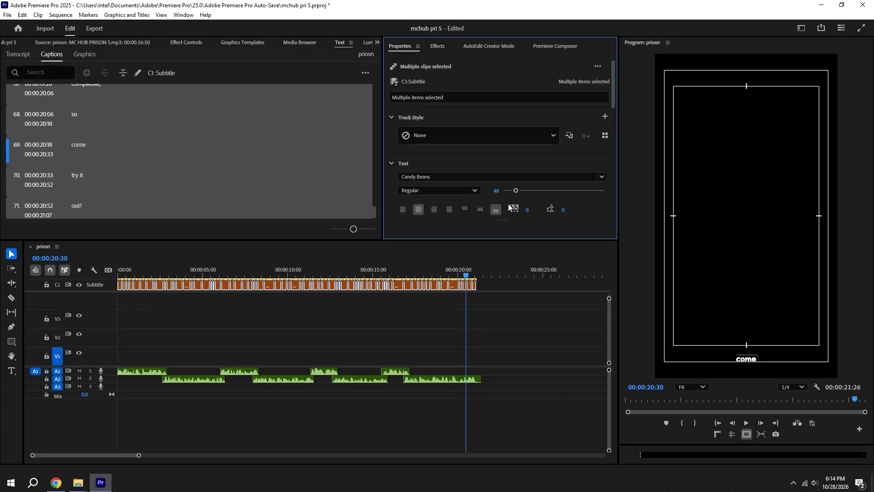
# Set the selected captions' font size to 90, position them in the centre zone of the frame, and save.
pyautogui.click(500, 192)
pyautogui.click(496, 190)
pyautogui.write('90')
pyautogui.press('Return')
pyautogui.hotkey('ctrl', 's')
pyautogui.scroll(-6, 493, 190)
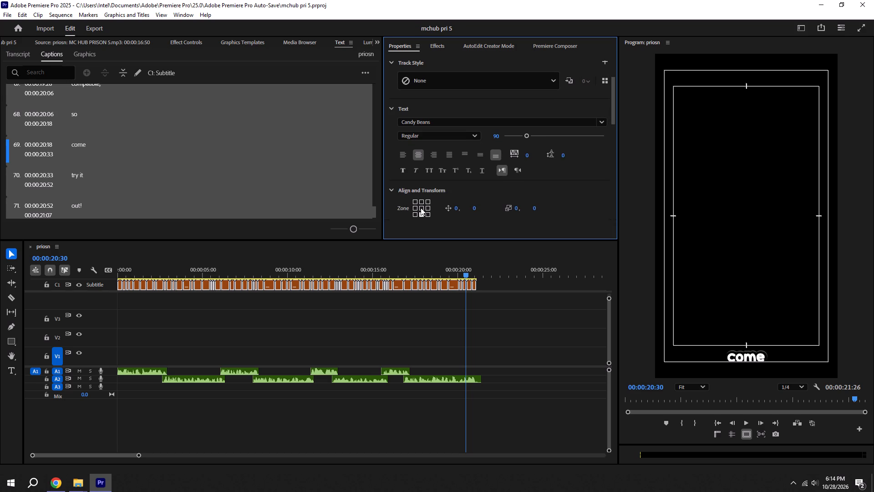
pyautogui.click(421, 208)
pyautogui.hotkey('ctrl', 's')
# Upgrade all selected captions to graphics.
pyautogui.click(117, 15)
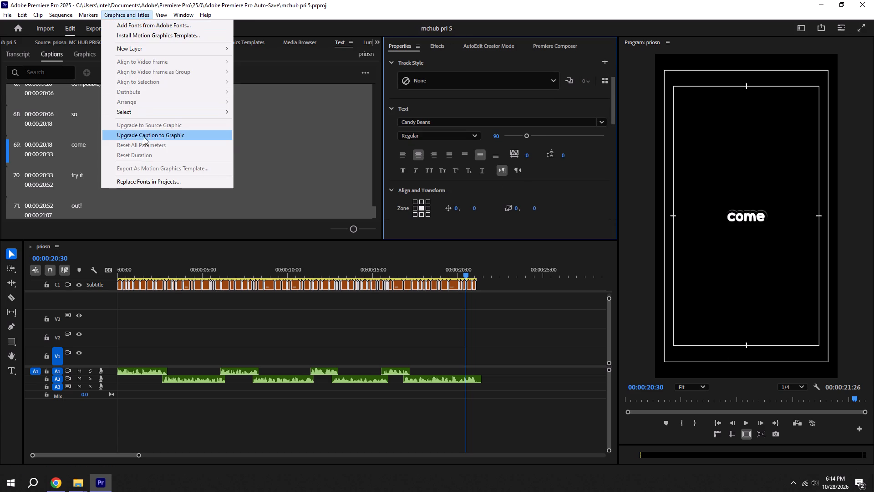
pyautogui.click(144, 137)
# Find the pop presets and apply "07. Pop in Text (Center)" to all the caption graphics on V3.
pyautogui.moveTo(535, 337); pyautogui.dragTo(46, 264)
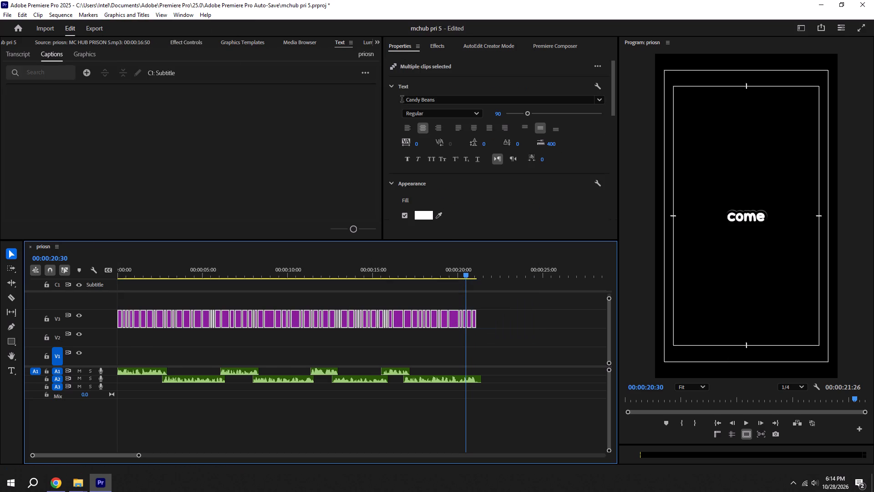
pyautogui.click(437, 48)
pyautogui.click(428, 63)
pyautogui.write('pop')
pyautogui.hotkey('ctrl', 's')
pyautogui.scroll(-9, 463, 201)
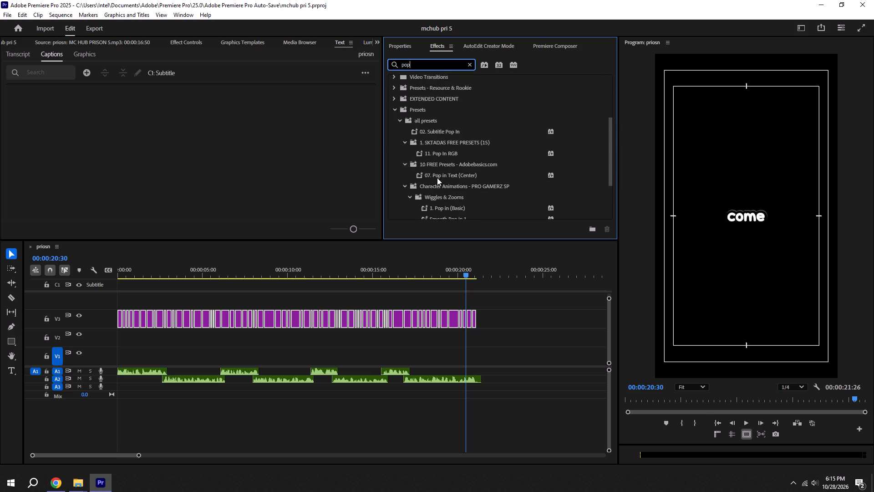
pyautogui.scroll(-2, 437, 178)
pyautogui.moveTo(456, 165); pyautogui.dragTo(373, 327)
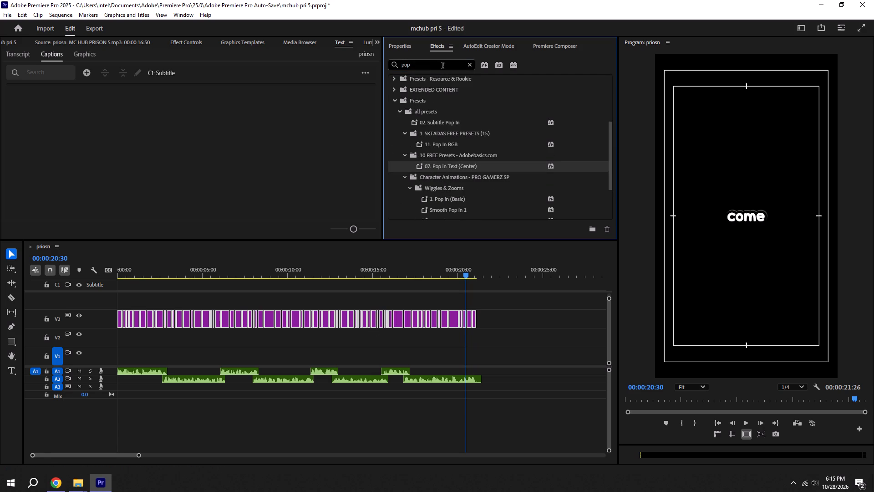
# Search the effects for "warpp", apply the "warpp Zord" preset to all the caption graphics on V3, and save.
pyautogui.moveTo(436, 64); pyautogui.dragTo(289, 81)
pyautogui.press('BackSpace')
pyautogui.write('warpp')
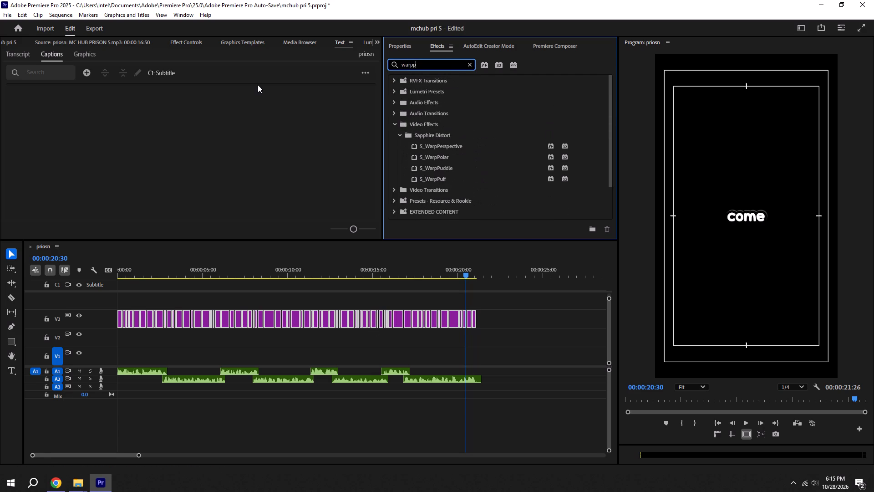
pyautogui.hotkey('ctrl', 's')
pyautogui.scroll(-6, 452, 213)
pyautogui.moveTo(434, 203); pyautogui.dragTo(326, 326)
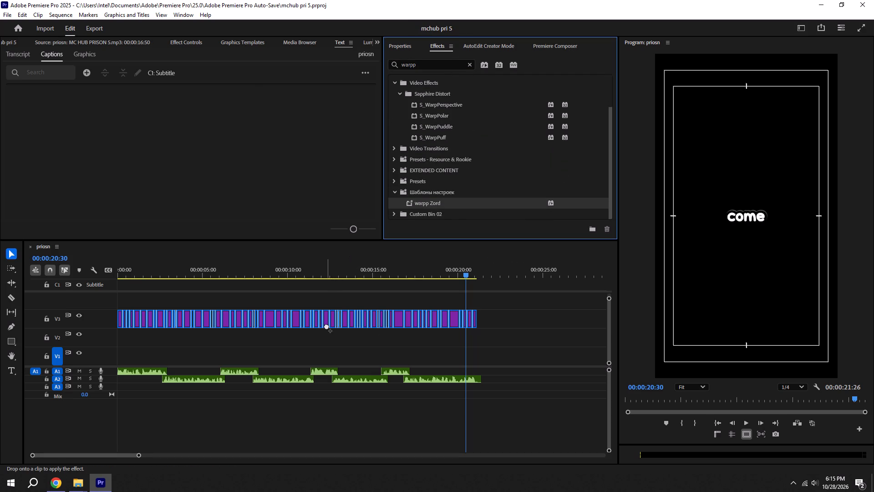
pyautogui.moveTo(326, 326); pyautogui.dragTo(323, 324)
pyautogui.hotkey('ctrl', 's')
# Play the priosn sequence from the start to check the animated captions, save, and reselect the caption graphics on V3.
pyautogui.moveTo(229, 265); pyautogui.dragTo(18, 267)
pyautogui.press('space')
pyautogui.keyDown('alt'); pyautogui.scroll(-2, 260, 318); pyautogui.keyUp('alt')
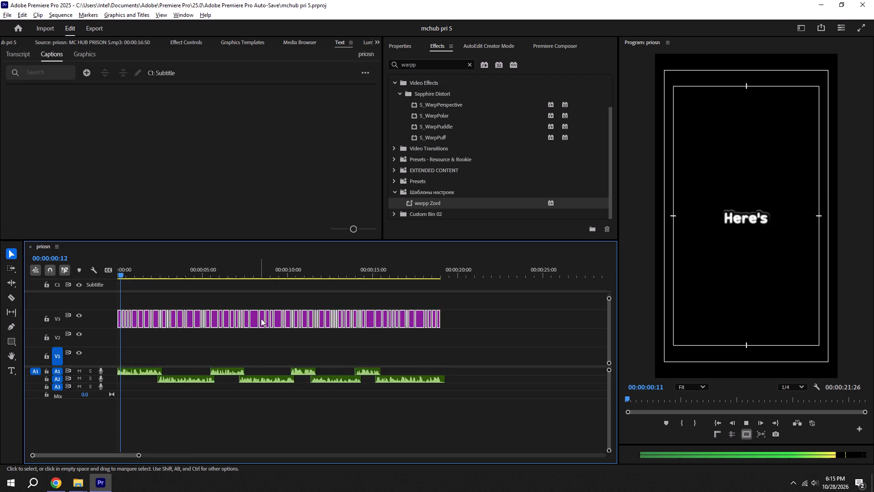
pyautogui.keyDown('alt'); pyautogui.scroll(-5, 261, 318); pyautogui.keyUp('alt')
pyautogui.moveTo(363, 364); pyautogui.dragTo(355, 362)
pyautogui.moveTo(351, 362); pyautogui.dragTo(24, 293)
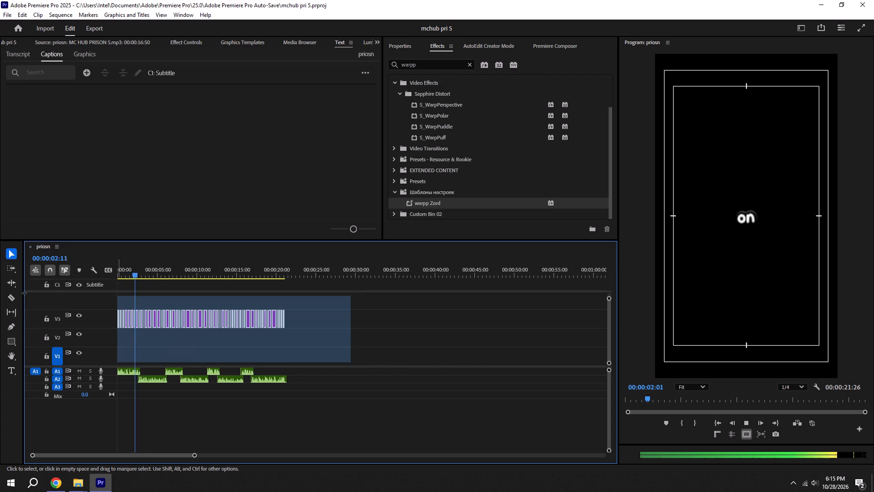
pyautogui.moveTo(24, 293); pyautogui.dragTo(7, 287)
pyautogui.keyDown('alt'); pyautogui.scroll(12, 210, 267); pyautogui.keyUp('alt')
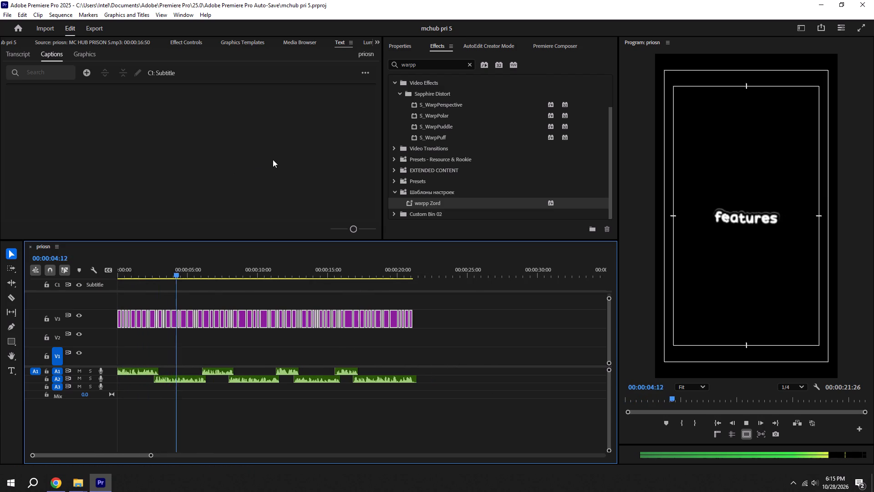
pyautogui.keyDown('alt'); pyautogui.scroll(4, 255, 300); pyautogui.keyUp('alt')
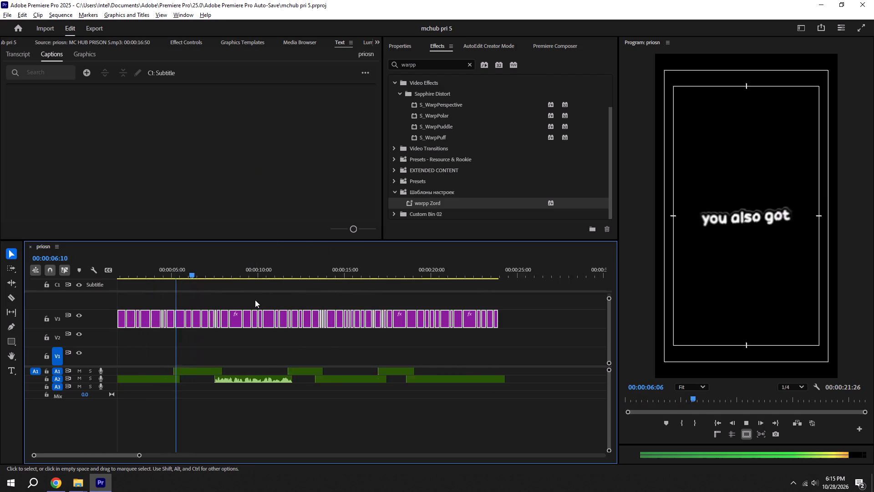
pyautogui.scroll(12, 239, 302)
pyautogui.keyDown('alt'); pyautogui.scroll(-6, 277, 289); pyautogui.keyUp('alt')
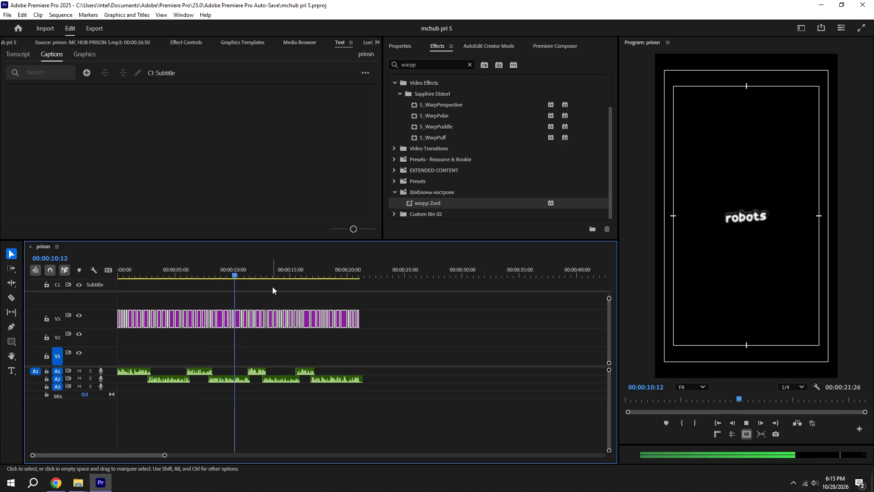
pyautogui.keyDown('alt'); pyautogui.scroll(-5, 282, 284); pyautogui.keyUp('alt')
pyautogui.hotkey('ctrl', 's')
pyautogui.click(309, 340)
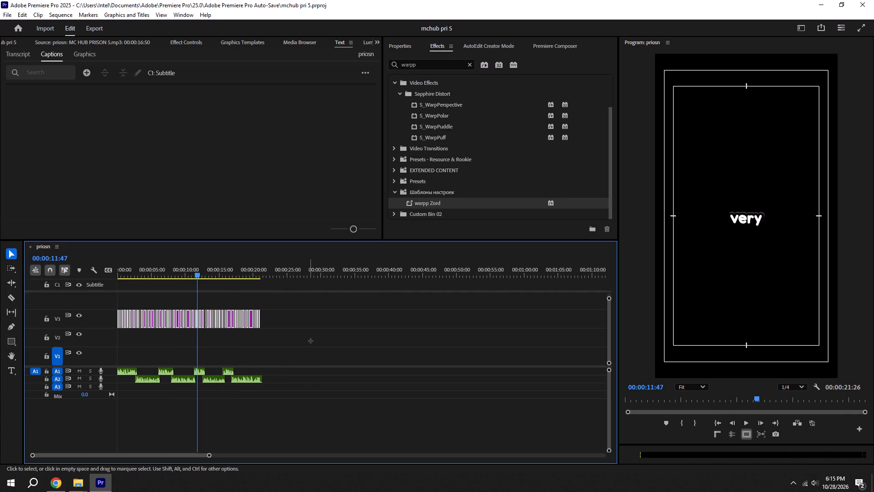
pyautogui.hotkey('ctrl', 's')
pyautogui.moveTo(325, 351); pyautogui.dragTo(31, 264)
pyautogui.keyDown('alt'); pyautogui.scroll(17, 223, 382); pyautogui.keyUp('alt')
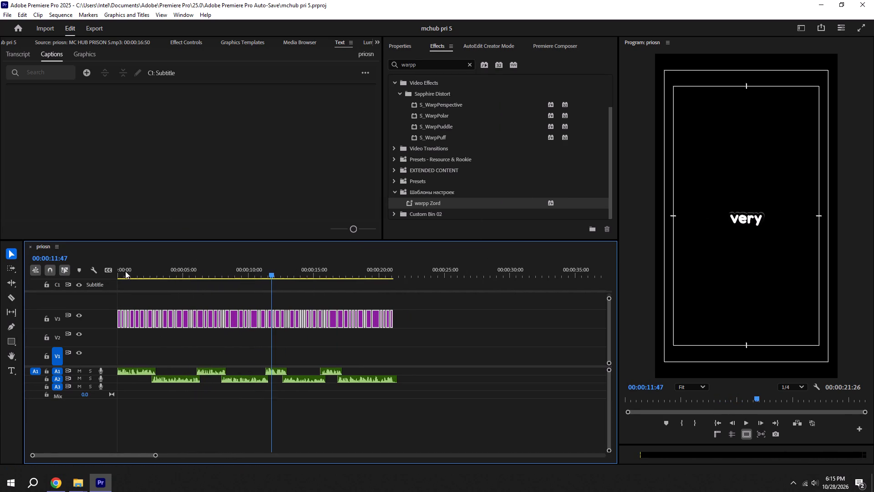
# Open the recent project McHub pri 4 and play its spawnn pri sequence to check its content.
pyautogui.click(12, 29)
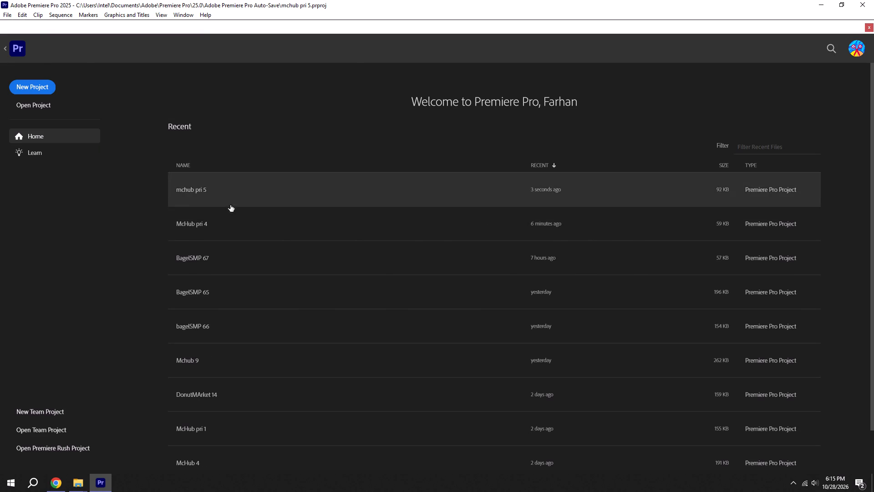
pyautogui.click(227, 231)
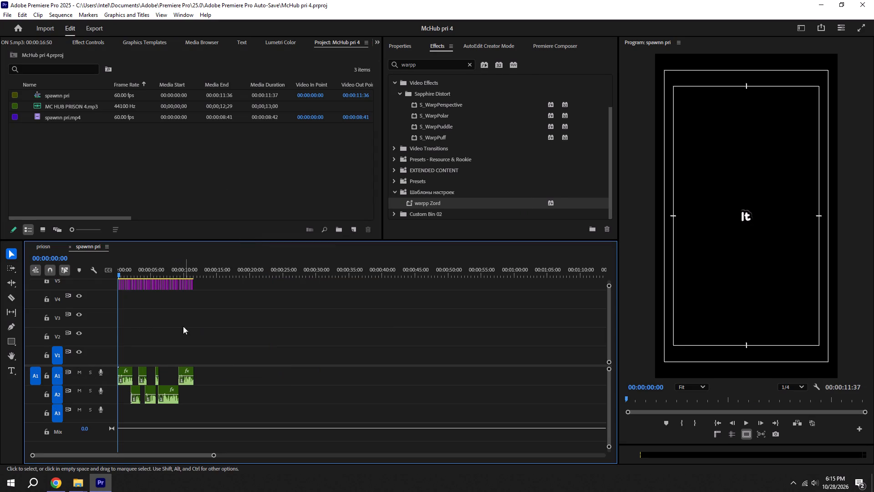
pyautogui.keyDown('alt'); pyautogui.scroll(19, 177, 326); pyautogui.keyUp('alt')
pyautogui.press('space')
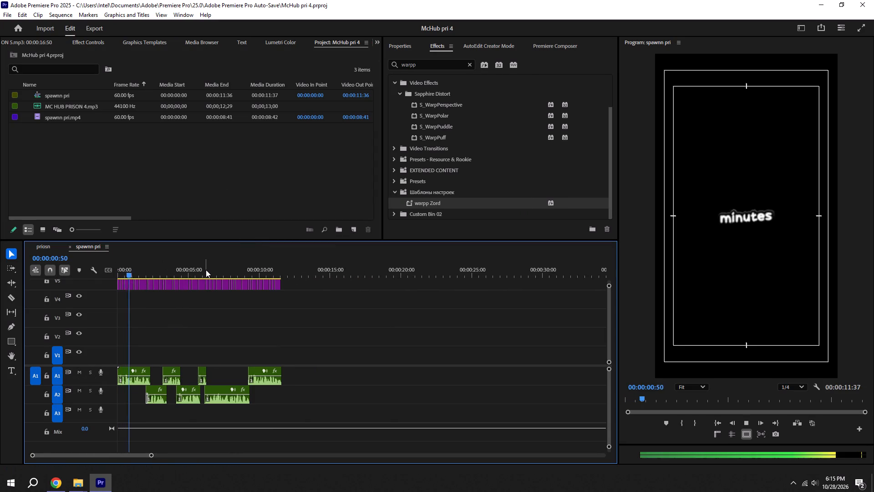
pyautogui.keyDown('alt'); pyautogui.scroll(-4, 206, 269); pyautogui.keyUp('alt')
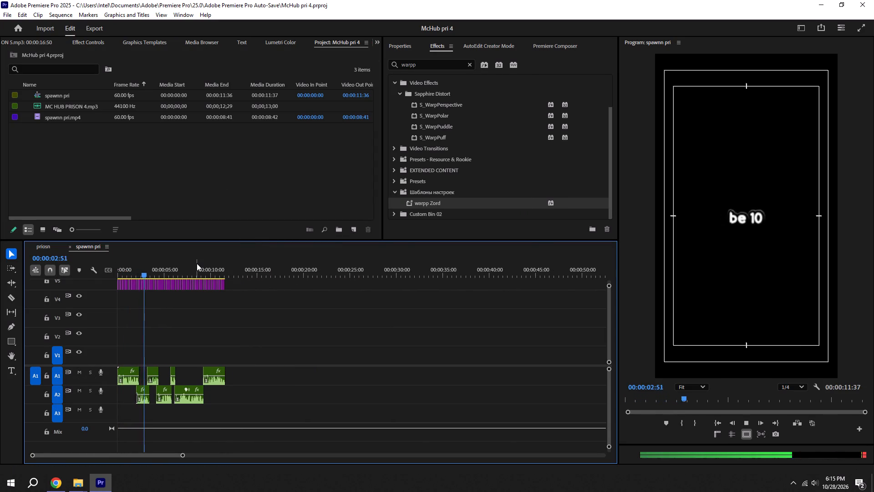
pyautogui.hotkey('ctrl', 's')
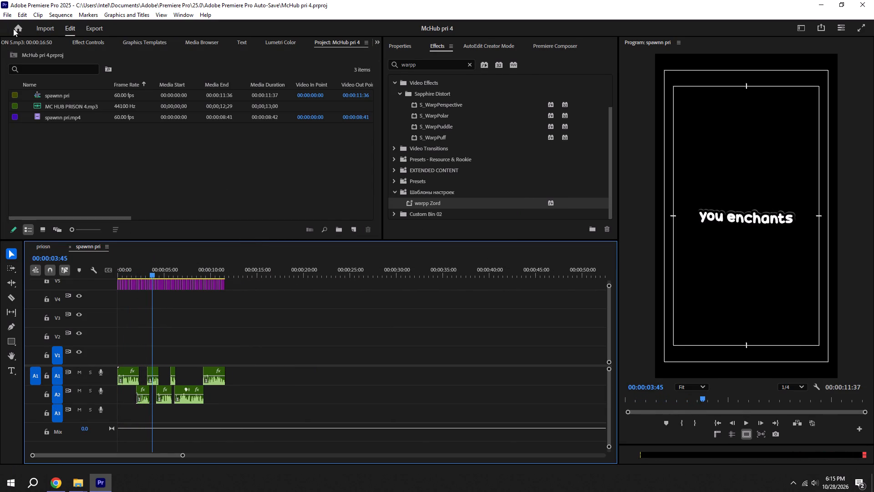
# Open the recent project Mchub 9, preview its sequence, and copy the long background music clip on A7.
pyautogui.click(15, 29)
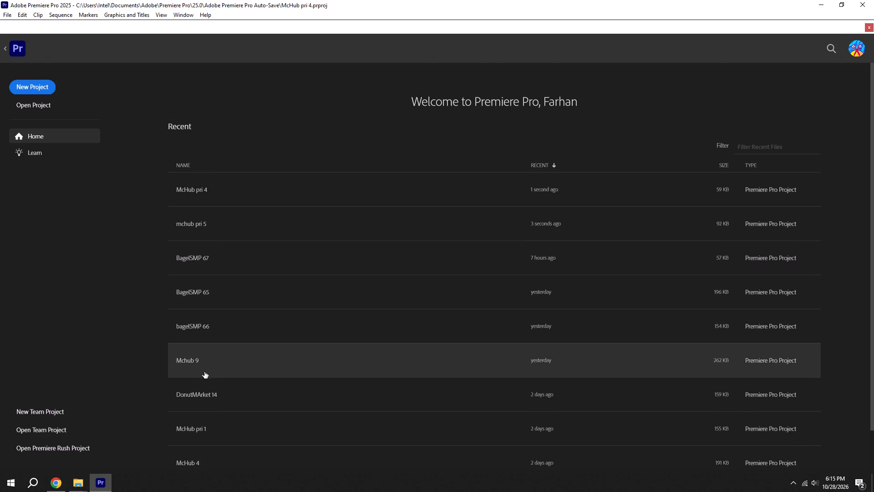
pyautogui.click(205, 371)
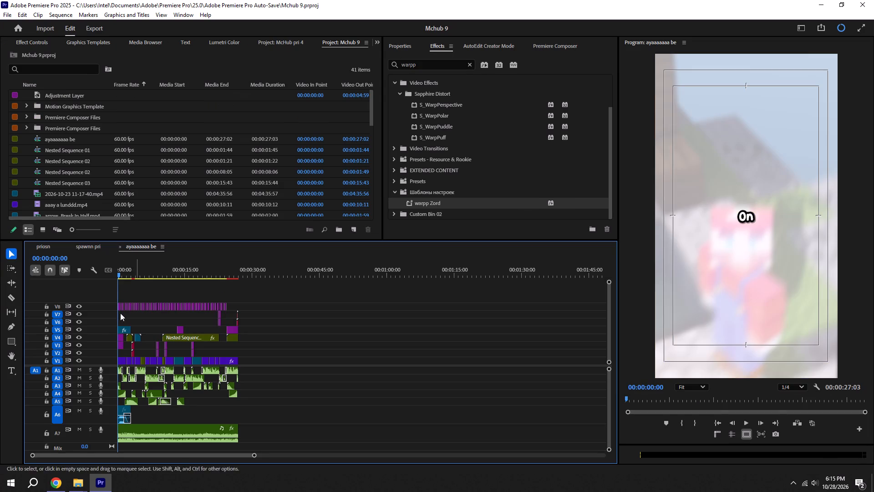
pyautogui.press('space')
pyautogui.keyDown('alt'); pyautogui.scroll(5, 151, 401); pyautogui.keyUp('alt')
pyautogui.scroll(5, 150, 400)
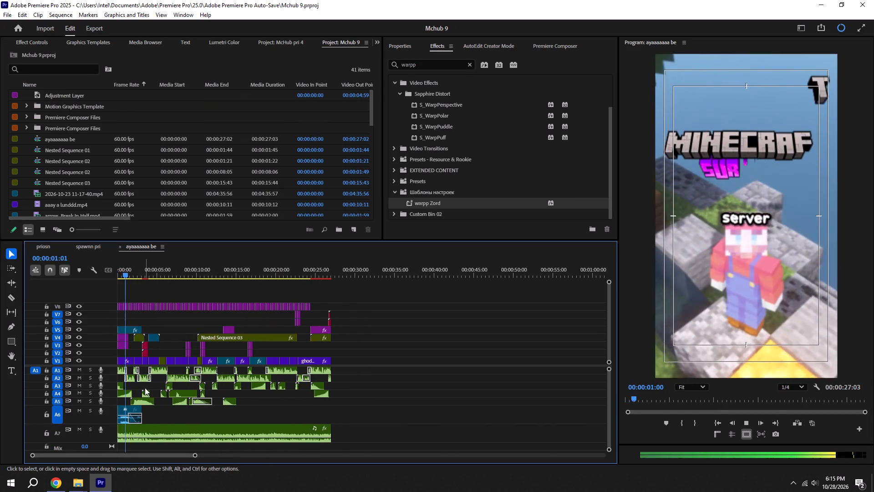
pyautogui.click(168, 430)
pyautogui.press('space')
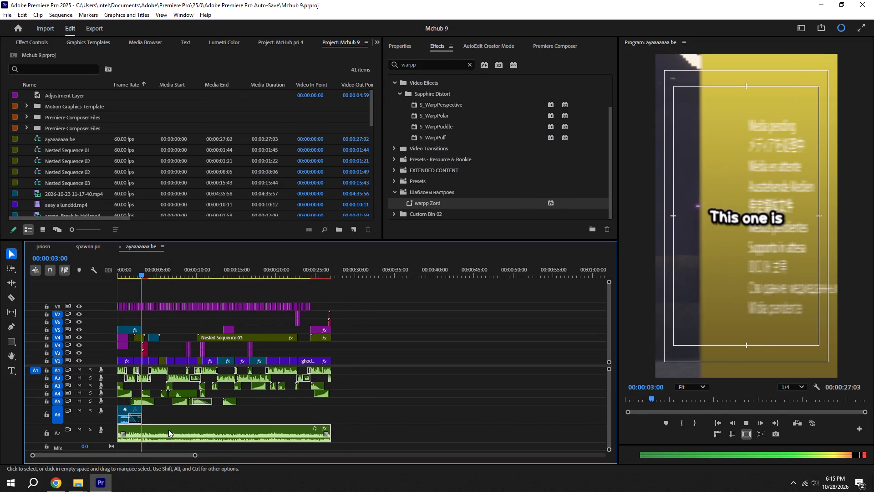
pyautogui.hotkey('ctrl', 'c')
# Paste the music clip at the start of the priosn sequence, place it on audio track A6, and save.
pyautogui.click(41, 246)
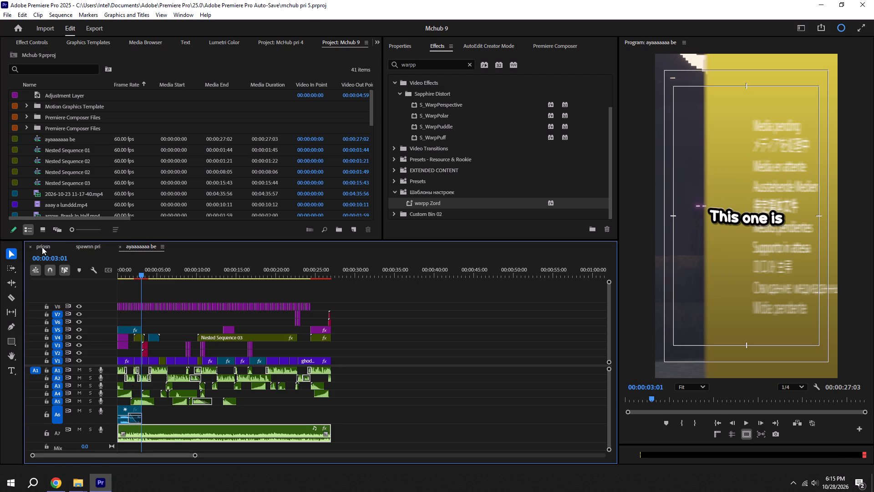
pyautogui.moveTo(172, 274); pyautogui.dragTo(3, 293)
pyautogui.keyDown('alt'); pyautogui.scroll(-5, 171, 349); pyautogui.keyUp('alt')
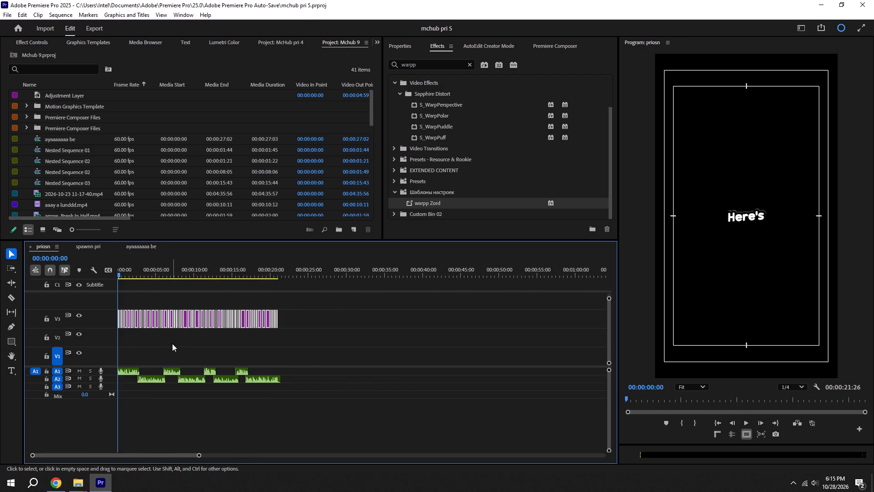
pyautogui.hotkey('ctrl', 'v')
pyautogui.moveTo(204, 396); pyautogui.dragTo(188, 421)
pyautogui.moveTo(187, 415); pyautogui.dragTo(182, 441)
pyautogui.hotkey('ctrl', 's')
# Play the opening of the priosn sequence to hear the music under the voice-over, with the audio tracks collapsed.
pyautogui.moveTo(162, 272); pyautogui.dragTo(122, 271)
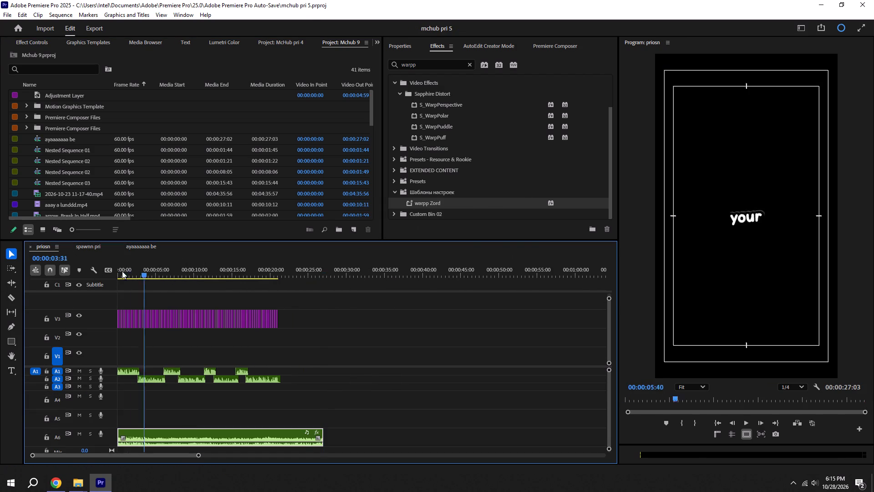
pyautogui.moveTo(122, 271); pyautogui.dragTo(0, 283)
pyautogui.press('space')
pyautogui.keyDown('alt'); pyautogui.scroll(-6, 151, 342); pyautogui.keyUp('alt')
pyautogui.moveTo(609, 372); pyautogui.dragTo(619, 325)
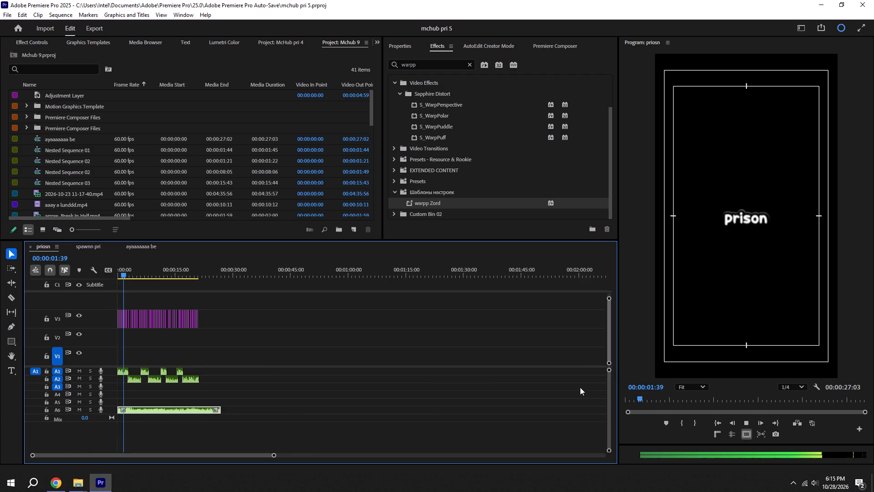
pyautogui.press('space')
# Trim the end of the A6 music clip to the end of the voice-over at 00:00:21:26, and save.
pyautogui.keyDown('alt'); pyautogui.scroll(11, 197, 407); pyautogui.keyUp('alt')
pyautogui.scroll(6, 231, 376)
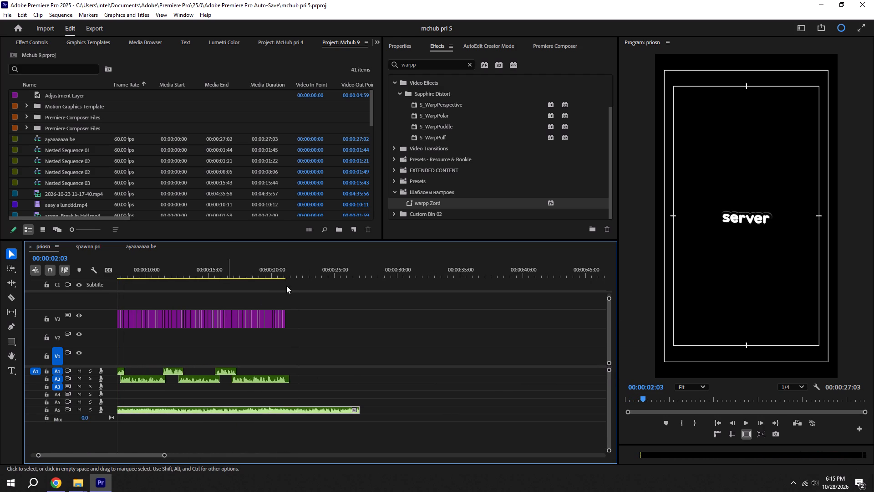
pyautogui.keyDown('shift'); pyautogui.moveTo(288, 272); pyautogui.dragTo(294, 272); pyautogui.keyUp('shift')
pyautogui.keyDown('alt'); pyautogui.scroll(6, 305, 389); pyautogui.keyUp('alt')
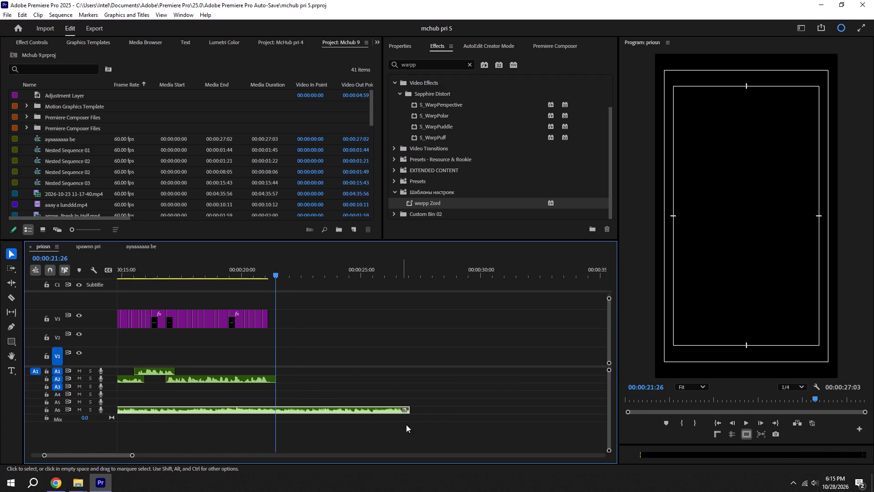
pyautogui.moveTo(411, 413); pyautogui.dragTo(279, 413)
pyautogui.click(300, 401)
pyautogui.hotkey('ctrl', 's')
pyautogui.keyDown('alt'); pyautogui.scroll(-6, 302, 398); pyautogui.keyUp('alt')
pyautogui.hotkey('ctrl', 's')
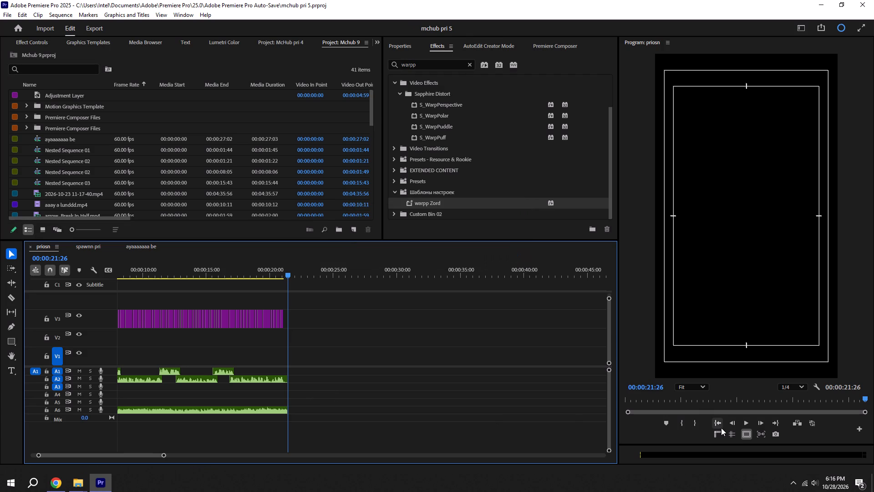
# Play the priosn sequence from the start to check the trimmed music under the voice-over, return to the beginning, and save.
pyautogui.click(721, 428)
pyautogui.keyDown('alt'); pyautogui.scroll(-6, 483, 412); pyautogui.keyUp('alt')
pyautogui.press('space')
pyautogui.keyDown('alt'); pyautogui.scroll(-3, 245, 361); pyautogui.keyUp('alt')
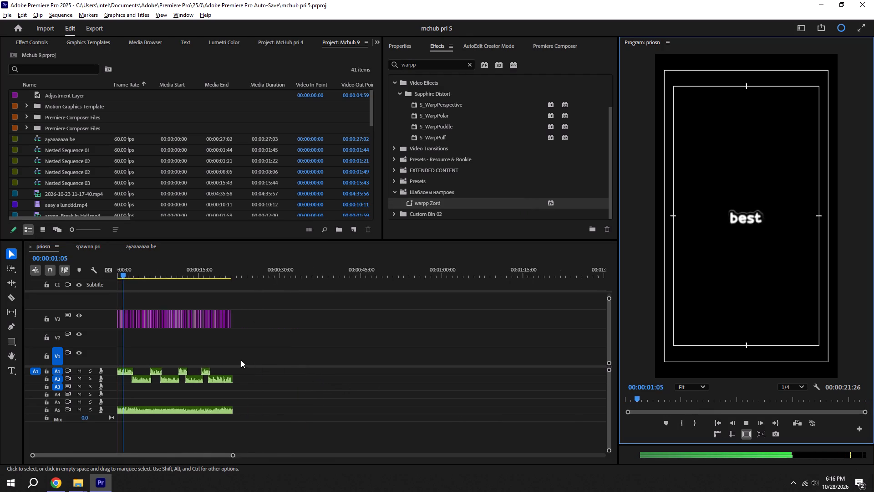
pyautogui.click(295, 383)
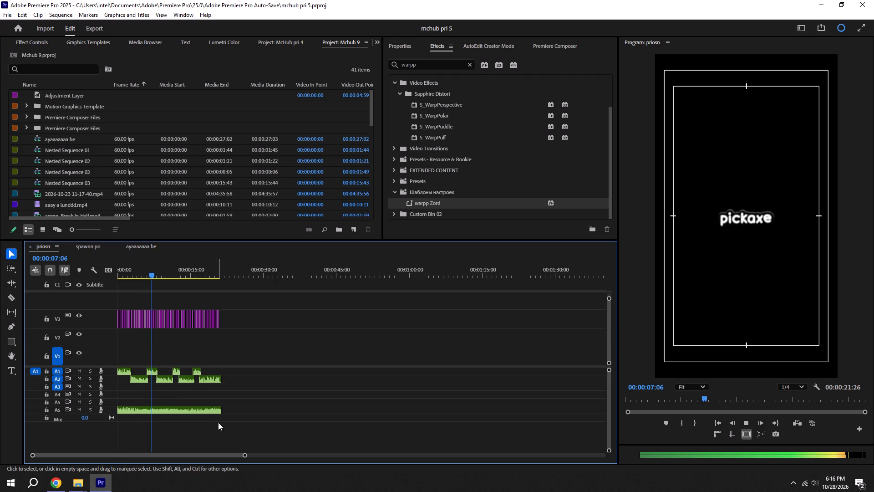
pyautogui.moveTo(264, 418); pyautogui.dragTo(104, 397)
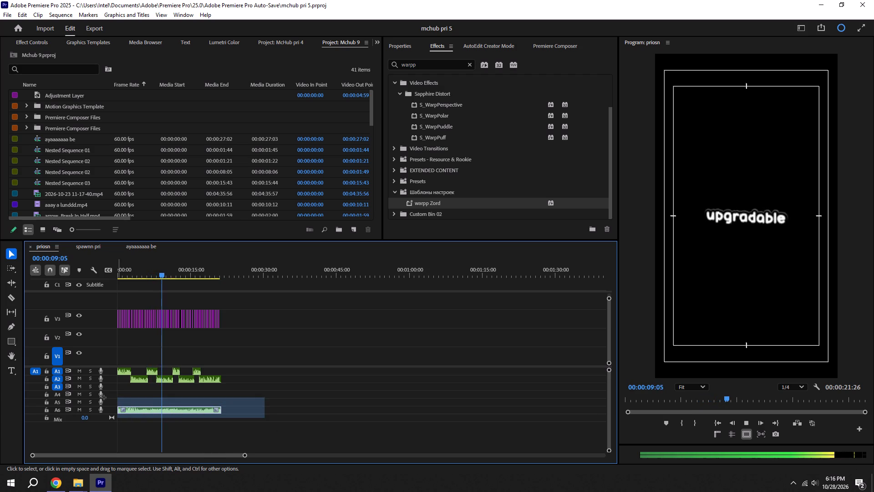
pyautogui.moveTo(104, 397); pyautogui.dragTo(96, 400)
pyautogui.click(284, 422)
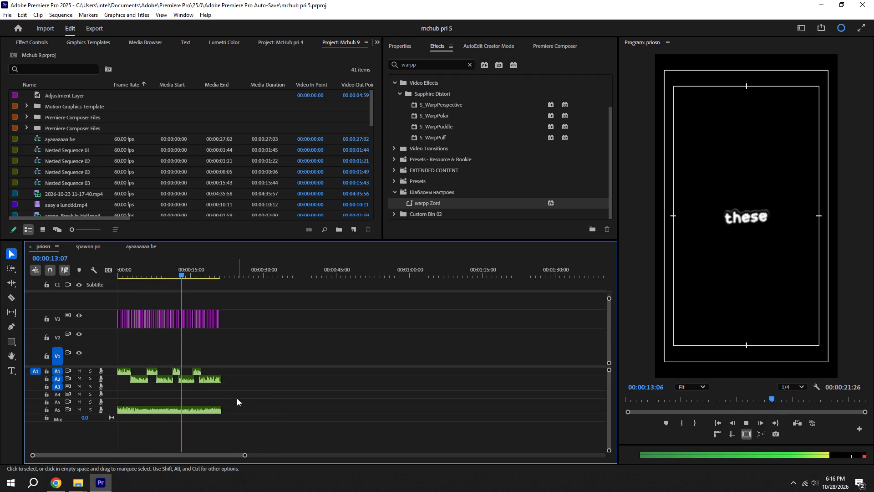
pyautogui.click(231, 395)
pyautogui.moveTo(163, 271); pyautogui.dragTo(0, 270)
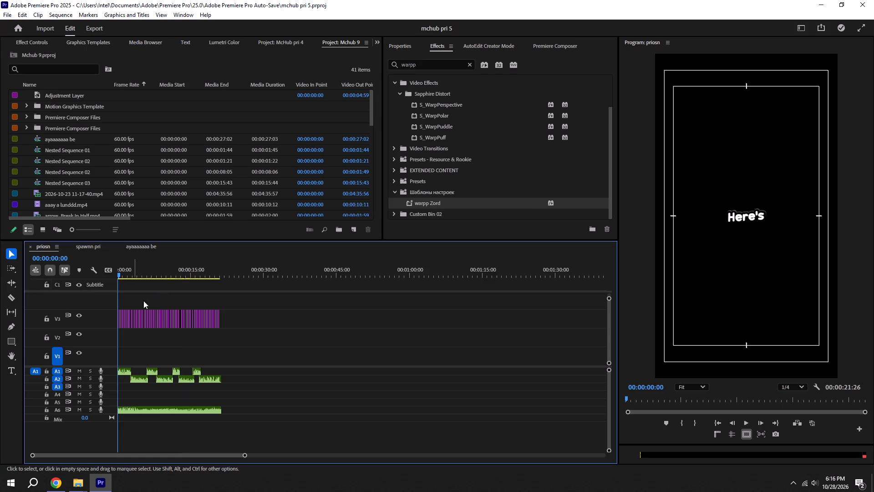
pyautogui.hotkey('ctrl', 's')
# Switch to the spawnn pri sequence, open the recent project McHub pri 1, and preview the opening of its pov pri sequence.
pyautogui.click(94, 244)
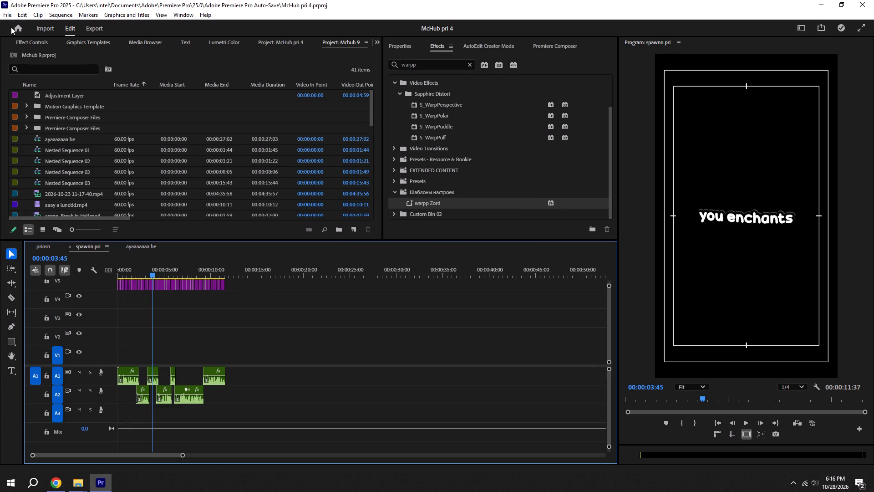
pyautogui.click(13, 24)
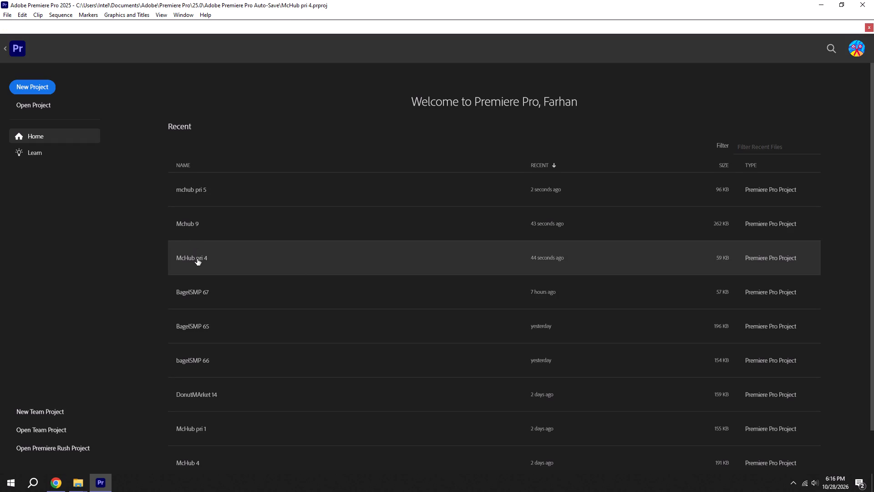
pyautogui.scroll(-3, 197, 259)
pyautogui.click(218, 399)
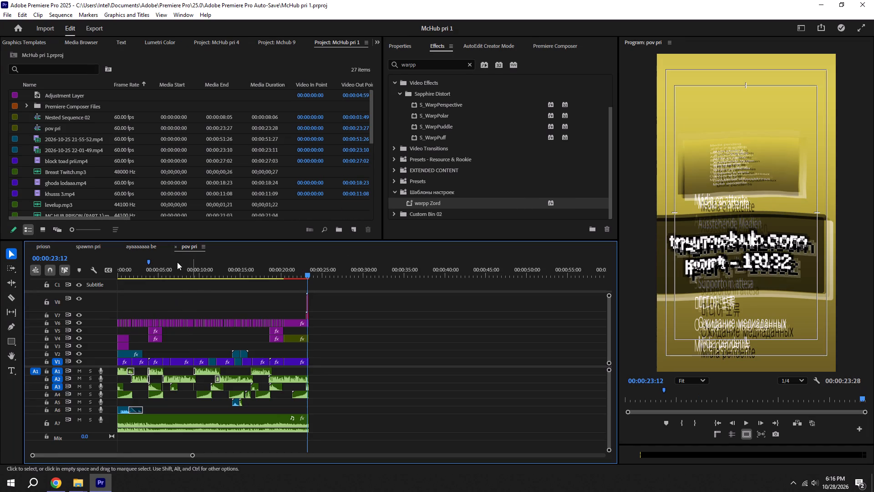
pyautogui.moveTo(177, 261); pyautogui.dragTo(0, 267)
pyautogui.press('space')
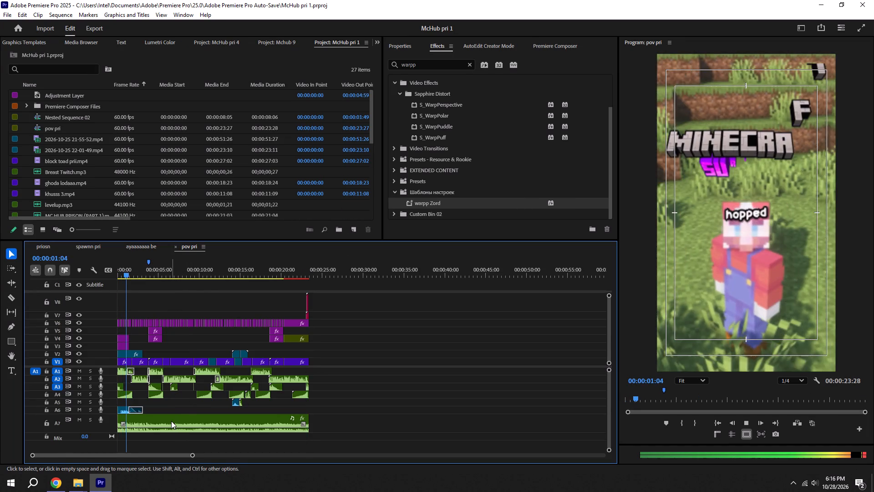
pyautogui.press('space')
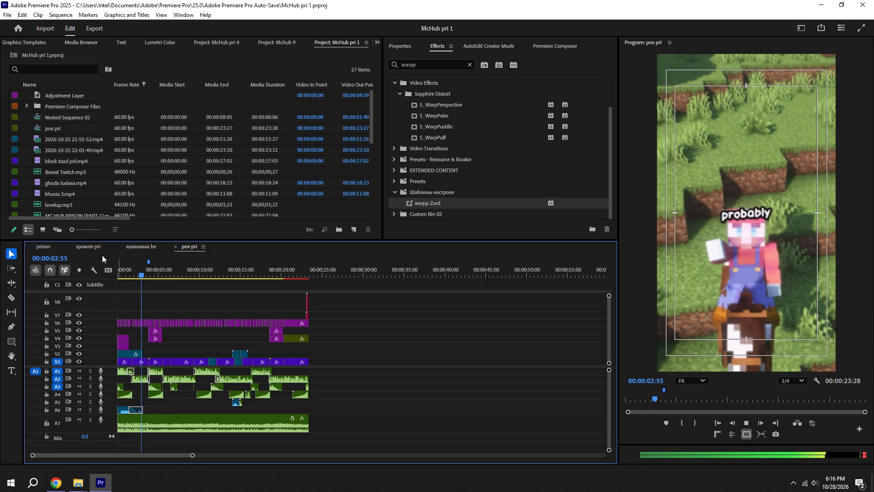
# Open the recent project McHub 4, skip its missing preview files, save it, and copy the background music clip on A7.
pyautogui.click(15, 31)
pyautogui.scroll(-4, 243, 344)
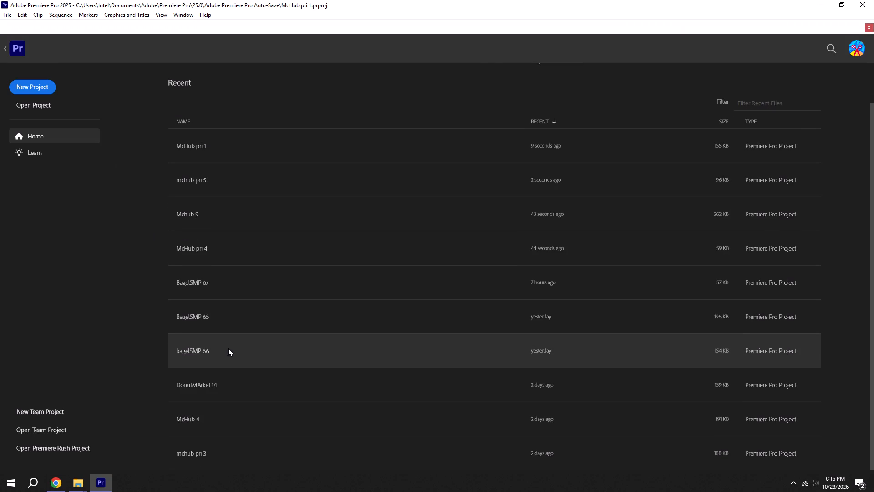
pyautogui.click(213, 423)
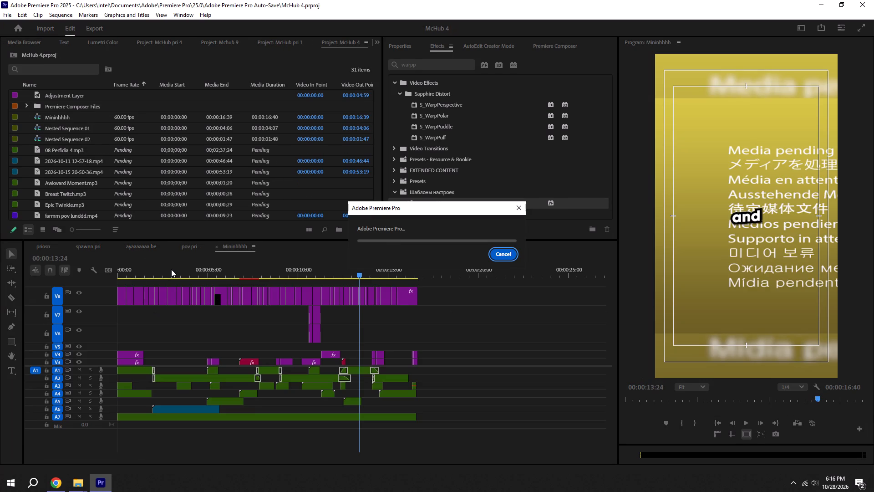
pyautogui.keyDown('alt'); pyautogui.scroll(-5, 214, 341); pyautogui.keyUp('alt')
pyautogui.click(495, 256)
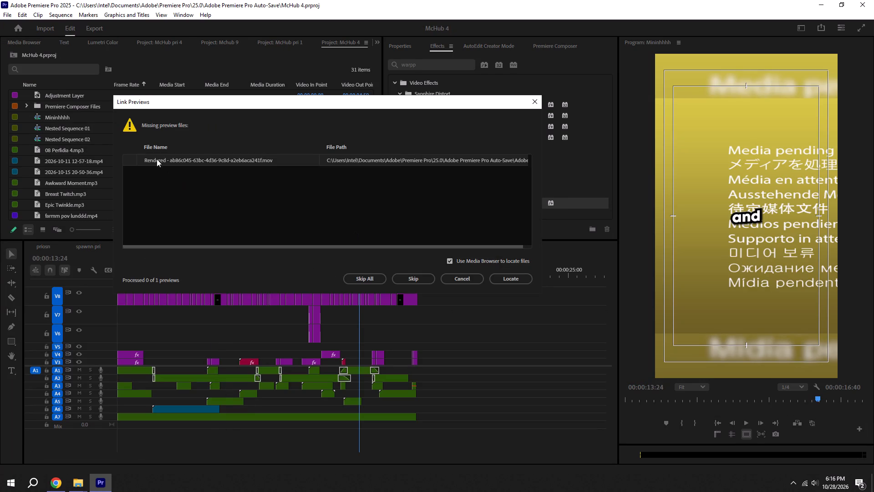
pyautogui.click(196, 162)
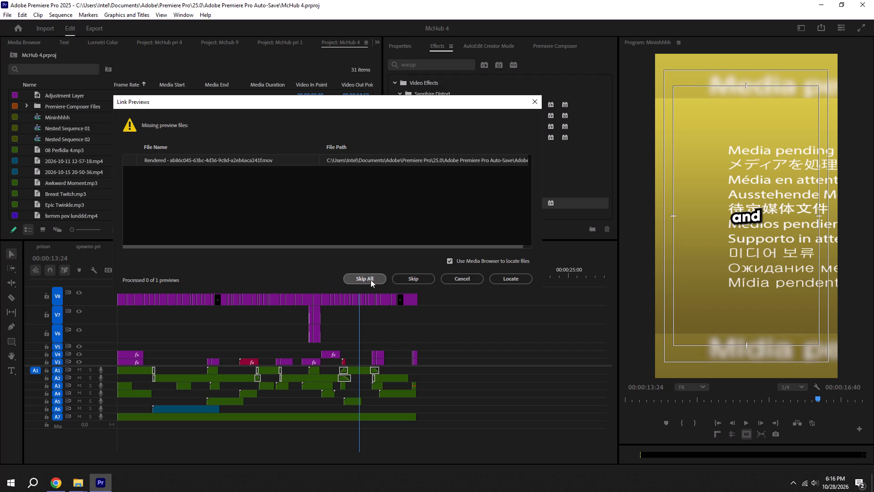
pyautogui.click(371, 280)
pyautogui.scroll(-5, 234, 317)
pyautogui.hotkey('ctrl', 's')
pyautogui.moveTo(203, 270); pyautogui.dragTo(152, 274)
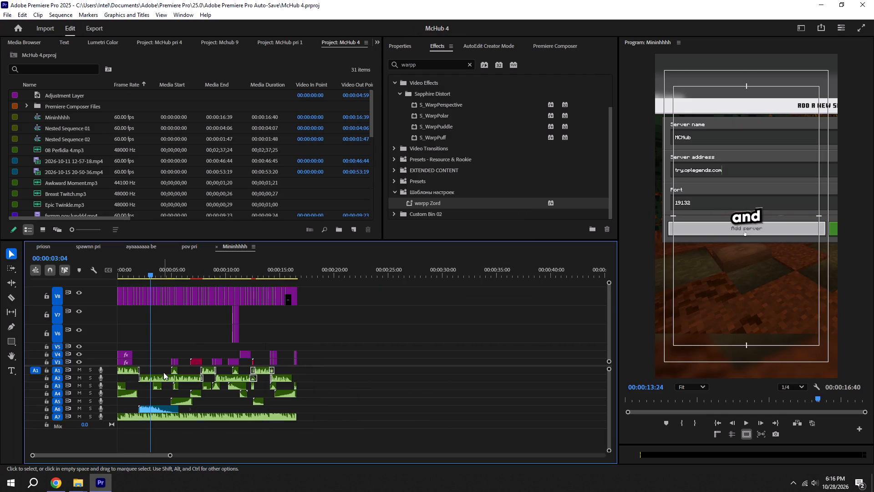
pyautogui.click(173, 414)
pyautogui.hotkey('ctrl', 'c')
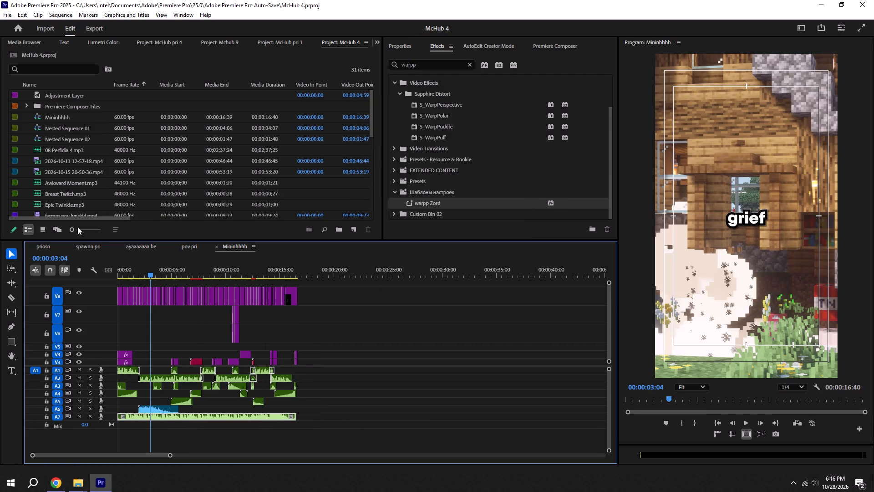
# Paste the music clip at the start of the spawnn pri sequence, below the voice-over tracks, and save.
pyautogui.click(93, 246)
pyautogui.moveTo(160, 263); pyautogui.dragTo(0, 290)
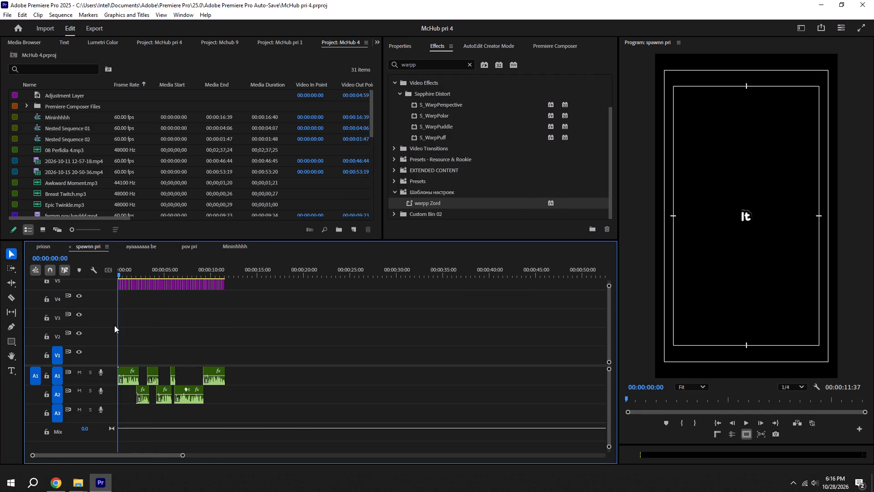
pyautogui.hotkey('ctrl', 'v')
pyautogui.moveTo(187, 425); pyautogui.dragTo(176, 446)
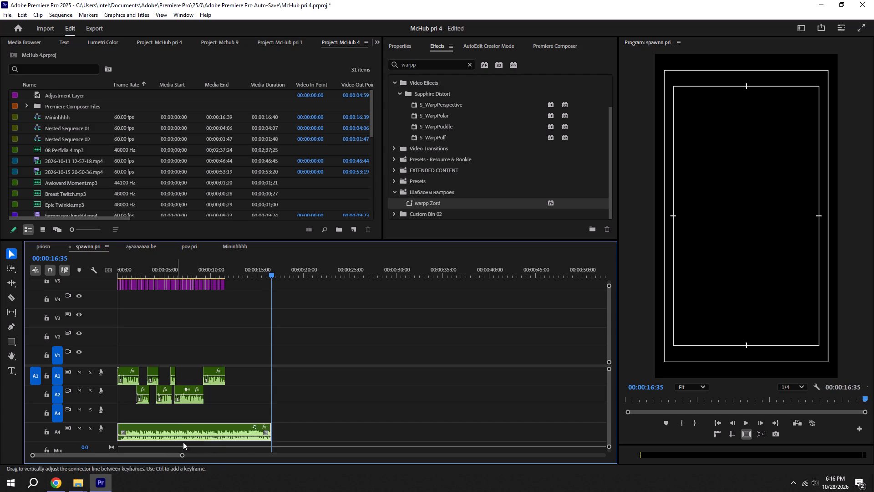
pyautogui.keyDown('alt'); pyautogui.scroll(-6, 225, 424); pyautogui.keyUp('alt')
pyautogui.hotkey('ctrl', 's')
# Collapse the audio tracks, move the pasted music clip down to audio track A6 at the sequence start, and save.
pyautogui.moveTo(607, 369); pyautogui.dragTo(594, 305)
pyautogui.press('space')
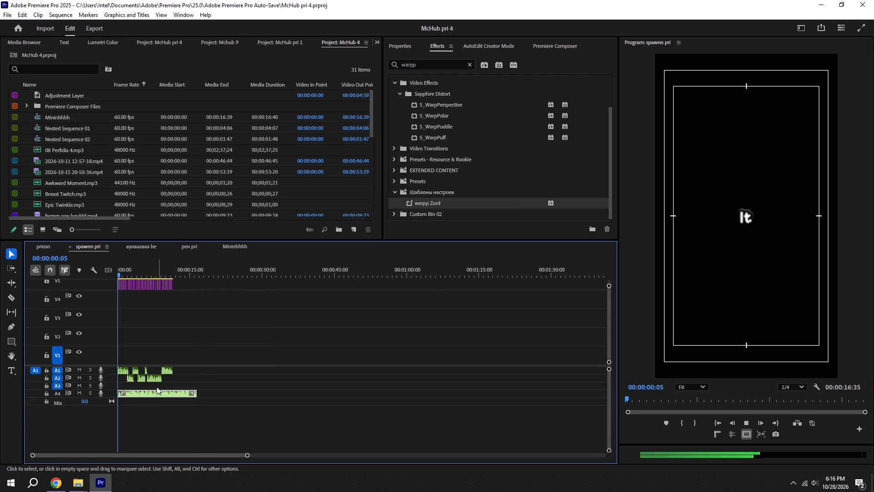
pyautogui.press('space')
pyautogui.moveTo(162, 388); pyautogui.dragTo(155, 423)
pyautogui.moveTo(155, 395); pyautogui.dragTo(146, 428)
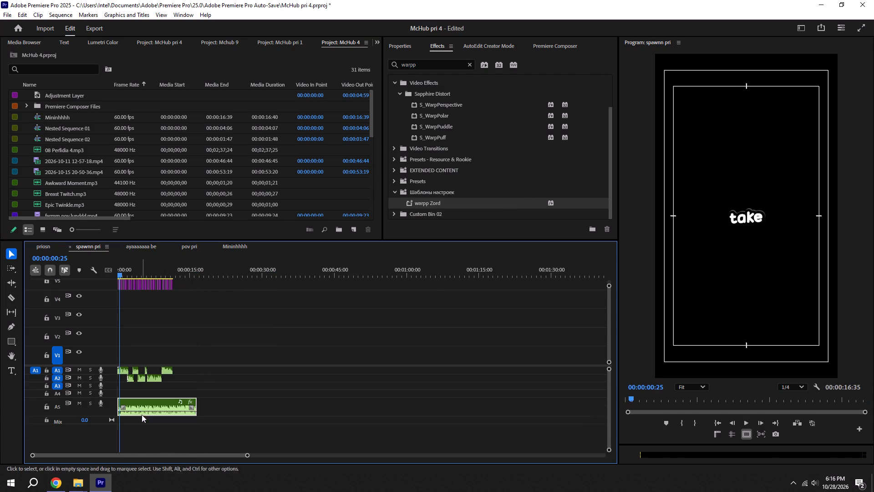
pyautogui.moveTo(142, 403); pyautogui.dragTo(134, 441)
pyautogui.moveTo(145, 424); pyautogui.dragTo(141, 451)
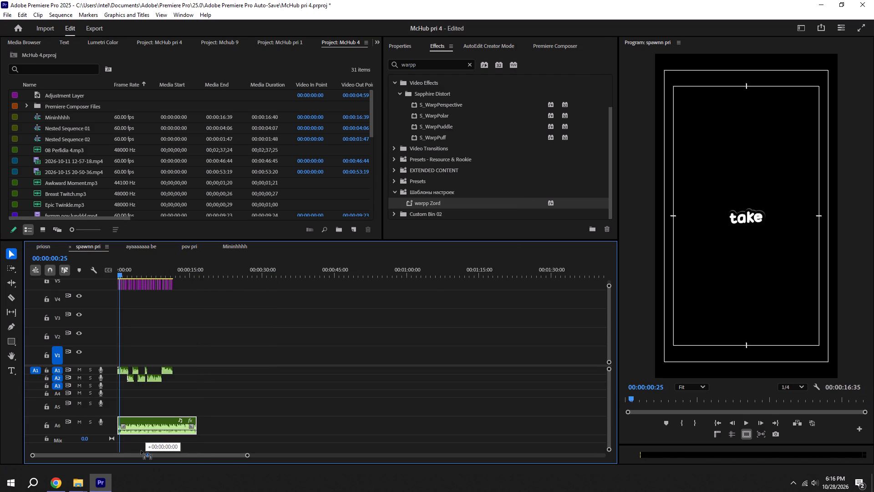
pyautogui.moveTo(141, 451); pyautogui.dragTo(138, 436)
pyautogui.hotkey('ctrl', 's')
pyautogui.keyDown('alt'); pyautogui.scroll(-6, 202, 306); pyautogui.keyUp('alt')
pyautogui.hotkey('ctrl', 's')
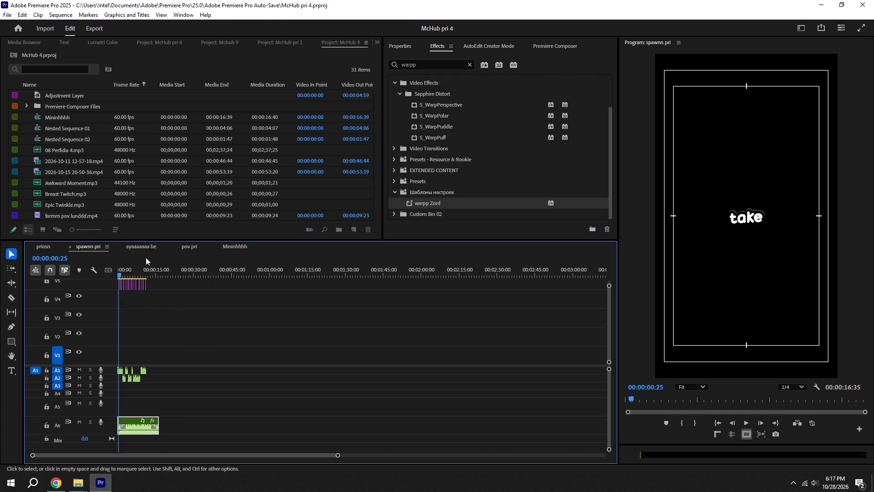
# Trim the end of the A6 music clip to the end of the voice-over at about 00:00:11:34, and save.
pyautogui.moveTo(138, 257); pyautogui.dragTo(7, 283)
pyautogui.press('space')
pyautogui.keyDown('alt'); pyautogui.scroll(20, 183, 328); pyautogui.keyUp('alt')
pyautogui.keyDown('alt'); pyautogui.scroll(4, 183, 328); pyautogui.keyUp('alt')
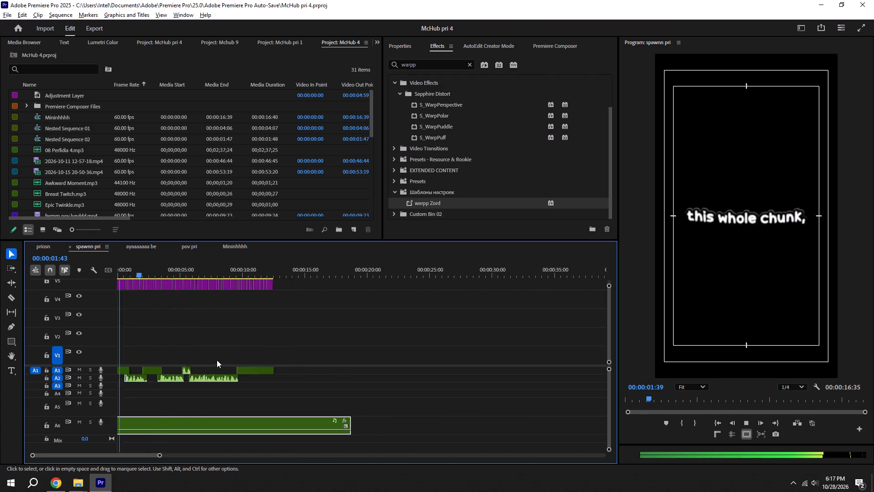
pyautogui.scroll(6, 355, 414)
pyautogui.moveTo(378, 423); pyautogui.dragTo(297, 415)
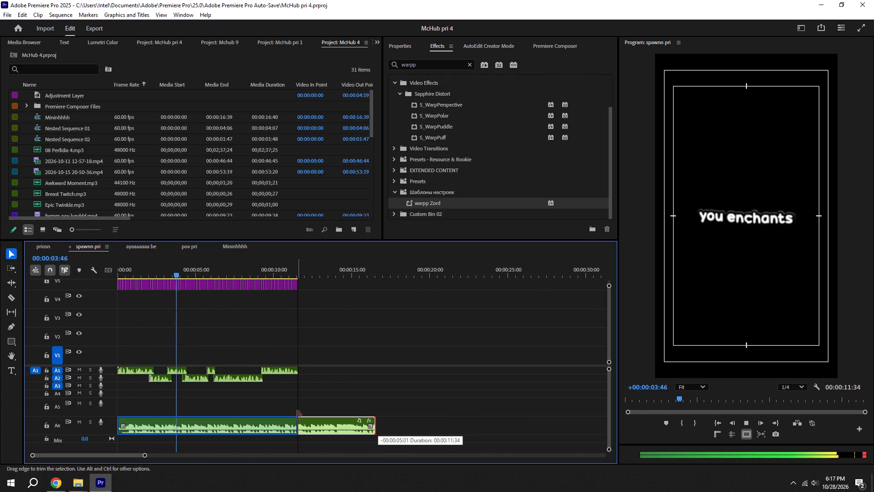
pyautogui.moveTo(297, 415); pyautogui.dragTo(300, 416)
pyautogui.moveTo(332, 416); pyautogui.dragTo(340, 416)
pyautogui.hotkey('ctrl', 's')
pyautogui.keyDown('alt'); pyautogui.scroll(-6, 308, 377); pyautogui.keyUp('alt')
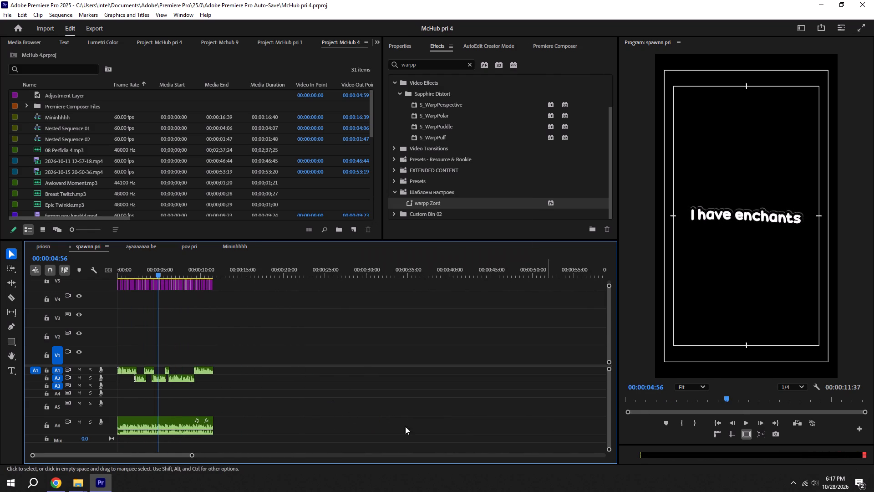
pyautogui.moveTo(171, 422); pyautogui.dragTo(138, 422)
pyautogui.moveTo(317, 410); pyautogui.dragTo(310, 411)
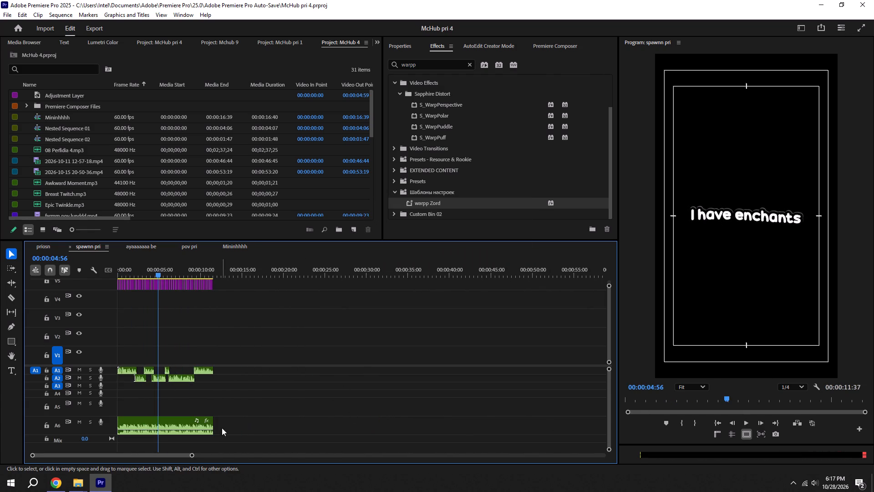
pyautogui.click(213, 423)
pyautogui.click(268, 425)
pyautogui.hotkey('ctrl', 's')
# Play the spawnn pri sequence from the start to hear how the music sits under the voice-over.
pyautogui.press('space')
pyautogui.scroll(-5, 278, 396)
pyautogui.click(716, 420)
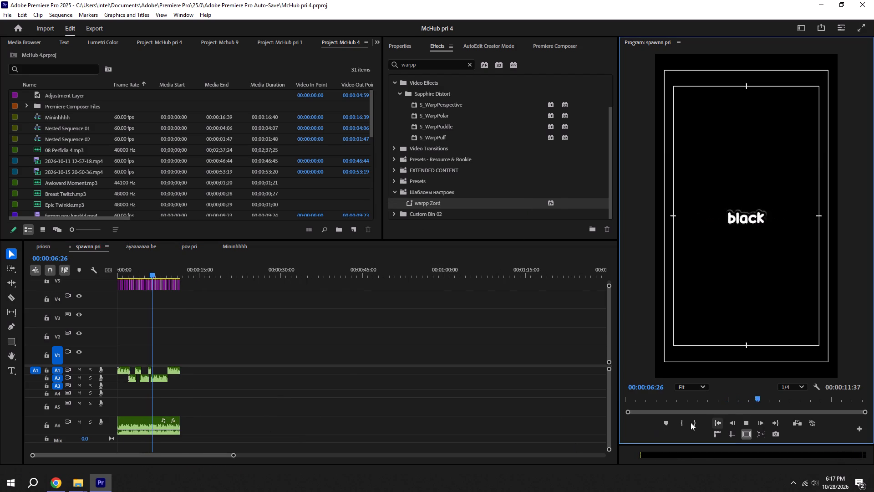
pyautogui.keyDown('alt'); pyautogui.scroll(-6, 460, 393); pyautogui.keyUp('alt')
pyautogui.hotkey('ctrl', 's')
pyautogui.moveTo(203, 343); pyautogui.dragTo(197, 339)
pyautogui.press('space')
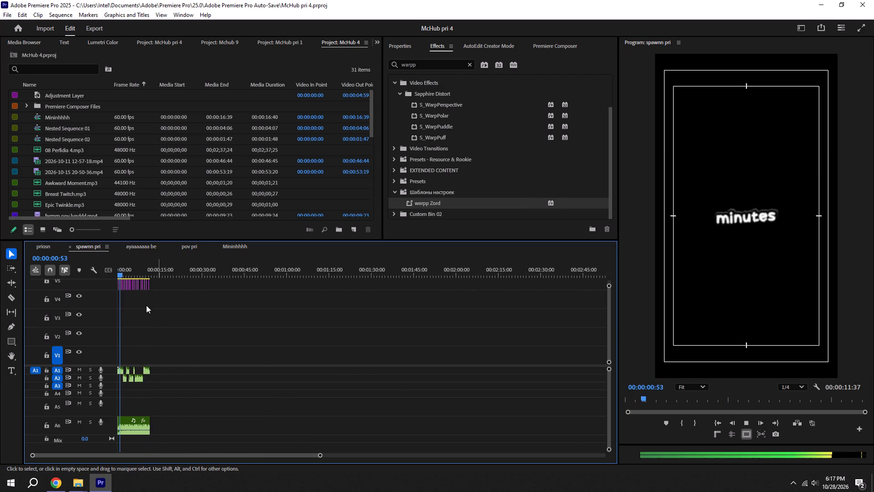
pyautogui.moveTo(133, 271); pyautogui.dragTo(5, 276)
pyautogui.press('space')
pyautogui.keyDown('alt'); pyautogui.scroll(11, 141, 353); pyautogui.keyUp('alt')
pyautogui.keyDown('alt'); pyautogui.scroll(17, 140, 351); pyautogui.keyUp('alt')
pyautogui.press('space')
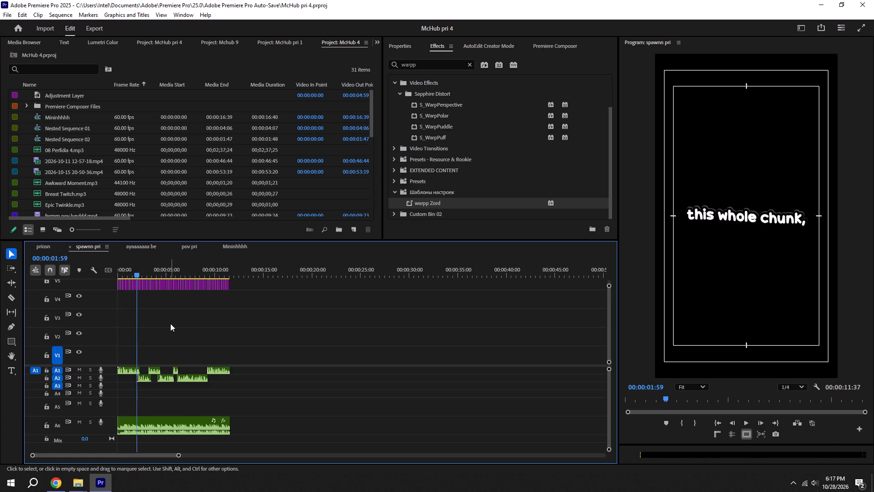
# Add a short fade-in to the brief A1 voice-over clip just before 00:00:06:00, save, and resume playback.
pyautogui.scroll(20, 142, 364)
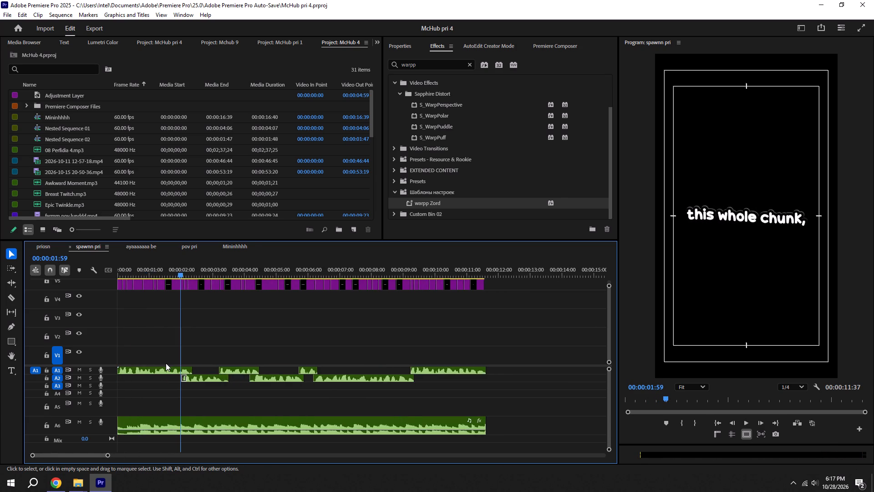
pyautogui.scroll(3, 166, 363)
pyautogui.keyDown('alt'); pyautogui.scroll(6, 251, 368); pyautogui.keyUp('alt')
pyautogui.scroll(5, 236, 368)
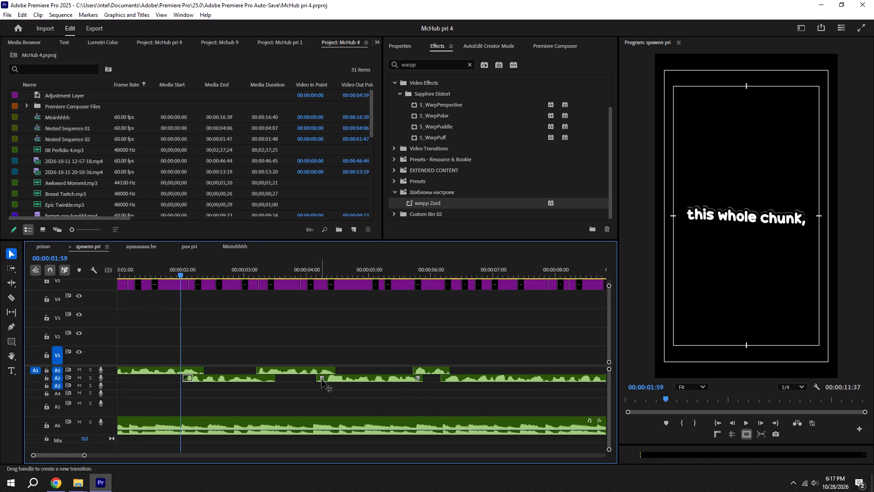
pyautogui.moveTo(419, 371); pyautogui.dragTo(423, 367)
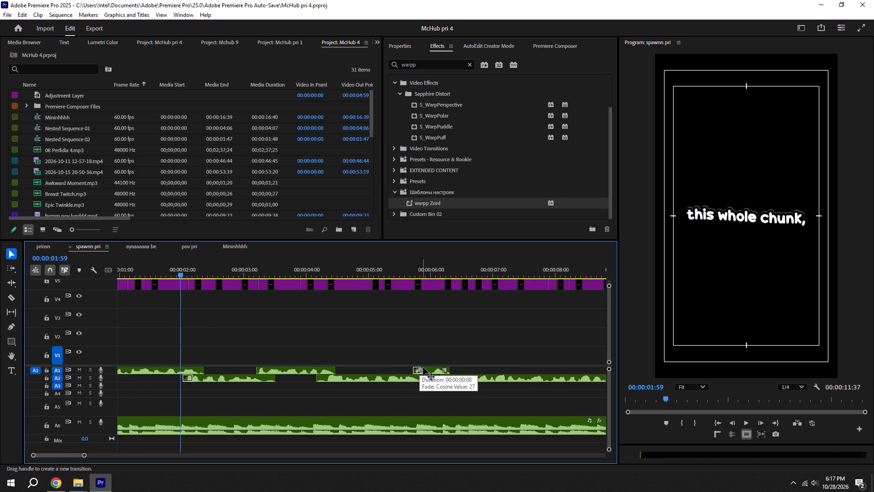
pyautogui.moveTo(423, 367); pyautogui.dragTo(427, 360)
pyautogui.hotkey('ctrl', 's')
pyautogui.press('space')
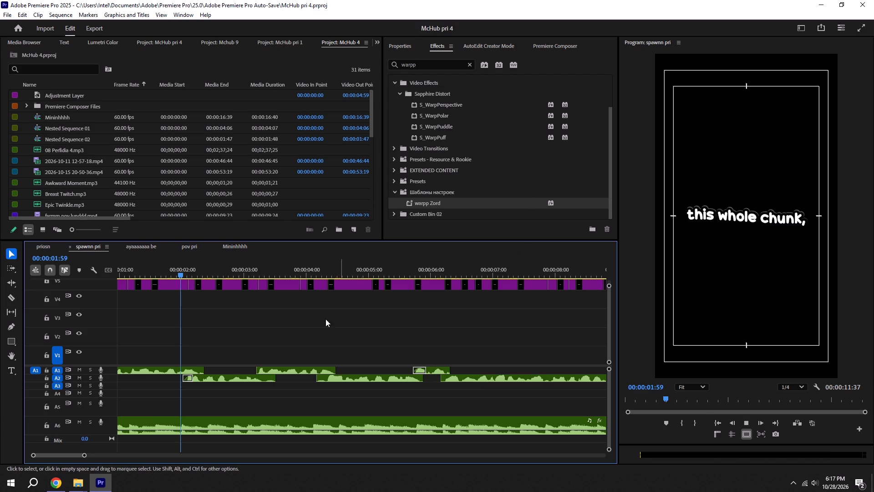
# Add a 20-frame fade-in to the A1 voice-over clip starting shortly after 00:00:03:00 in spawnn pri, and save.
pyautogui.press('space')
pyautogui.moveTo(260, 369); pyautogui.dragTo(278, 360)
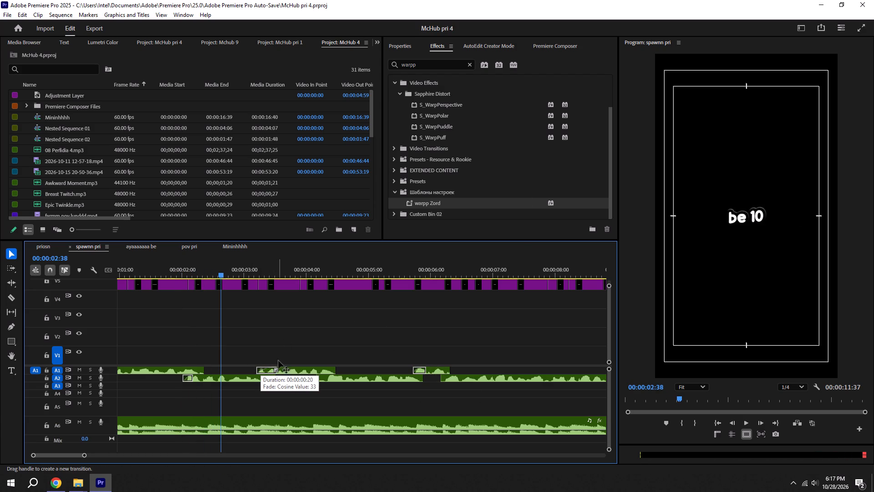
pyautogui.moveTo(278, 360); pyautogui.dragTo(279, 355)
pyautogui.hotkey('ctrl', 's')
pyautogui.press('space')
pyautogui.keyDown('alt'); pyautogui.scroll(-5, 266, 313); pyautogui.keyUp('alt')
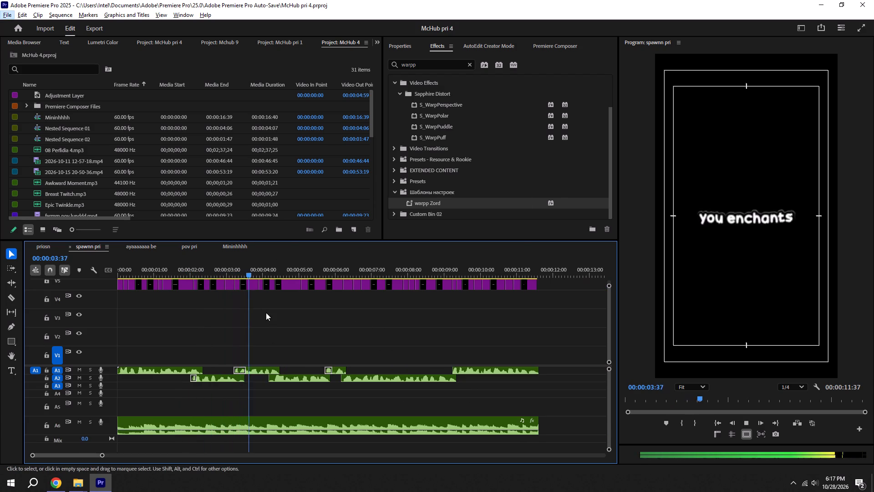
pyautogui.hotkey('ctrl', 's')
pyautogui.press('space')
# Play the openings of the spawnn pri and priosn sequences to compare how the music sits under the voice-over.
pyautogui.click(720, 423)
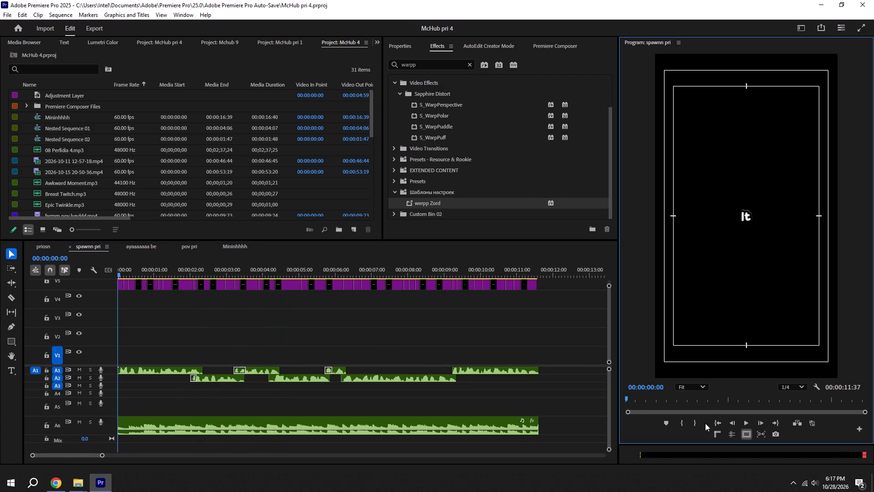
pyautogui.keyDown('alt'); pyautogui.scroll(-6, 483, 389); pyautogui.keyUp('alt')
pyautogui.click(339, 351)
pyautogui.press('space')
pyautogui.keyDown('alt'); pyautogui.scroll(10, 139, 357); pyautogui.keyUp('alt')
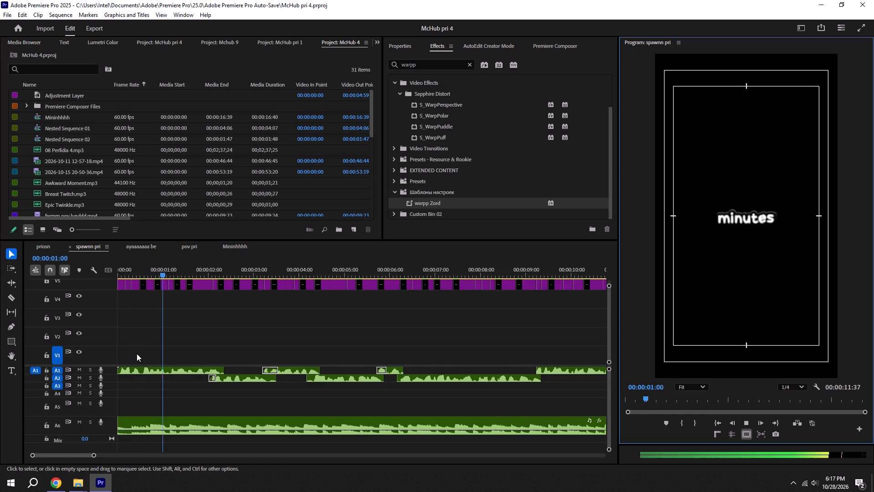
pyautogui.scroll(6, 137, 354)
pyautogui.hotkey('ctrl', 's')
pyautogui.click(49, 246)
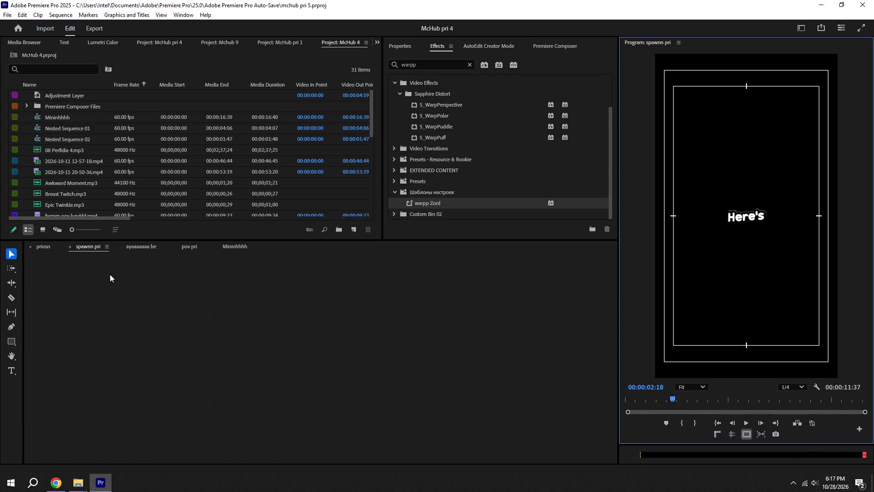
pyautogui.moveTo(139, 271); pyautogui.dragTo(25, 275)
pyautogui.press('space')
pyautogui.keyDown('alt'); pyautogui.scroll(10, 170, 349); pyautogui.keyUp('alt')
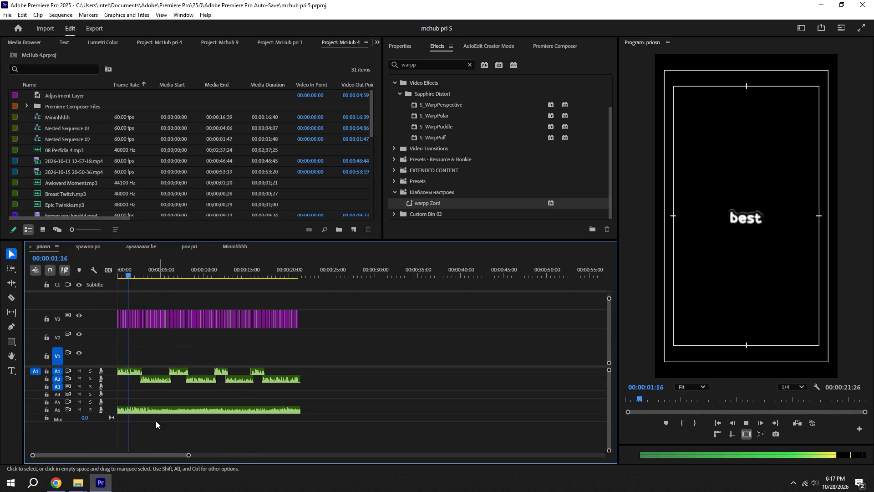
pyautogui.click(87, 244)
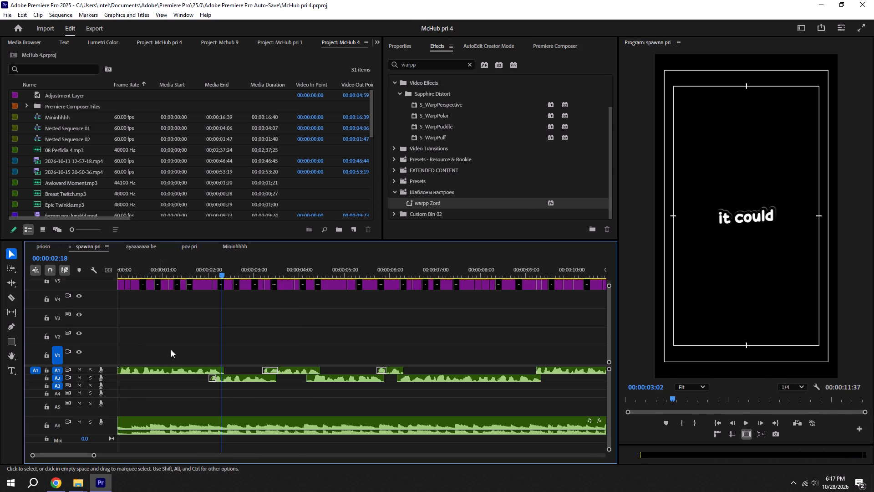
pyautogui.scroll(6, 185, 339)
pyautogui.scroll(-5, 185, 339)
pyautogui.hotkey('ctrl', 's')
# Copy the two opening adjustment layers on V3 and V4 of the ayaaaaaaa be sequence.
pyautogui.click(152, 244)
pyautogui.scroll(5, 150, 333)
pyautogui.click(127, 350)
pyautogui.keyDown('alt'); pyautogui.scroll(11, 125, 348); pyautogui.keyUp('alt')
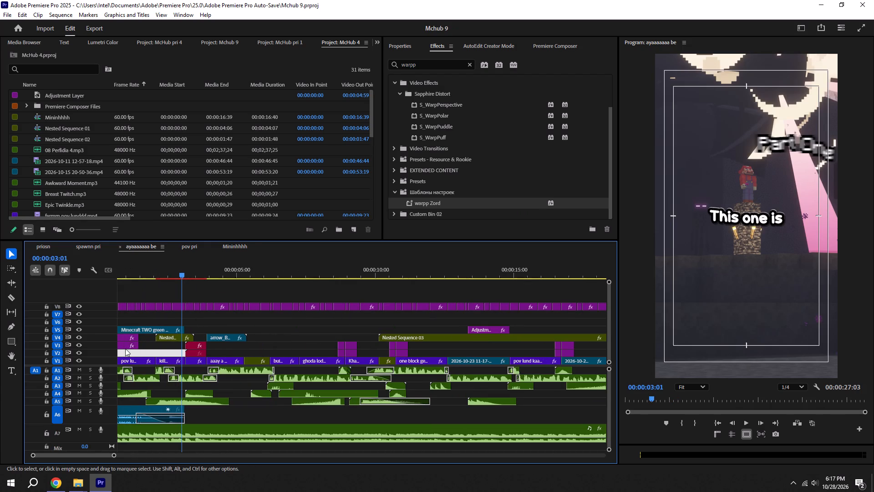
pyautogui.scroll(6, 136, 359)
pyautogui.moveTo(135, 351); pyautogui.dragTo(137, 337)
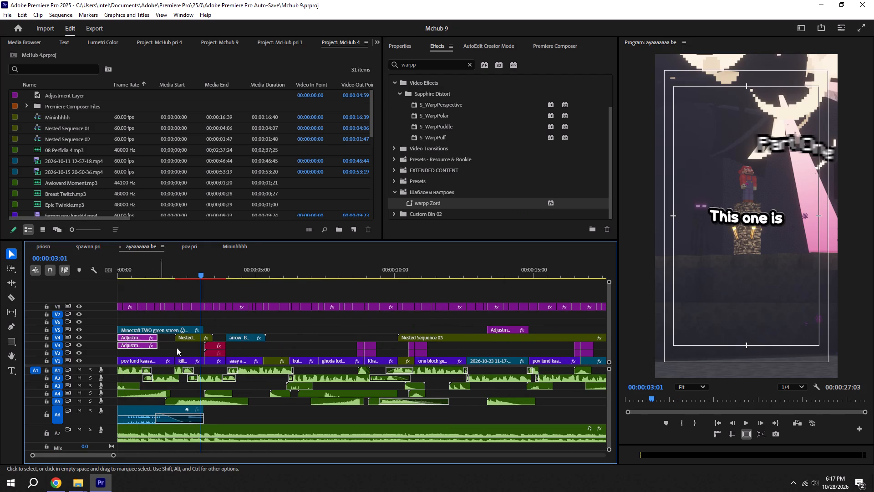
pyautogui.hotkey('ctrl', 'c')
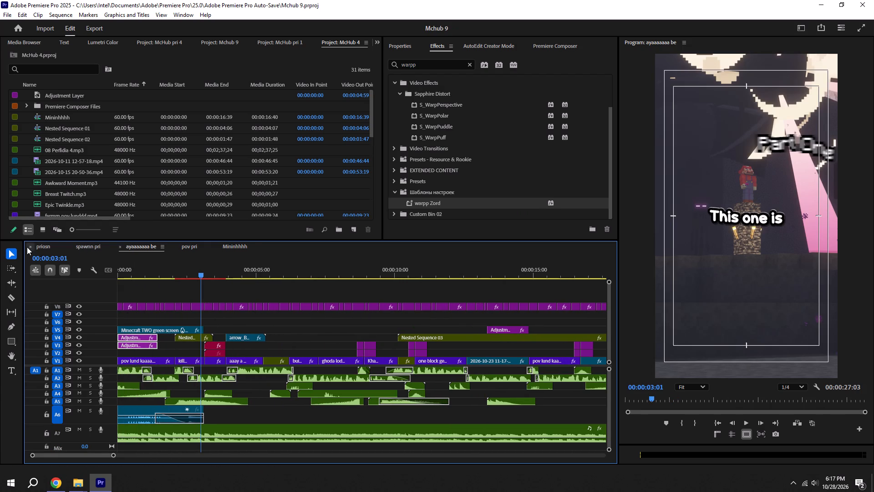
# Return the playhead to the start of the priosn sequence and delete its Subtitle caption track.
pyautogui.click(43, 250)
pyautogui.moveTo(109, 261); pyautogui.dragTo(0, 284)
pyautogui.moveTo(158, 266); pyautogui.dragTo(30, 295)
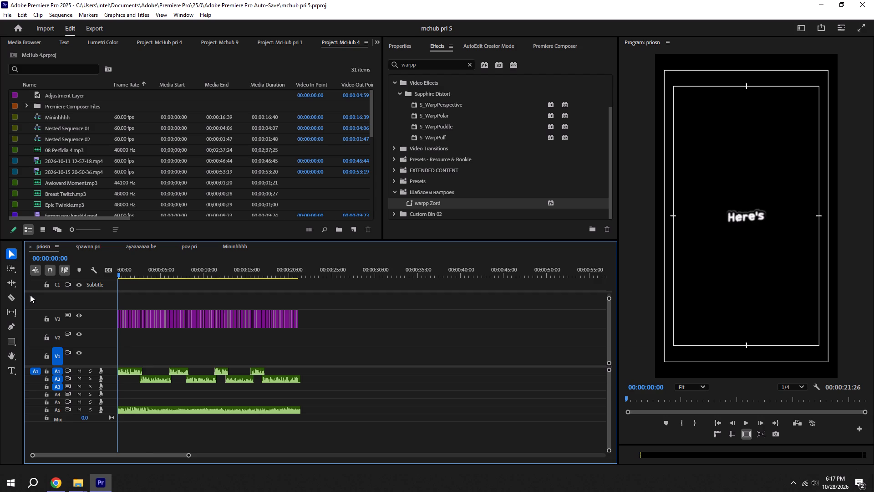
pyautogui.moveTo(30, 295); pyautogui.dragTo(29, 298)
pyautogui.rightClick(99, 278)
pyautogui.rightClick(98, 282)
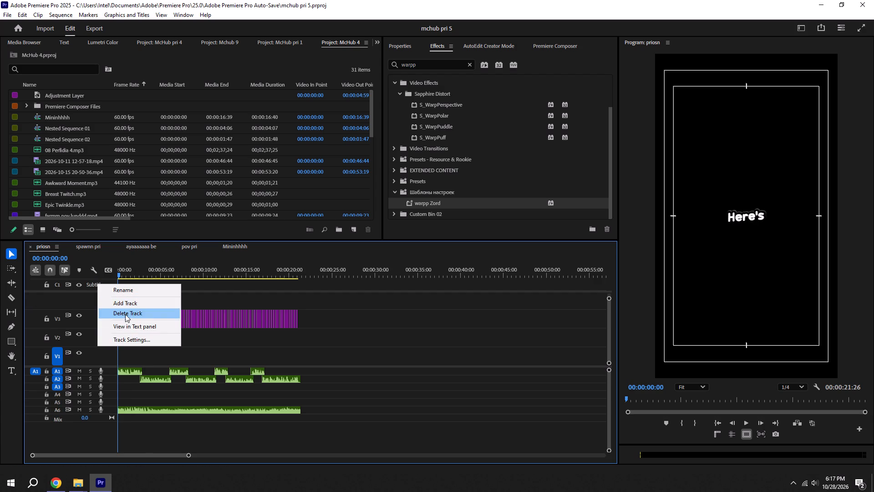
pyautogui.click(126, 313)
# Move all the priosn caption clips from V3 up to V5 without changing their timing.
pyautogui.moveTo(372, 347); pyautogui.dragTo(25, 283)
pyautogui.moveTo(168, 319); pyautogui.dragTo(158, 302)
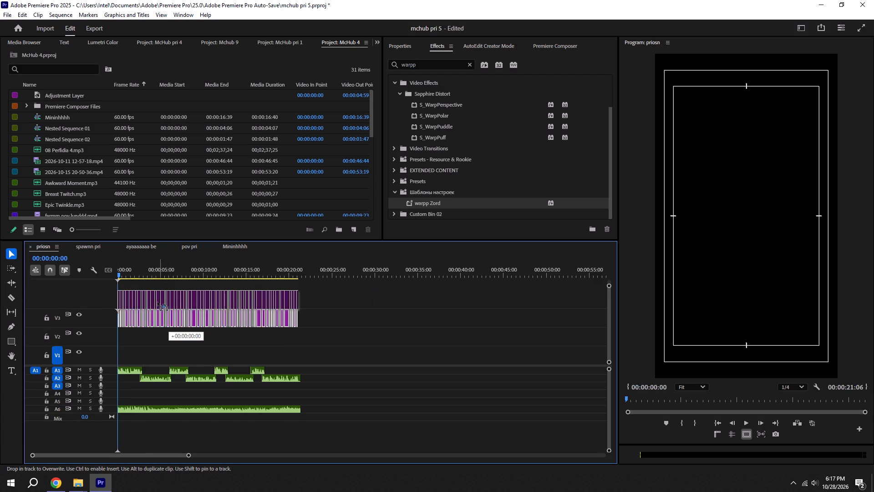
pyautogui.moveTo(158, 302); pyautogui.dragTo(156, 298)
pyautogui.moveTo(208, 303); pyautogui.dragTo(171, 285)
# Paste the copied adjustment layers on V3 and V4 at the start of the priosn sequence.
pyautogui.click(210, 336)
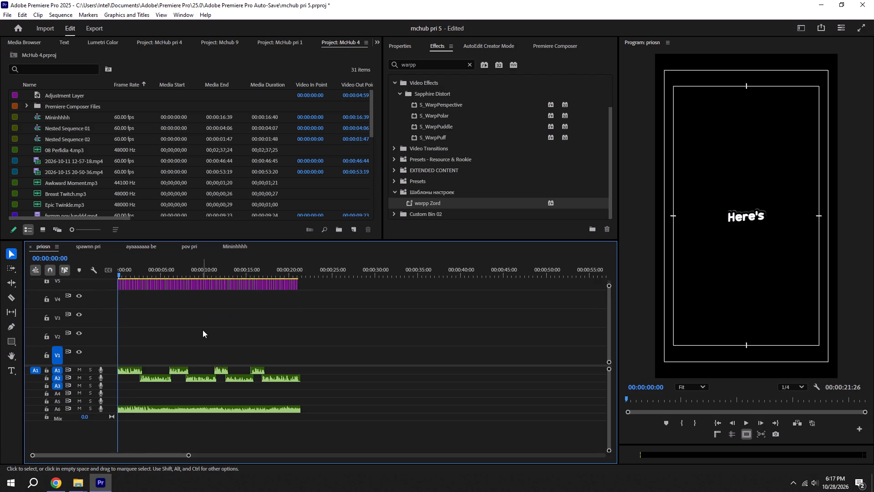
pyautogui.hotkey('ctrl', 'v')
pyautogui.hotkey('ctrl', 'd')
pyautogui.scroll(-6, 249, 333)
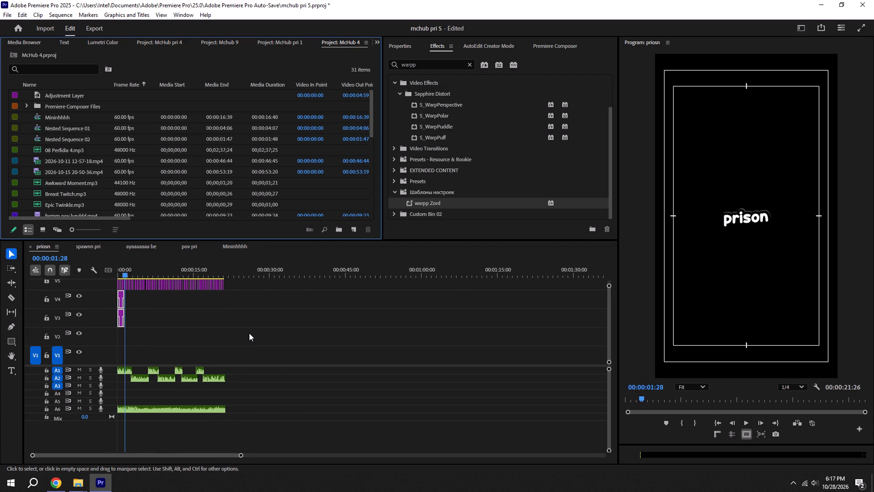
pyautogui.hotkey('ctrl', 'z')
# Collapse the priosn video tracks to minimum height, save, and return the playhead to the start.
pyautogui.moveTo(608, 286); pyautogui.dragTo(607, 280)
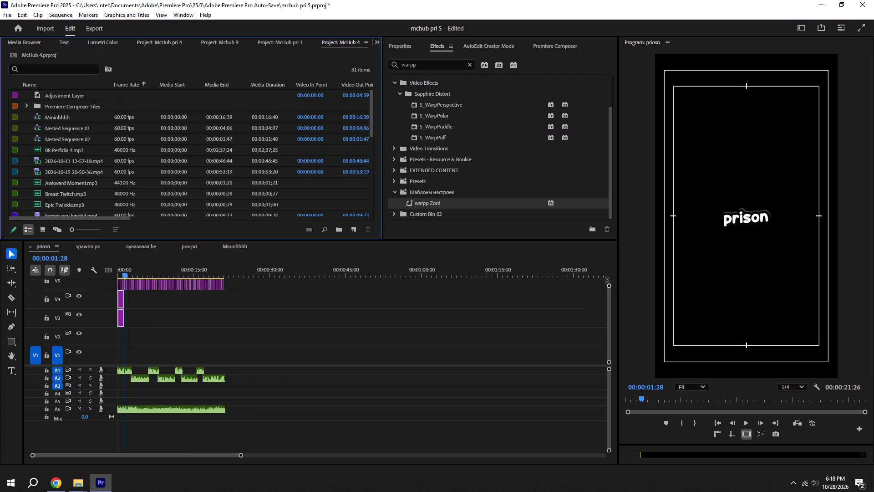
pyautogui.moveTo(607, 280); pyautogui.dragTo(575, 190)
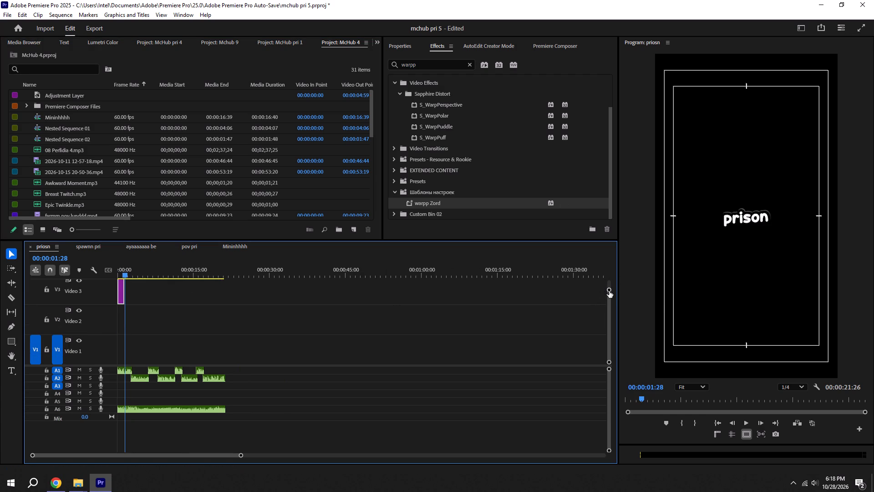
pyautogui.moveTo(609, 291); pyautogui.dragTo(609, 207)
pyautogui.click(319, 350)
pyautogui.press('space')
pyautogui.hotkey('ctrl', 's')
pyautogui.moveTo(122, 272); pyautogui.dragTo(24, 278)
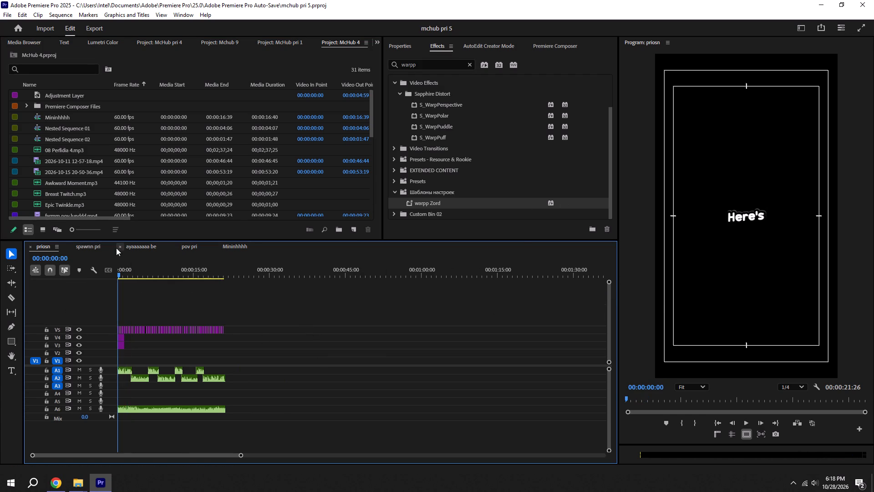
# Copy the opening A3 and A4 sound effects from ayaaaaaaa be to the start of priosn, and preview the result.
pyautogui.click(140, 245)
pyautogui.moveTo(132, 401); pyautogui.dragTo(122, 384)
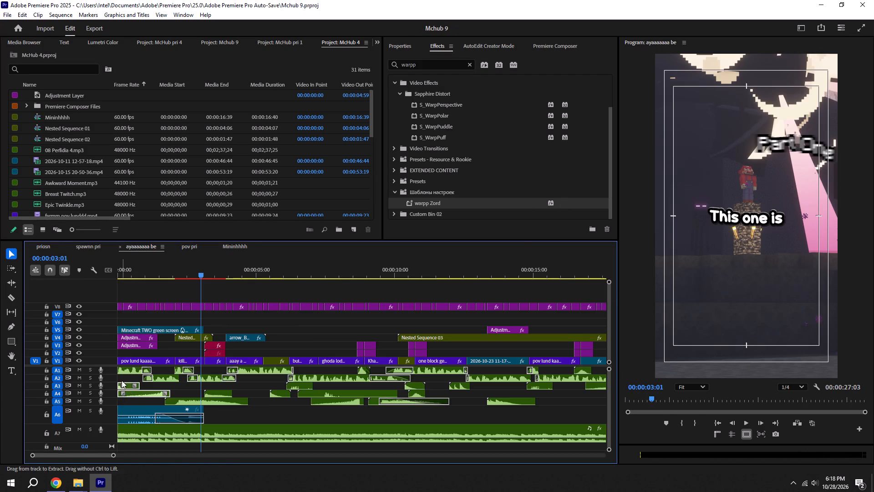
pyautogui.hotkey('ctrl', 'c')
pyautogui.click(52, 246)
pyautogui.moveTo(111, 269); pyautogui.dragTo(34, 269)
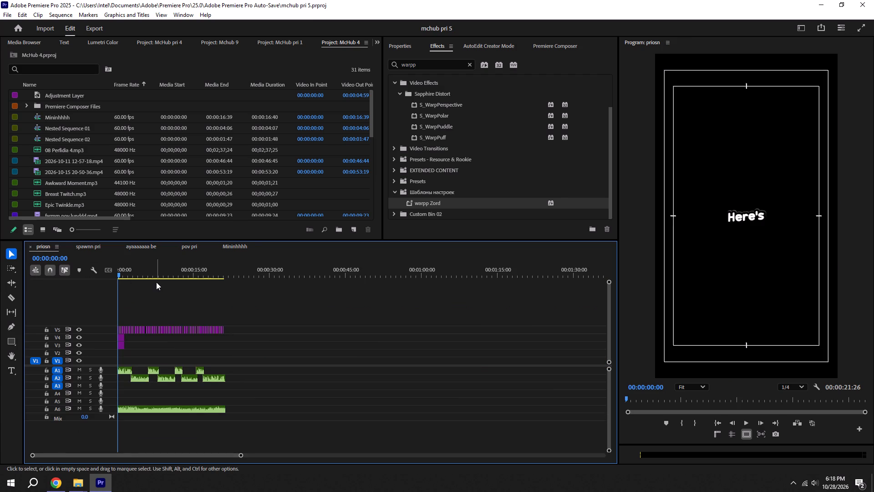
pyautogui.hotkey('ctrl', 'v')
pyautogui.keyDown('alt'); pyautogui.scroll(20, 132, 380); pyautogui.keyUp('alt')
pyautogui.keyDown('alt'); pyautogui.scroll(4, 132, 380); pyautogui.keyUp('alt')
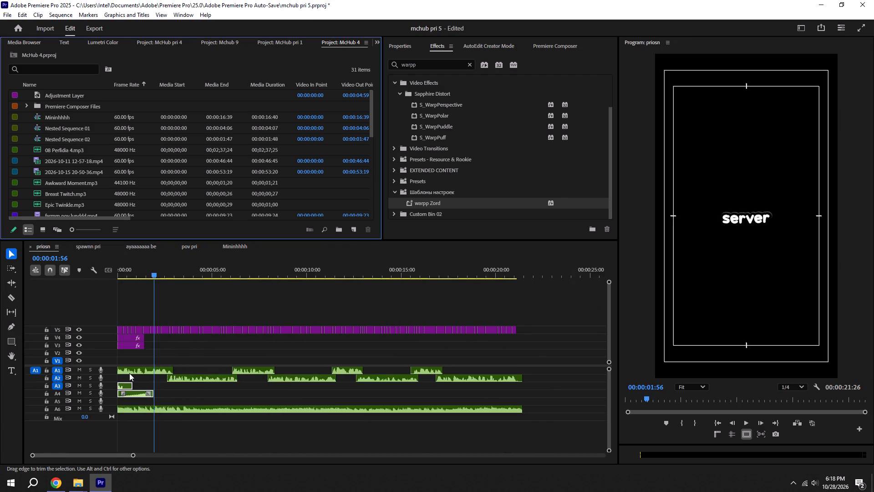
pyautogui.keyDown('alt'); pyautogui.scroll(12, 129, 373); pyautogui.keyUp('alt')
pyautogui.moveTo(149, 275); pyautogui.dragTo(13, 277)
pyautogui.press('space')
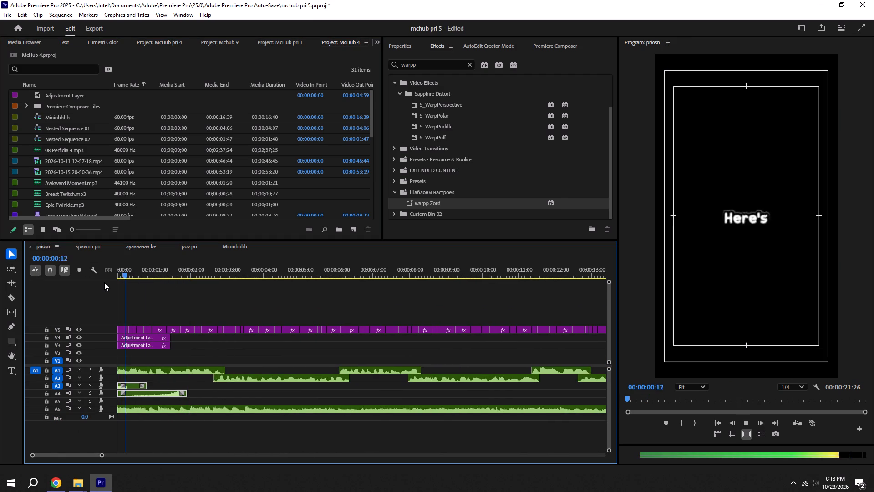
pyautogui.press('space')
# Paste the same sound effects on A3 and A4 at the start of the spawnn pri sequence, and save.
pyautogui.click(102, 246)
pyautogui.moveTo(151, 272); pyautogui.dragTo(0, 297)
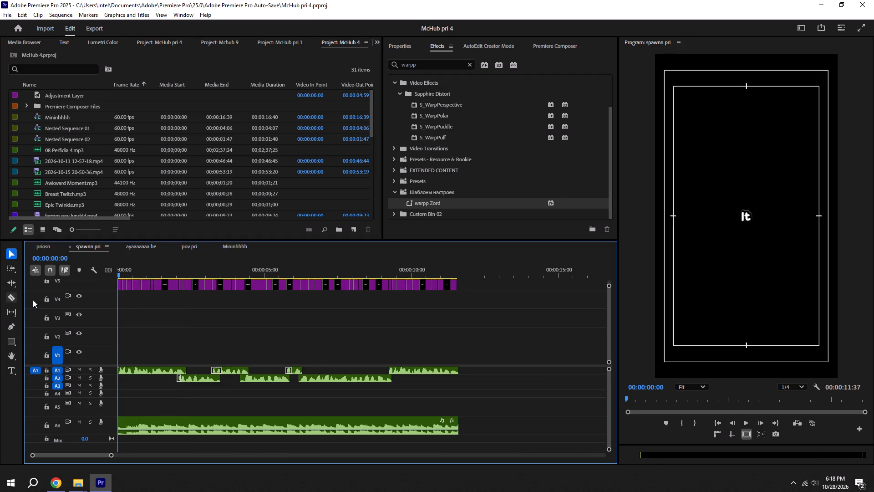
pyautogui.hotkey('ctrl', 'v')
pyautogui.hotkey('ctrl', 's')
pyautogui.moveTo(129, 264); pyautogui.dragTo(64, 264)
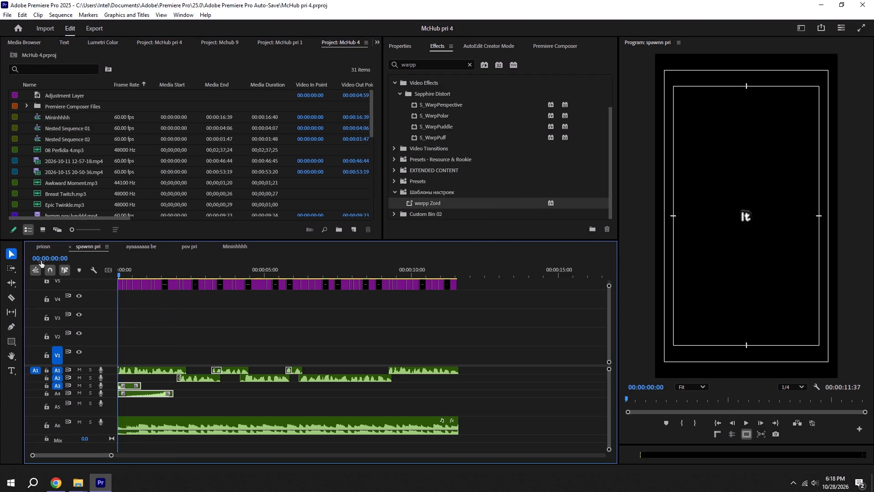
# Copy the V3 and V4 adjustment layers from priosn to the start of spawnn pri on the same tracks, and save.
pyautogui.click(46, 245)
pyautogui.moveTo(136, 352); pyautogui.dragTo(134, 337)
pyautogui.hotkey('ctrl', 'c')
pyautogui.click(93, 249)
pyautogui.moveTo(124, 268); pyautogui.dragTo(114, 268)
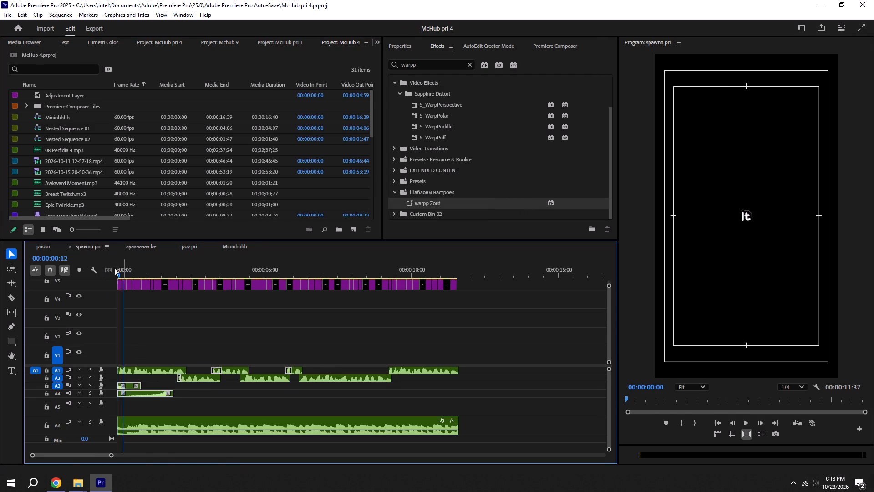
pyautogui.moveTo(114, 268); pyautogui.dragTo(6, 290)
pyautogui.hotkey('ctrl', 'v')
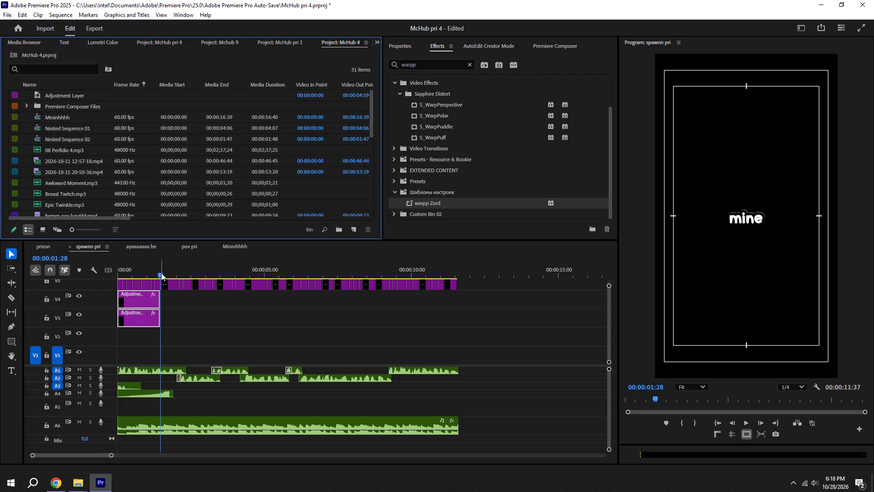
pyautogui.moveTo(159, 272); pyautogui.dragTo(0, 283)
pyautogui.hotkey('ctrl', 's')
pyautogui.keyDown('alt'); pyautogui.scroll(-4, 235, 327); pyautogui.keyUp('alt')
pyautogui.hotkey('ctrl', 's')
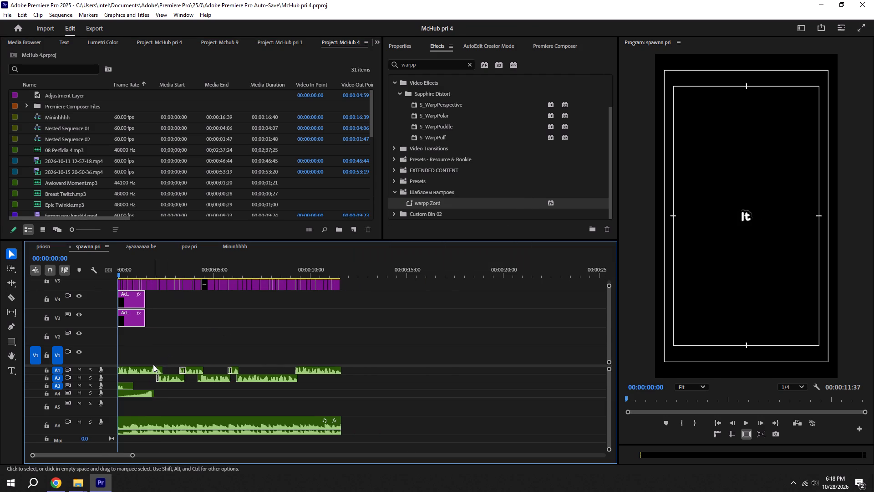
# Play spawnn pri from the start to check the opening with the added adjustment layers and sound effects.
pyautogui.click(170, 319)
pyautogui.press('space')
pyautogui.keyDown('alt'); pyautogui.scroll(2, 164, 337); pyautogui.keyUp('alt')
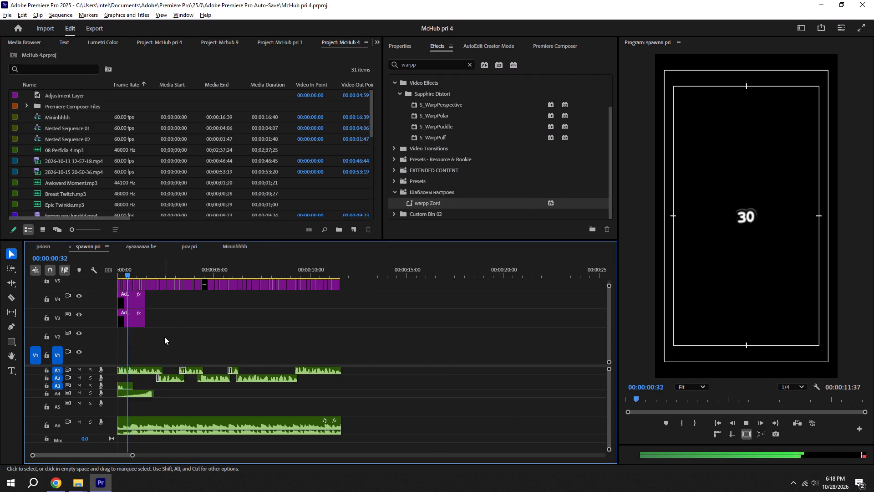
pyautogui.keyDown('alt'); pyautogui.scroll(3, 164, 337); pyautogui.keyUp('alt')
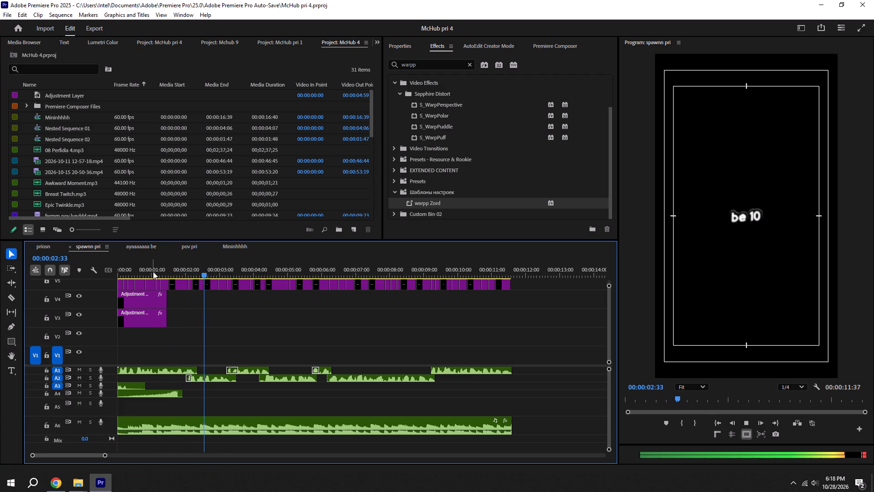
pyautogui.keyDown('alt'); pyautogui.scroll(-4, 194, 300); pyautogui.keyUp('alt')
pyautogui.hotkey('ctrl', 's')
pyautogui.moveTo(159, 267); pyautogui.dragTo(33, 249)
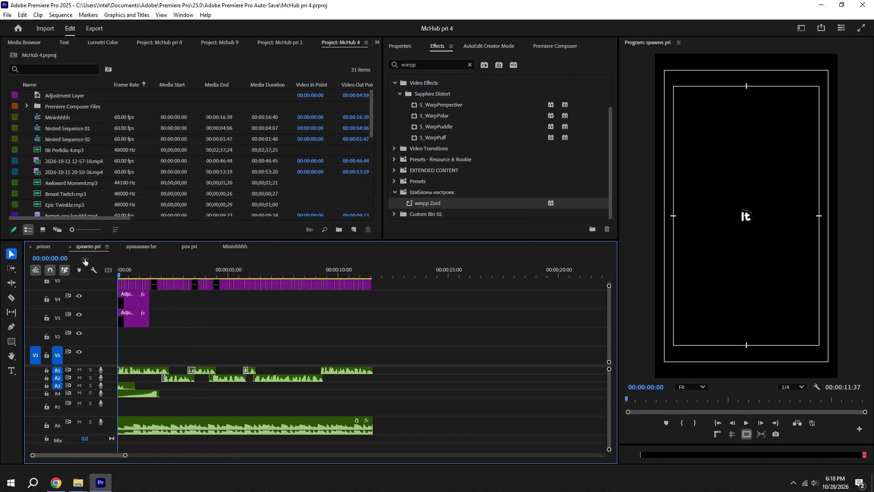
pyautogui.press('space')
# Play priosn from the start to check its opening effects and sounds, and save the project.
pyautogui.click(54, 243)
pyautogui.moveTo(163, 272); pyautogui.dragTo(26, 266)
pyautogui.press('space')
pyautogui.scroll(-6, 152, 273)
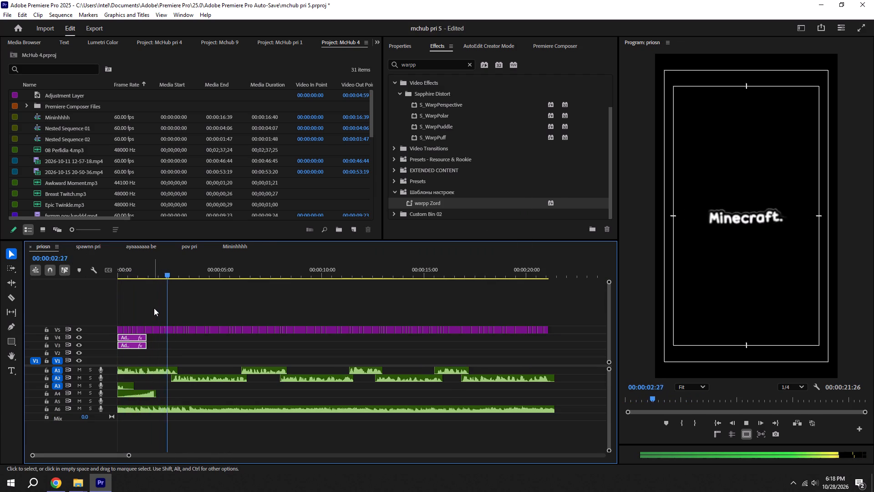
pyautogui.keyDown('alt'); pyautogui.scroll(-5, 206, 297); pyautogui.keyUp('alt')
pyautogui.hotkey('ctrl', 's')
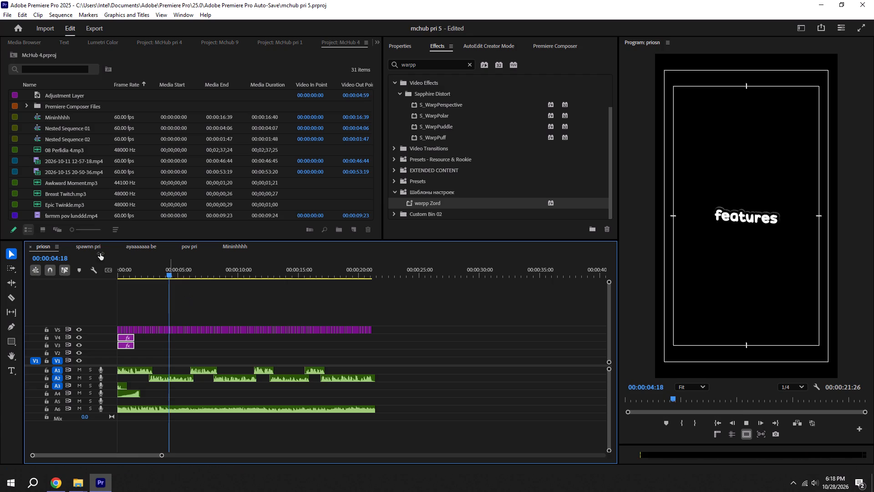
# Replay spawnn pri from the start to judge the opening sound effects against the voice-over.
pyautogui.click(98, 250)
pyautogui.moveTo(136, 271); pyautogui.dragTo(58, 280)
pyautogui.press('space')
pyautogui.scroll(-1, 163, 310)
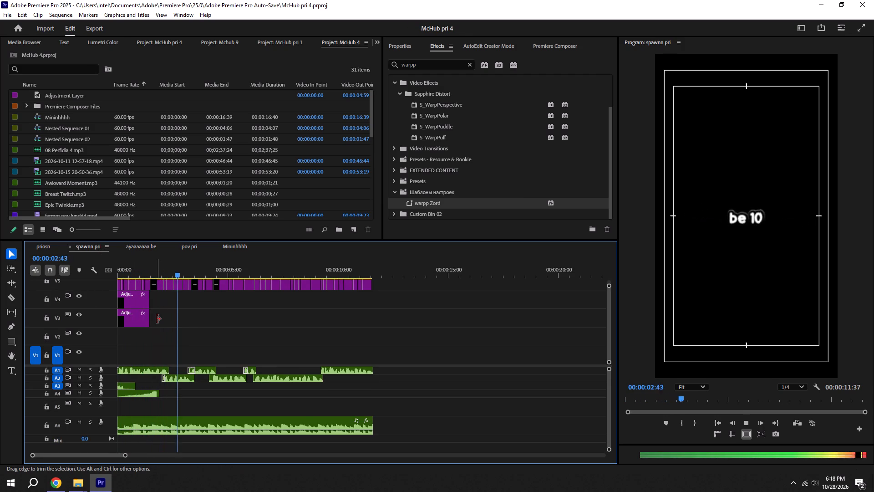
pyautogui.keyDown('alt'); pyautogui.scroll(4, 222, 369); pyautogui.keyUp('alt')
pyautogui.scroll(6, 168, 407)
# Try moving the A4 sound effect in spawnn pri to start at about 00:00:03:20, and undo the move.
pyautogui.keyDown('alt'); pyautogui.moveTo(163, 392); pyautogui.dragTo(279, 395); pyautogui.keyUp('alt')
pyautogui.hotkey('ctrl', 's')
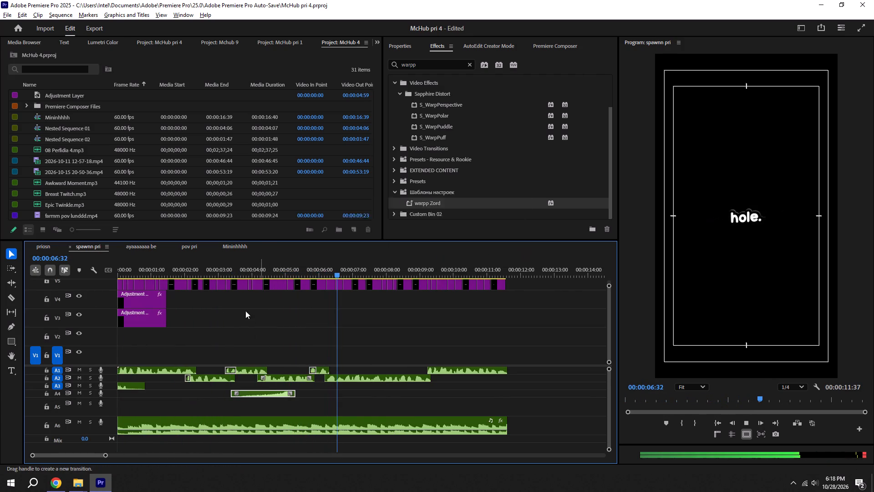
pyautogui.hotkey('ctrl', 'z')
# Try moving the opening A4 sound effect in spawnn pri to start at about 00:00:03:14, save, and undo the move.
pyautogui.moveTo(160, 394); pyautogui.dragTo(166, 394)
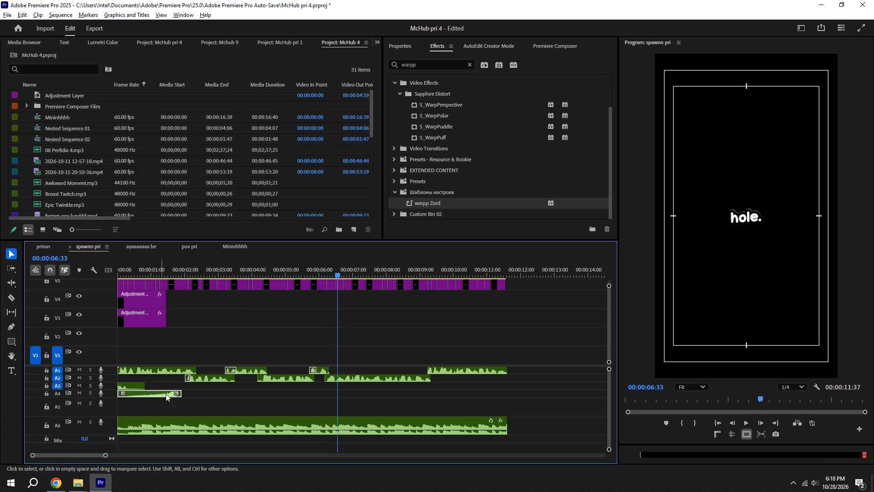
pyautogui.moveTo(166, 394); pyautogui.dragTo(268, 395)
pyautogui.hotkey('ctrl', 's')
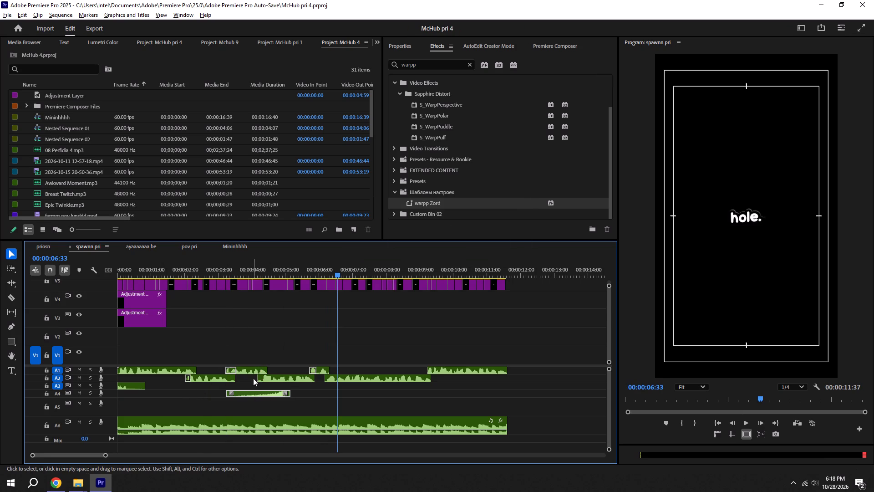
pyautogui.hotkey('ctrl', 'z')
# Duplicate the opening A4 sound effect in spawnn pri to start at about 00:00:02:40, checking it in playback, and save the project.
pyautogui.moveTo(158, 395); pyautogui.dragTo(254, 395)
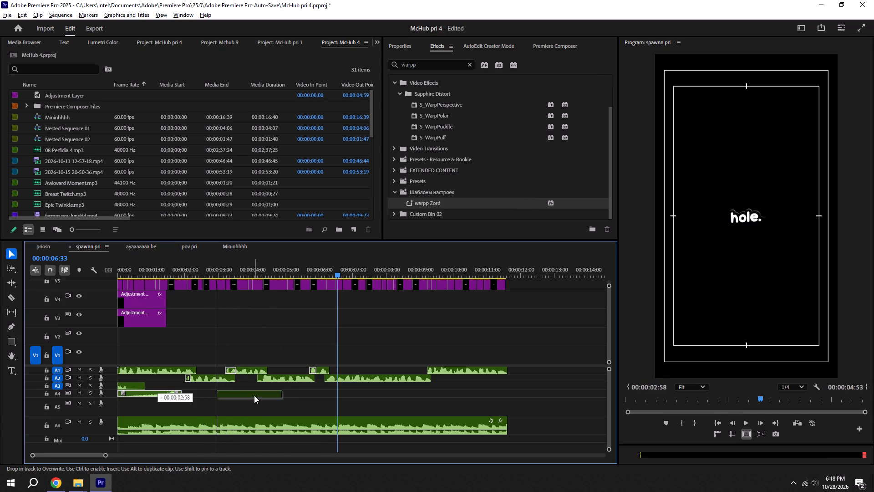
pyautogui.click(212, 265)
pyautogui.press('space')
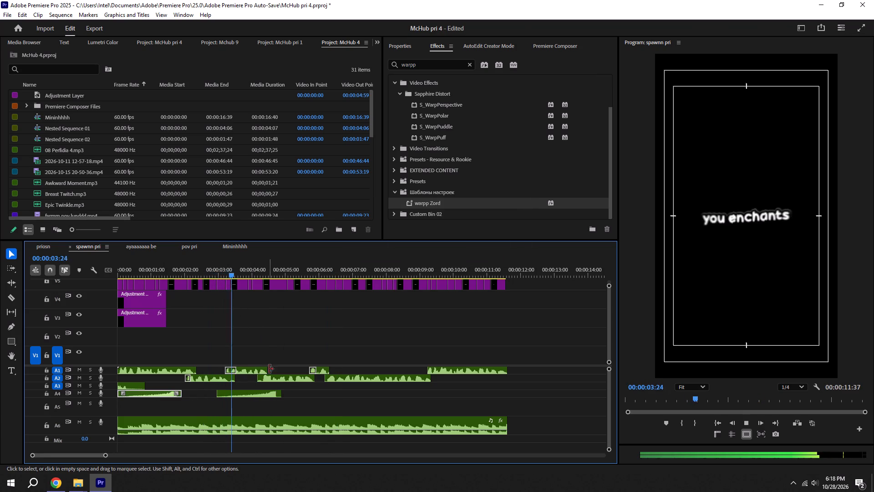
pyautogui.press('space')
pyautogui.moveTo(263, 396); pyautogui.dragTo(257, 395)
pyautogui.hotkey('ctrl', 's')
pyautogui.click(214, 266)
pyautogui.press('space')
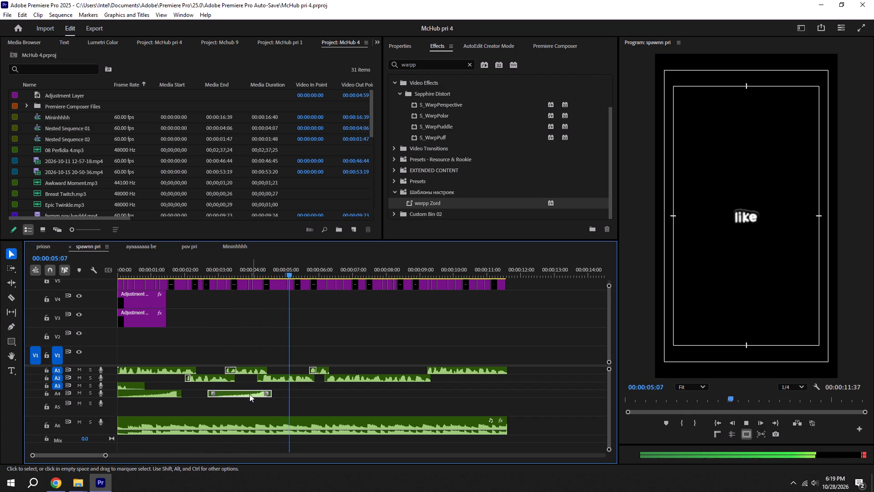
# Place another copy of the A4 sound effect in spawnn pri to end at about 00:00:09:18, save, and play that passage.
pyautogui.keyDown('alt'); pyautogui.moveTo(247, 392); pyautogui.dragTo(382, 394); pyautogui.keyUp('alt')
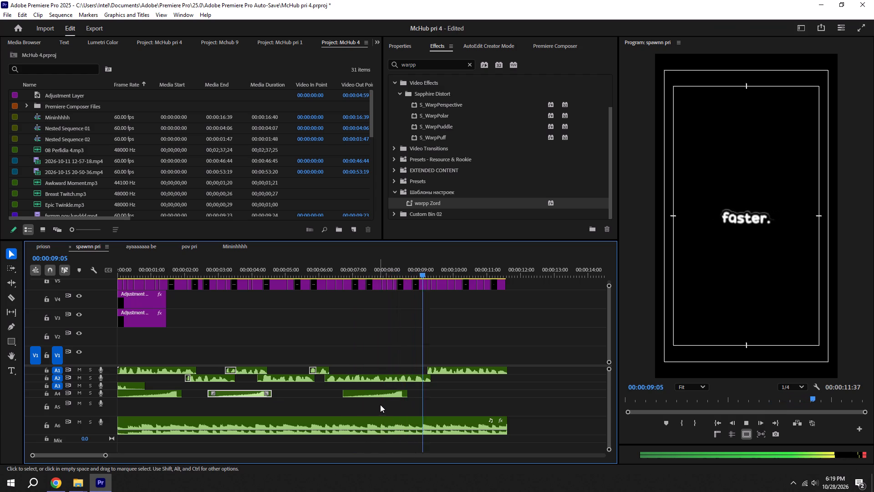
pyautogui.press('space')
pyautogui.moveTo(392, 396); pyautogui.dragTo(418, 396)
pyautogui.hotkey('ctrl', 's')
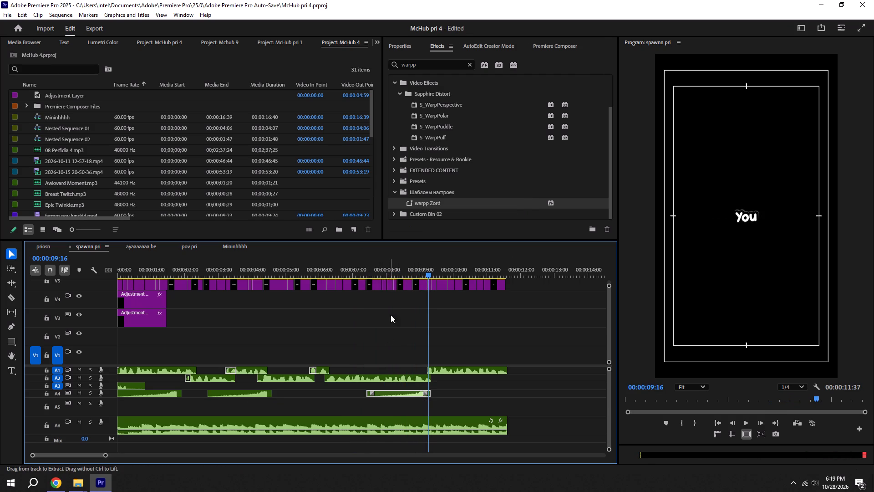
pyautogui.click(366, 275)
pyautogui.press('space')
pyautogui.keyDown('alt'); pyautogui.scroll(-4, 415, 395); pyautogui.keyUp('alt')
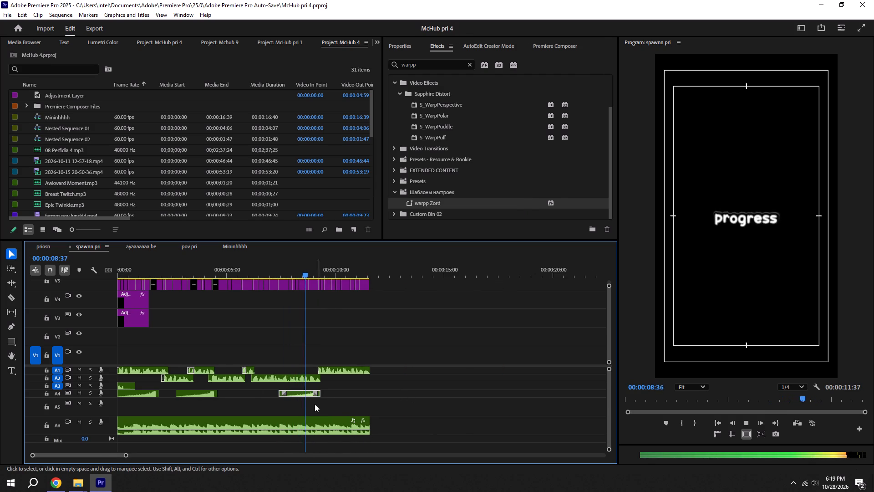
pyautogui.press('space')
# Duplicate the A4 sound effect to start at about 00:00:09:41 and run to the end of spawnn pri, play it, and save.
pyautogui.keyDown('alt'); pyautogui.moveTo(304, 395); pyautogui.dragTo(355, 399); pyautogui.keyUp('alt')
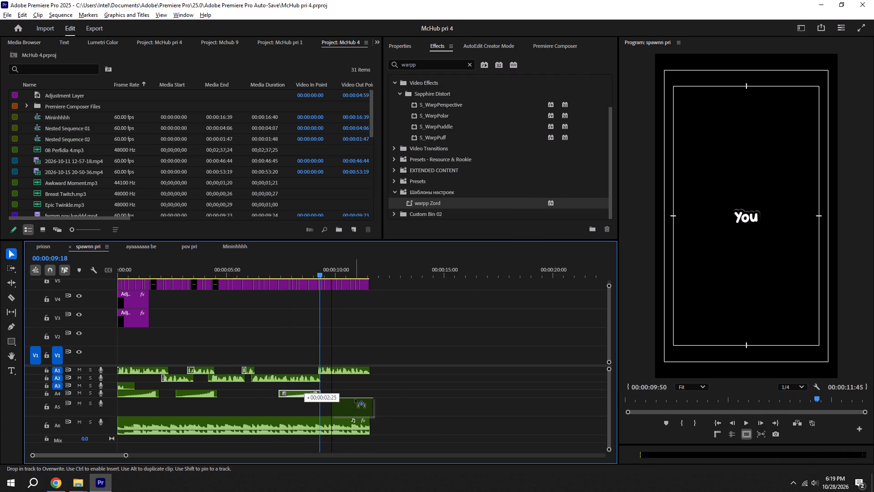
pyautogui.keyDown('alt'); pyautogui.moveTo(355, 399); pyautogui.dragTo(353, 398); pyautogui.keyUp('alt')
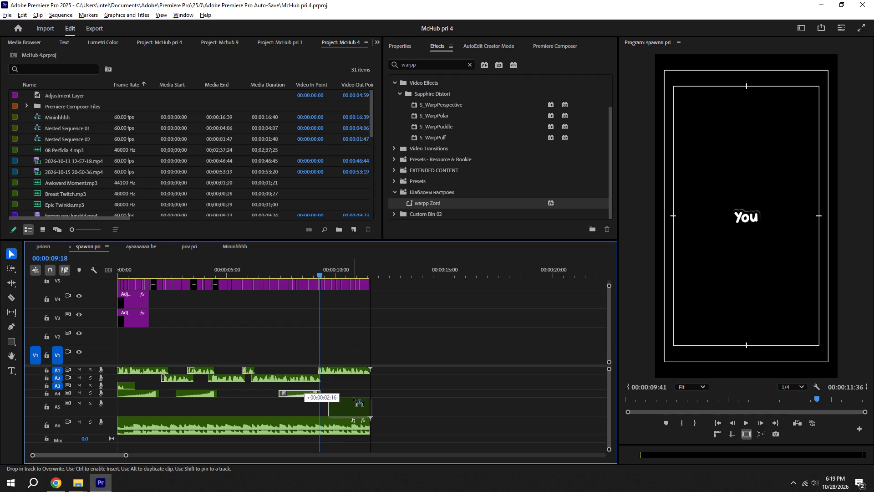
pyautogui.keyDown('alt'); pyautogui.moveTo(353, 398); pyautogui.dragTo(354, 392); pyautogui.keyUp('alt')
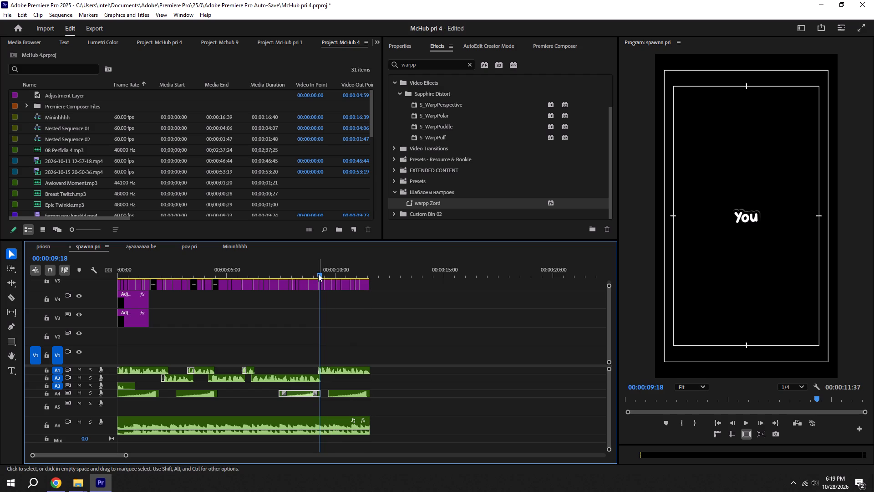
pyautogui.press('space')
pyautogui.keyDown('alt'); pyautogui.scroll(-4, 353, 349); pyautogui.keyUp('alt')
pyautogui.keyDown('alt'); pyautogui.scroll(9, 355, 354); pyautogui.keyUp('alt')
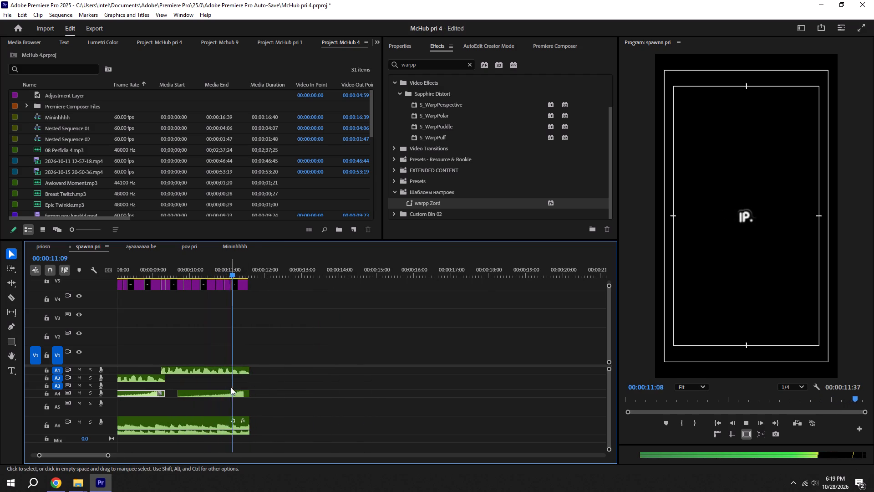
pyautogui.hotkey('ctrl', 's')
pyautogui.keyDown('alt'); pyautogui.scroll(-6, 237, 378); pyautogui.keyUp('alt')
pyautogui.press('s')
pyautogui.hotkey('ctrl', 's')
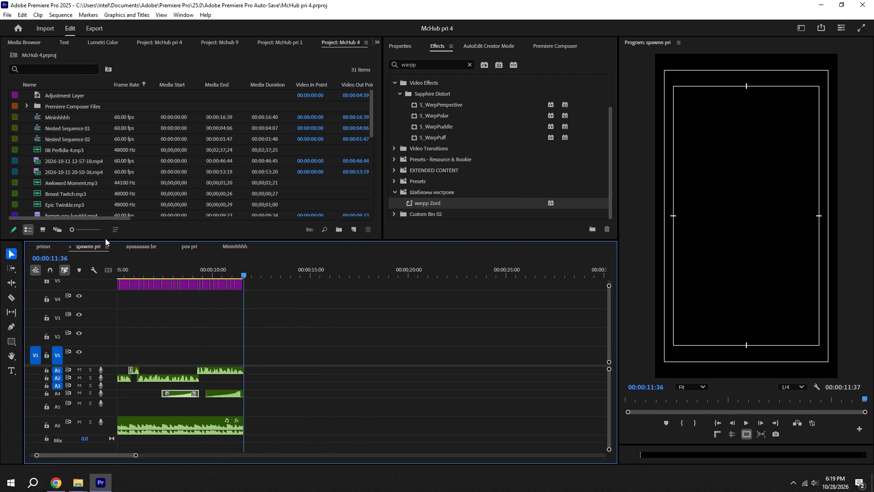
# Open the BossCraft.prproj project from the Adobe Premiere Pro Auto-Save folder under Documents, Adobe, Premiere Pro, 25.0.
pyautogui.click(4, 15)
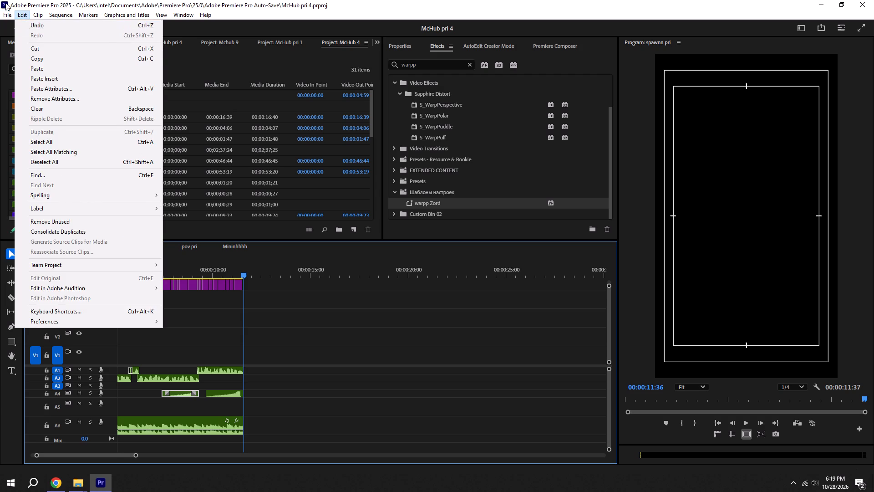
pyautogui.click(37, 37)
pyautogui.scroll(-3, 148, 128)
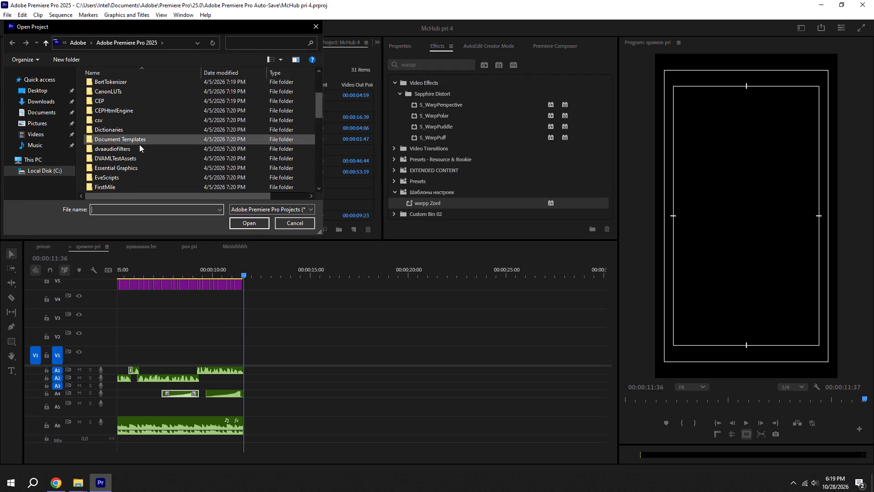
pyautogui.scroll(-2, 139, 144)
pyautogui.click(46, 104)
pyautogui.click(43, 108)
pyautogui.doubleClick(112, 86)
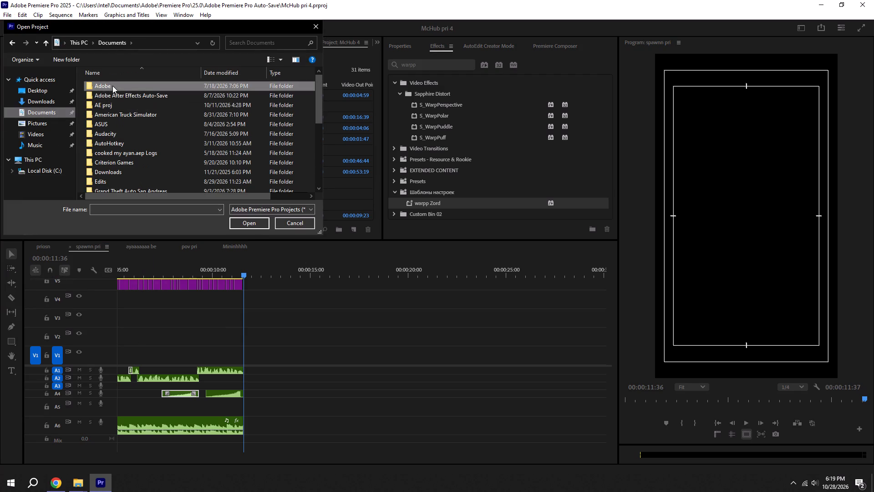
pyautogui.doubleClick(131, 131)
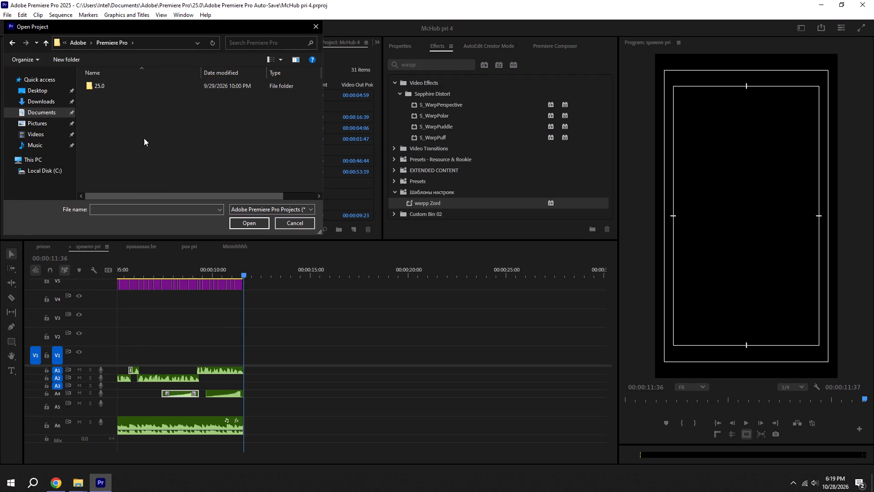
pyautogui.doubleClick(122, 86)
pyautogui.doubleClick(137, 96)
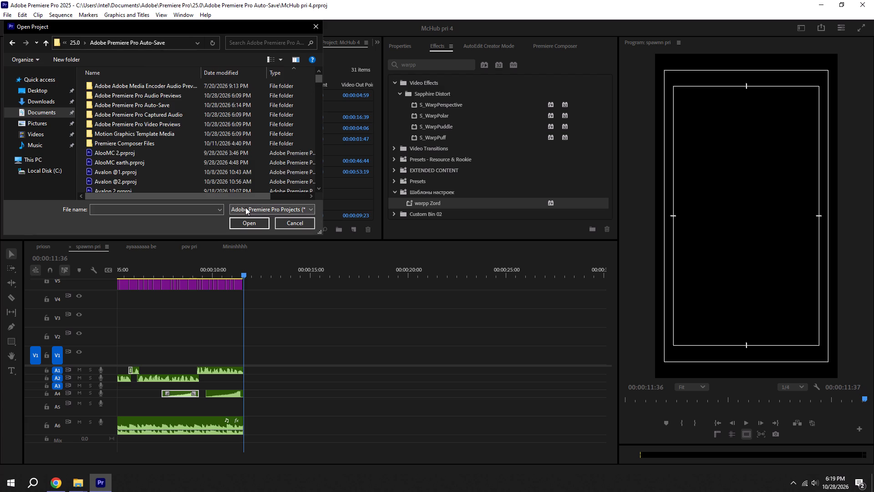
pyautogui.scroll(-20, 176, 143)
pyautogui.scroll(-9, 176, 143)
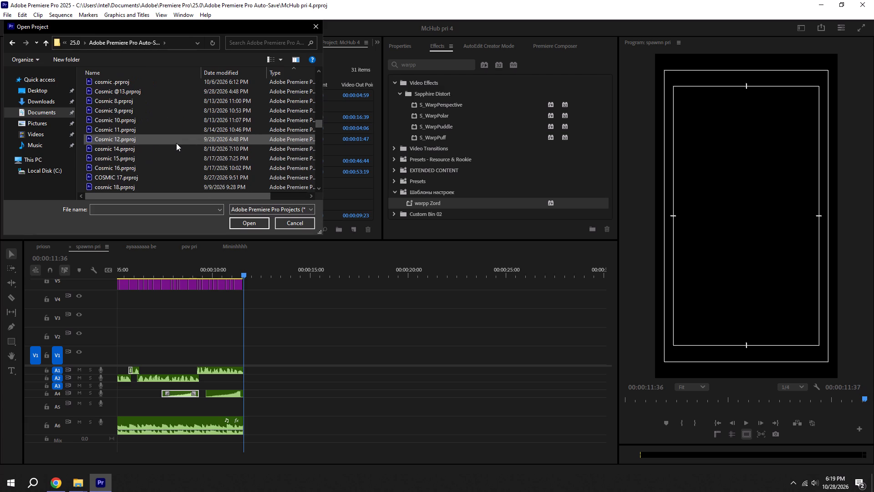
pyautogui.scroll(3, 176, 143)
pyautogui.click(119, 117)
pyautogui.click(120, 112)
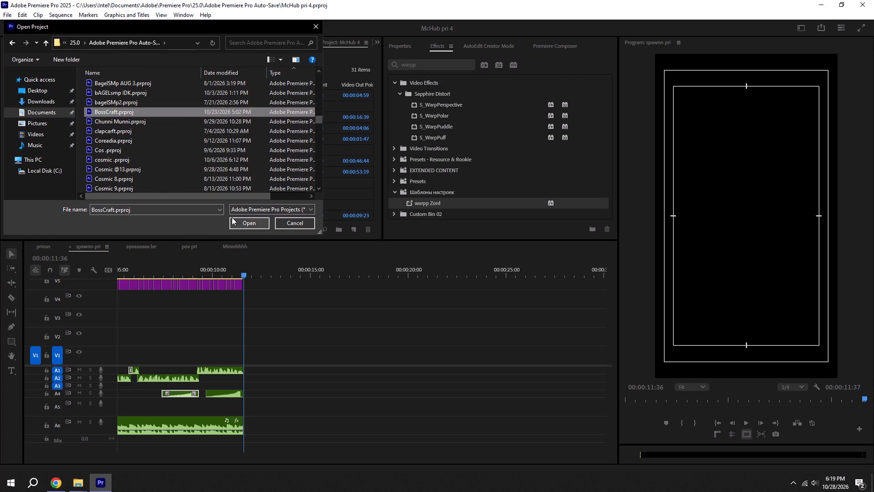
pyautogui.click(232, 217)
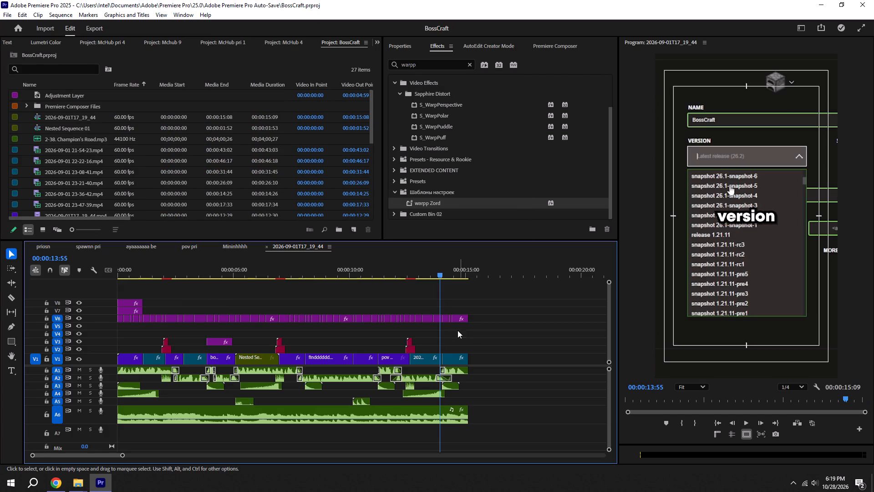
# Copy the V1 version-list clip just before 00:00:14:00 in the BossCraft sequence 2026-09-01T17_19_44.
pyautogui.moveTo(433, 343); pyautogui.dragTo(425, 355)
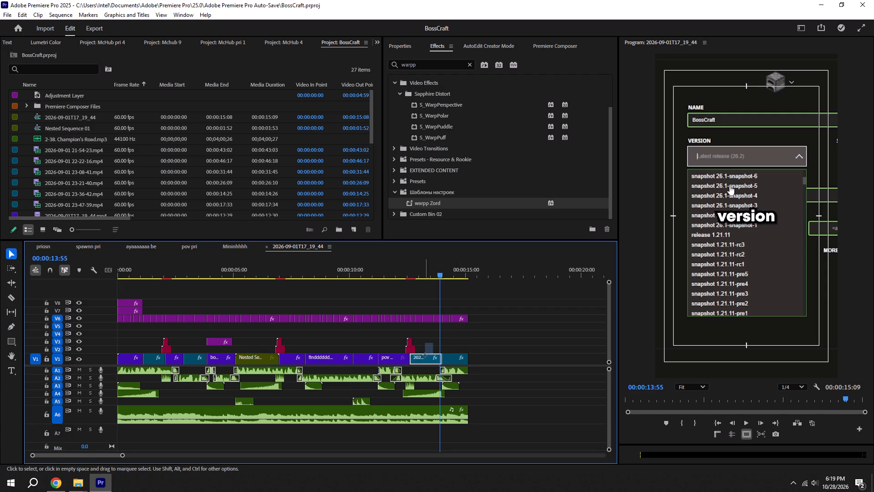
pyautogui.moveTo(425, 355); pyautogui.dragTo(425, 355)
pyautogui.hotkey('ctrl', 'c')
# Play priosn from about 00:00:16:40 to examine whether its closing captions suit the copied BossCraft clip.
pyautogui.click(93, 244)
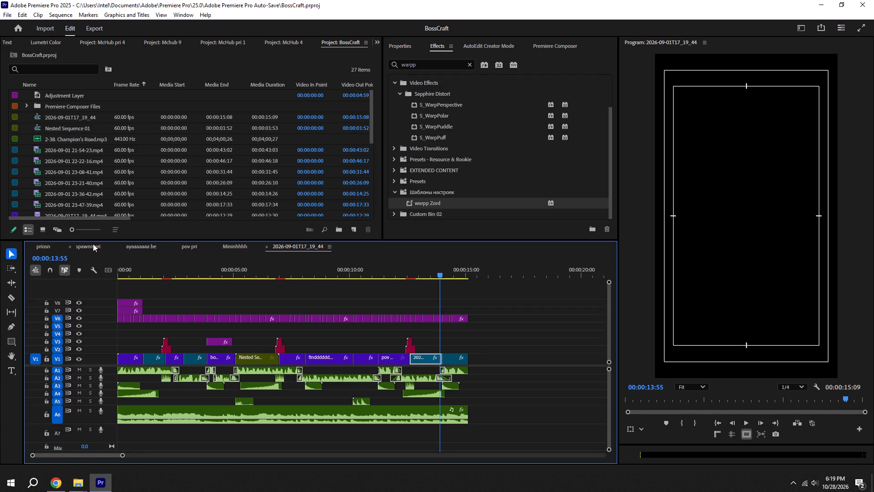
pyautogui.keyDown('alt'); pyautogui.scroll(10, 228, 301); pyautogui.keyUp('alt')
pyautogui.click(47, 249)
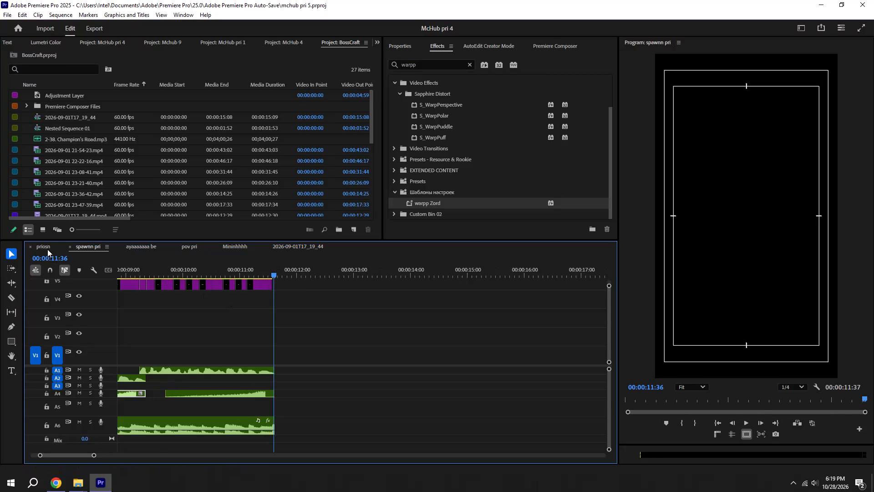
pyautogui.keyDown('alt'); pyautogui.scroll(10, 240, 305); pyautogui.keyUp('alt')
pyautogui.keyDown('alt'); pyautogui.scroll(5, 407, 326); pyautogui.keyUp('alt')
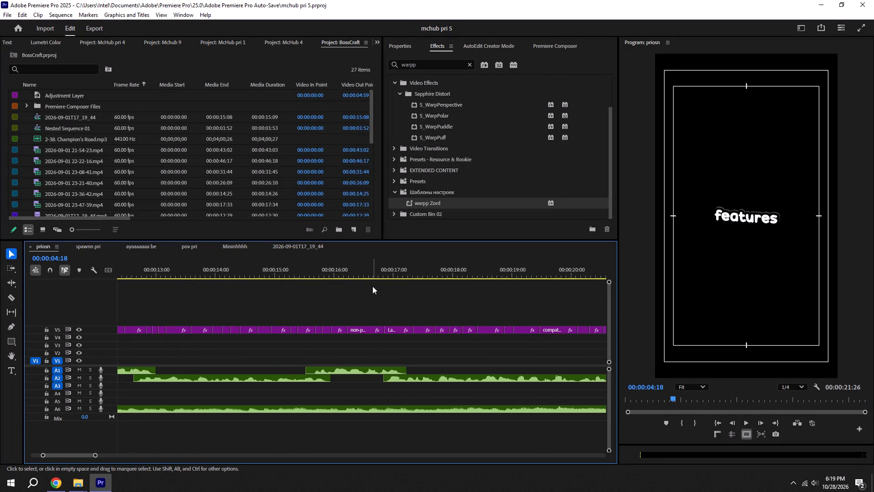
pyautogui.click(375, 271)
pyautogui.press('space')
pyautogui.scroll(-5, 375, 271)
pyautogui.press('space')
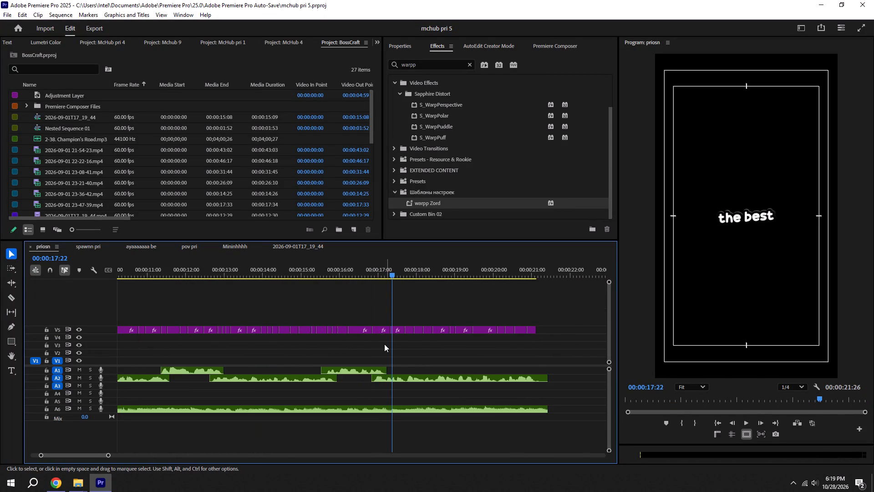
pyautogui.keyDown('alt'); pyautogui.scroll(4, 398, 353); pyautogui.keyUp('alt')
pyautogui.press('space')
pyautogui.press('space')
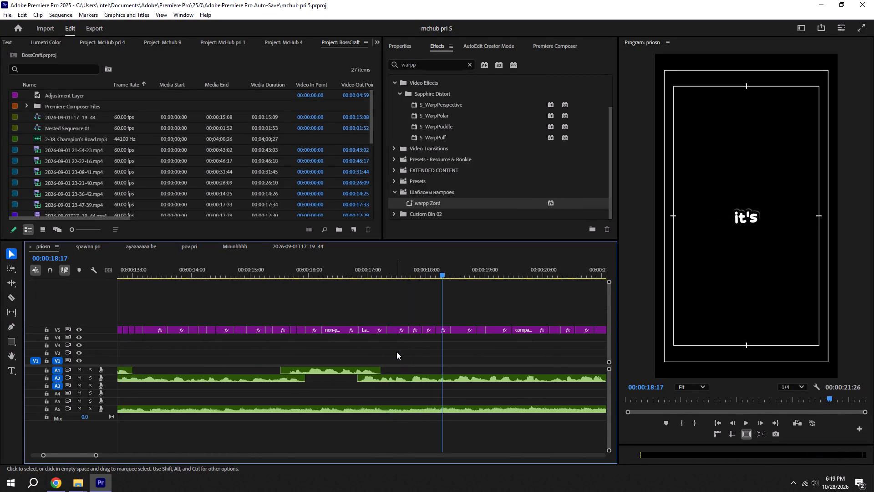
pyautogui.scroll(-5, 427, 352)
pyautogui.keyDown('alt'); pyautogui.scroll(4, 439, 335); pyautogui.keyUp('alt')
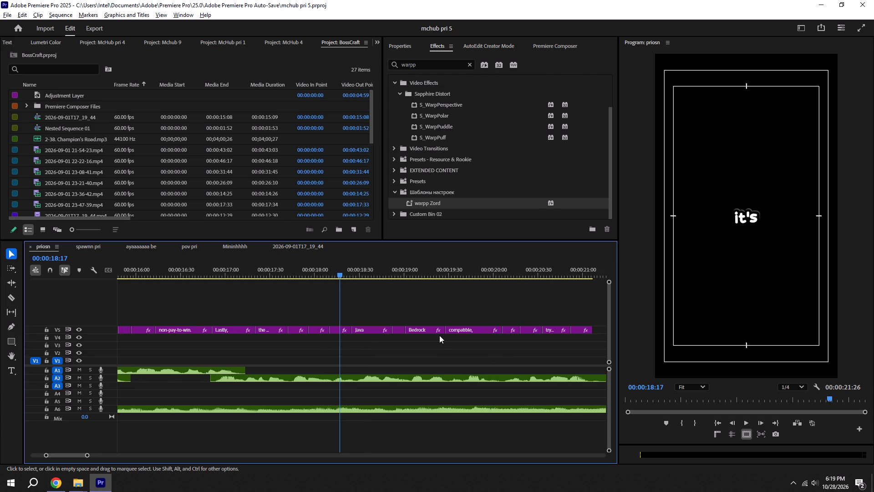
pyautogui.click(88, 246)
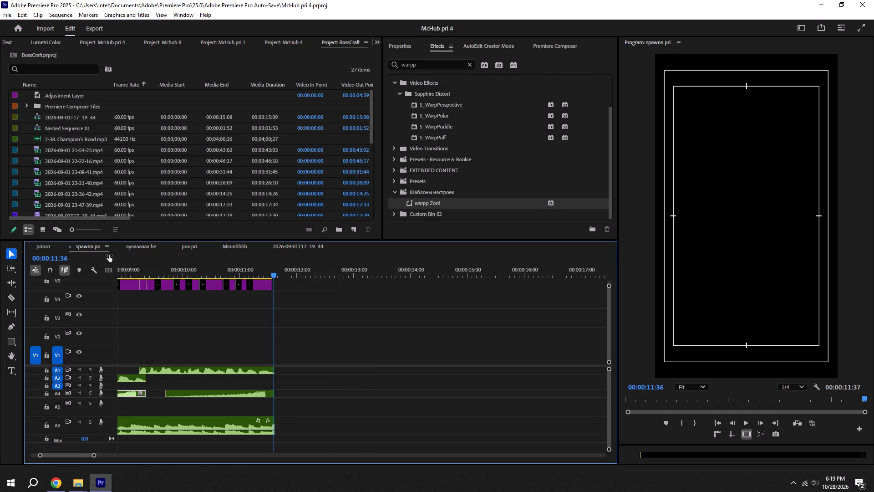
pyautogui.keyDown('alt'); pyautogui.scroll(5, 240, 298); pyautogui.keyUp('alt')
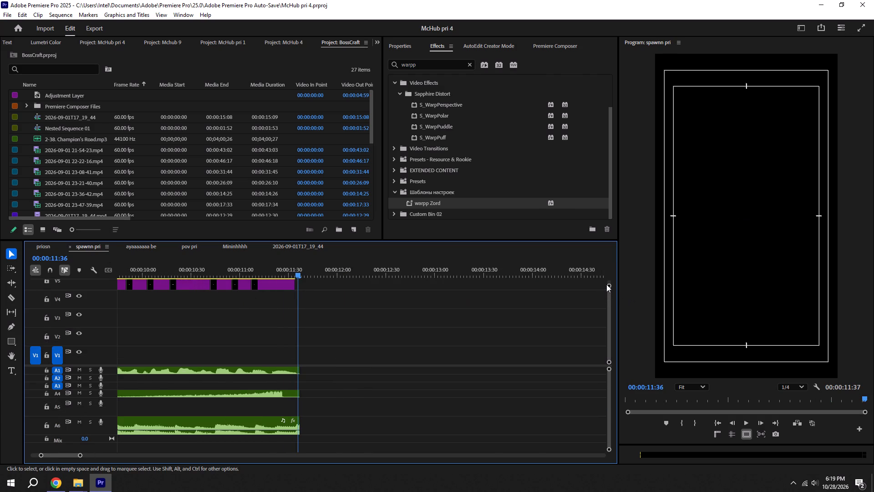
pyautogui.moveTo(609, 285); pyautogui.dragTo(609, 230)
pyautogui.scroll(5, 216, 313)
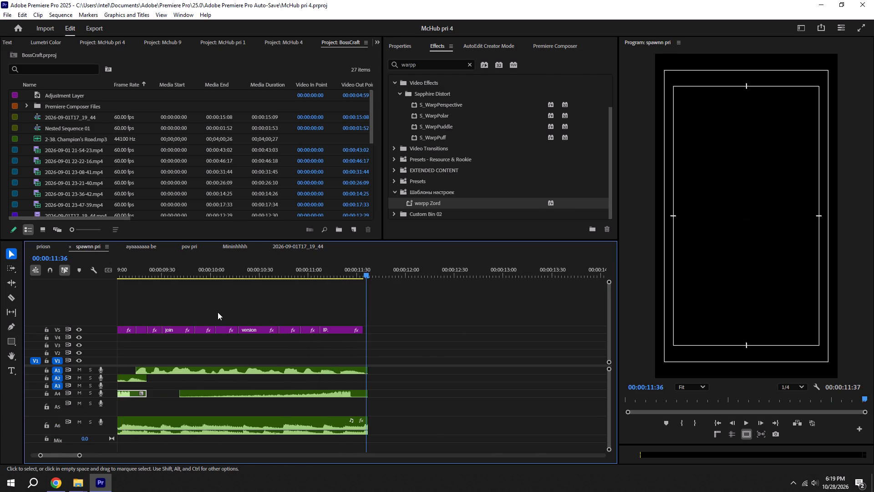
pyautogui.scroll(5, 214, 312)
pyautogui.keyDown('shift'); pyautogui.scroll(4, 299, 313); pyautogui.keyUp('shift')
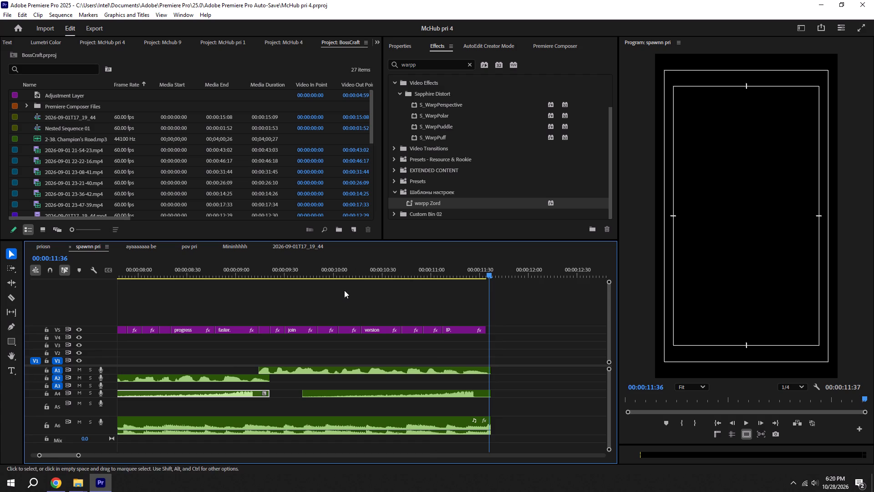
pyautogui.keyDown('shift'); pyautogui.click(338, 273); pyautogui.keyUp('shift')
pyautogui.hotkey('ctrl', 'v')
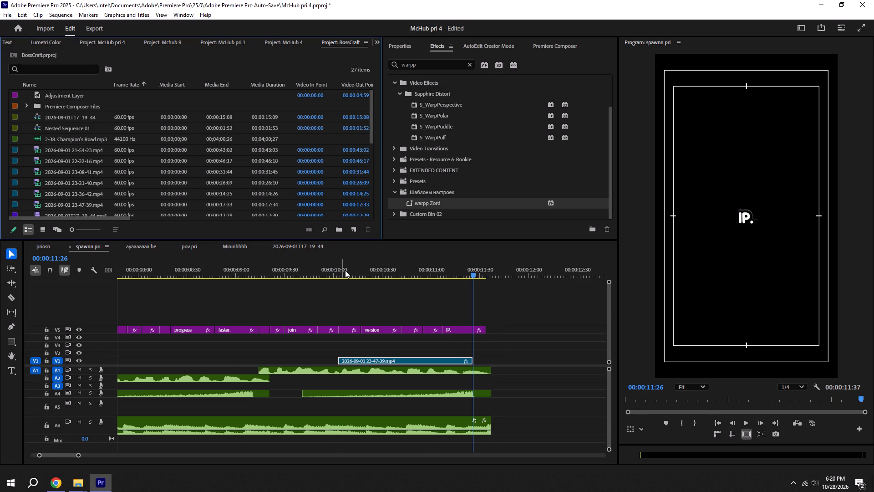
pyautogui.keyDown('shift'); pyautogui.click(340, 269); pyautogui.keyUp('shift')
pyautogui.press('space')
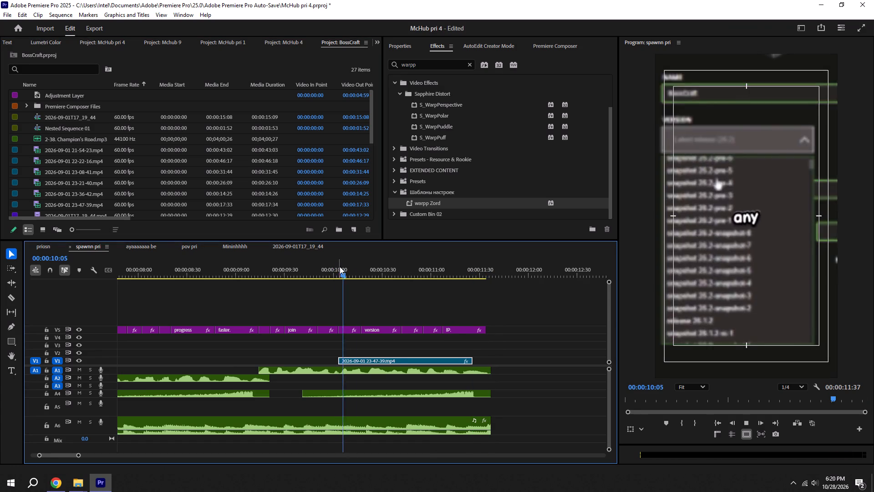
pyautogui.press('space')
pyautogui.keyDown('alt'); pyautogui.scroll(5, 404, 307); pyautogui.keyUp('alt')
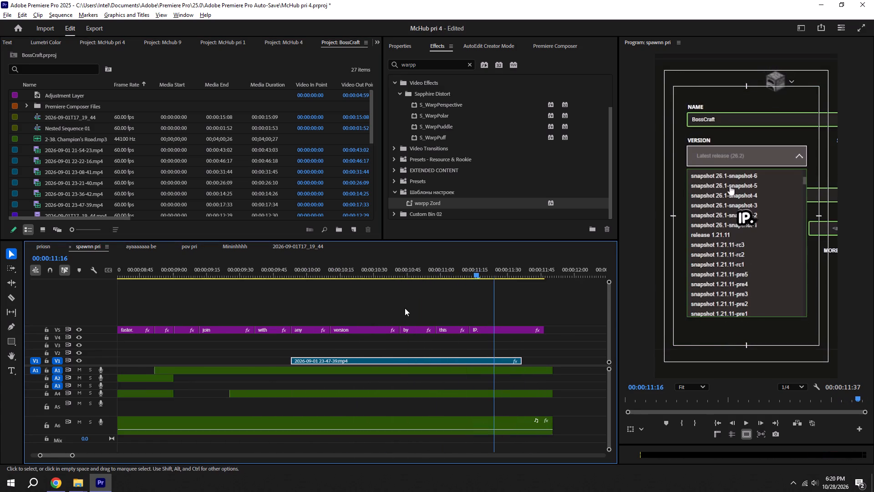
pyautogui.keyDown('shift'); pyautogui.moveTo(439, 294); pyautogui.dragTo(439, 290); pyautogui.keyUp('shift')
pyautogui.keyDown('shift'); pyautogui.click(436, 281); pyautogui.keyUp('shift')
pyautogui.keyDown('shift'); pyautogui.click(441, 276); pyautogui.keyUp('shift')
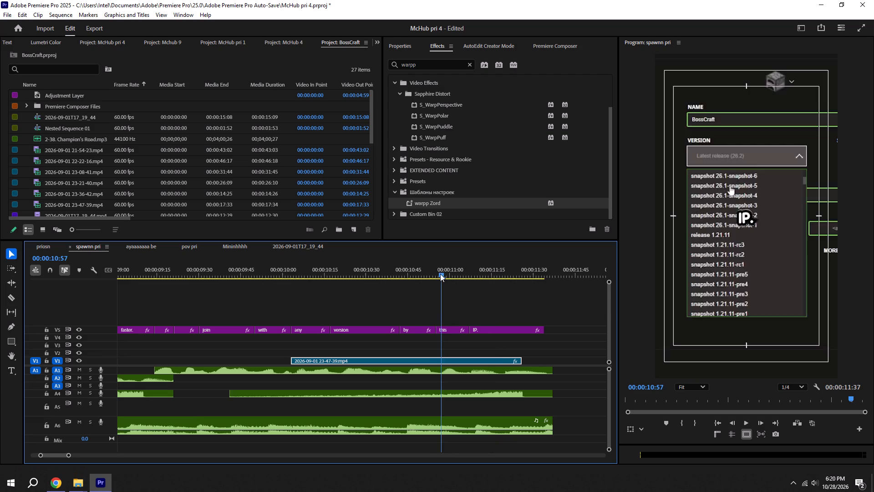
pyautogui.moveTo(525, 362); pyautogui.dragTo(451, 362)
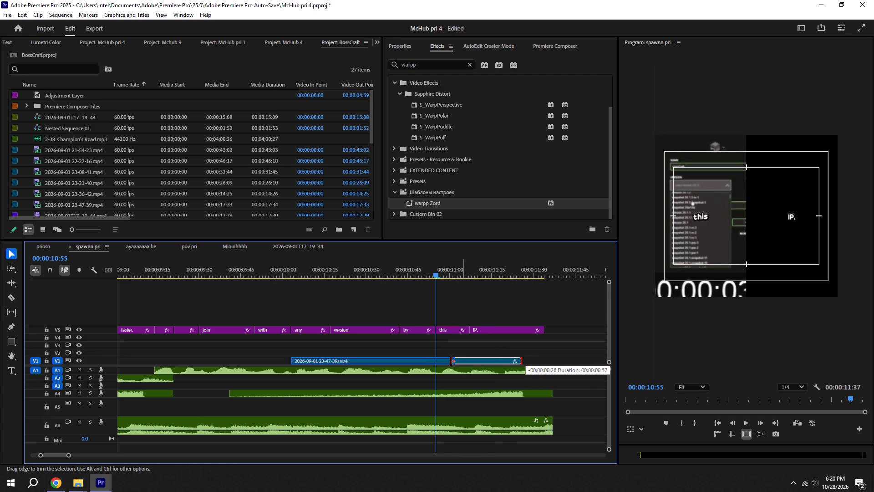
pyautogui.moveTo(451, 362); pyautogui.dragTo(438, 362)
pyautogui.click(447, 356)
pyautogui.hotkey('ctrl', 's')
pyautogui.keyDown('alt'); pyautogui.scroll(-5, 446, 350); pyautogui.keyUp('alt')
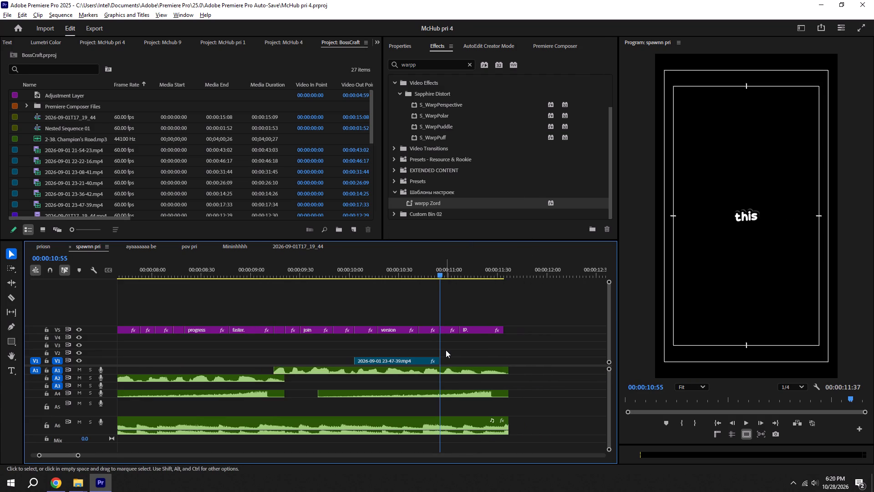
pyautogui.keyDown('alt'); pyautogui.scroll(-4, 446, 350); pyautogui.keyUp('alt')
pyautogui.hotkey('ctrl', 's')
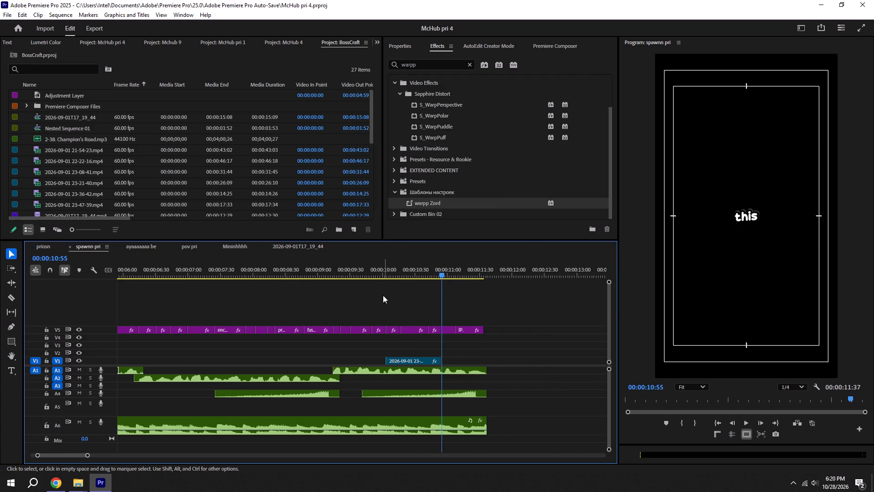
# Play spawnn pri from about 00:00:10:00 and again from its start to examine the trimmed clip against the captions, saving the project.
pyautogui.keyDown('shift'); pyautogui.click(387, 268); pyautogui.keyUp('shift')
pyautogui.press('space')
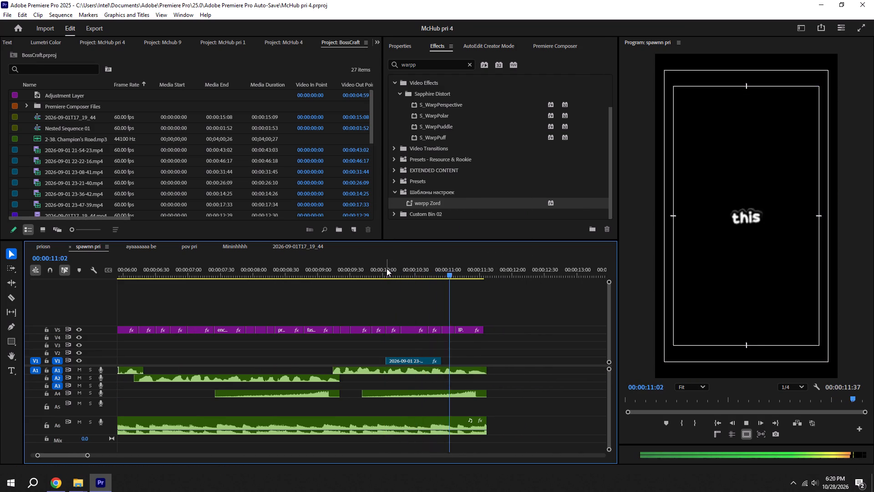
pyautogui.press('space')
pyautogui.hotkey('ctrl', 's')
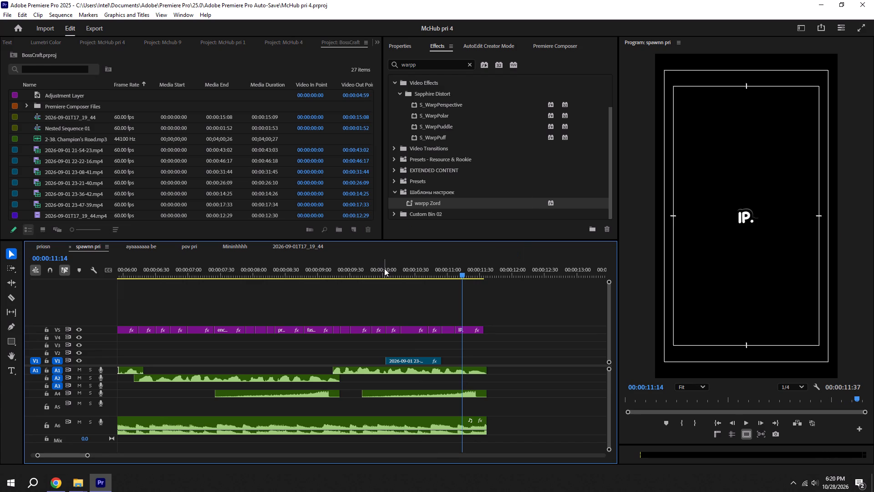
pyautogui.keyDown('alt'); pyautogui.scroll(-6, 384, 268); pyautogui.keyUp('alt')
pyautogui.hotkey('ctrl', 's')
pyautogui.keyDown('shift'); pyautogui.click(376, 272); pyautogui.keyUp('shift')
pyautogui.press('space')
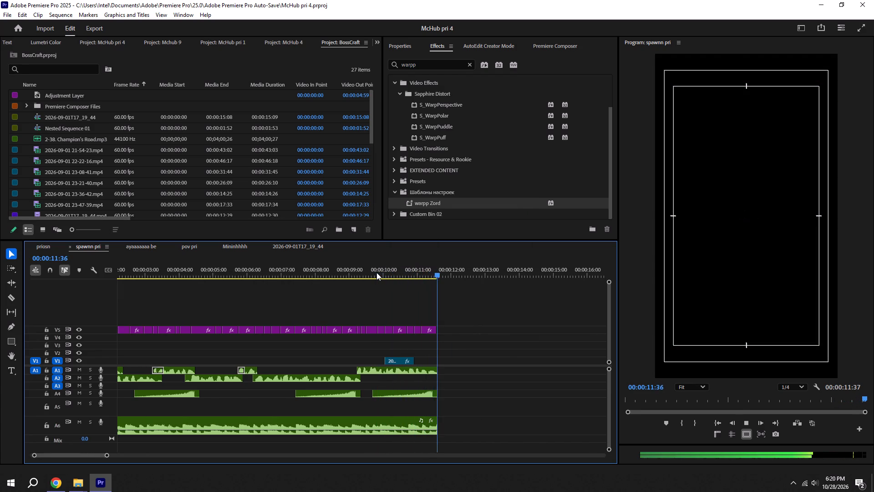
pyautogui.hotkey('ctrl', 's')
pyautogui.keyDown('shift'); pyautogui.moveTo(376, 272); pyautogui.dragTo(384, 272); pyautogui.keyUp('shift')
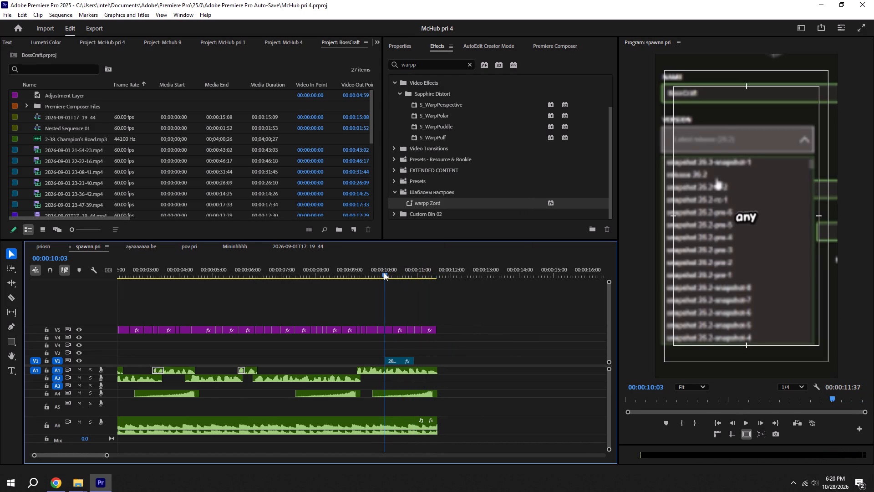
pyautogui.press('space')
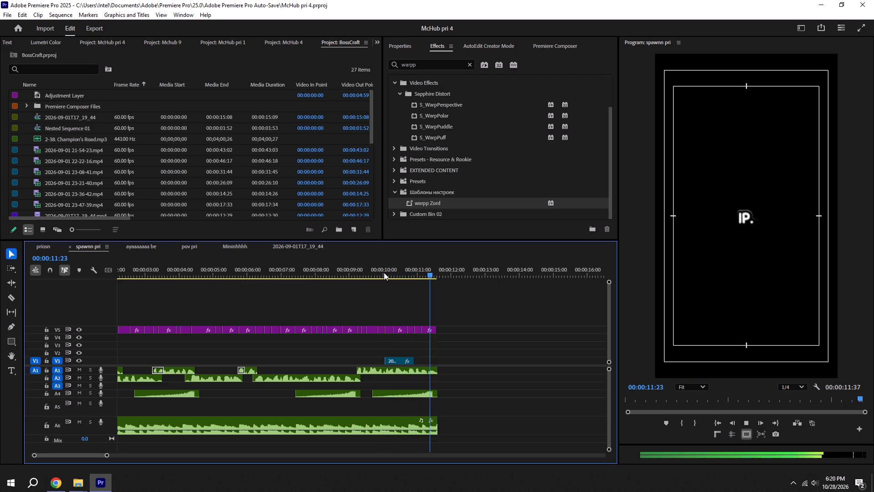
pyautogui.press('space')
pyautogui.press('space')
pyautogui.press('space')
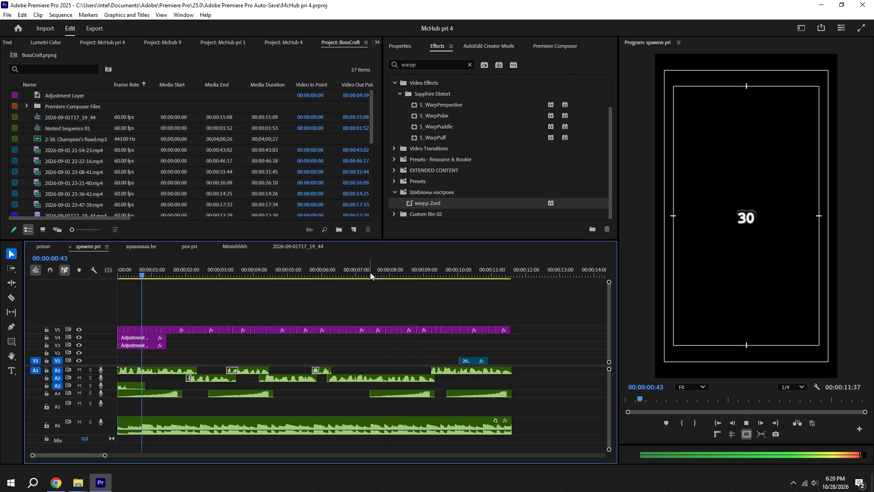
pyautogui.keyDown('alt'); pyautogui.scroll(-8, 370, 272); pyautogui.keyUp('alt')
pyautogui.hotkey('ctrl', 's')
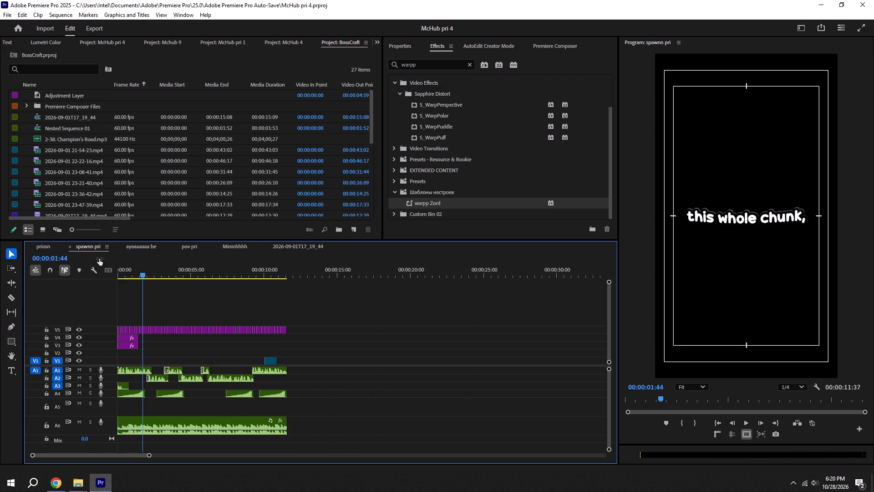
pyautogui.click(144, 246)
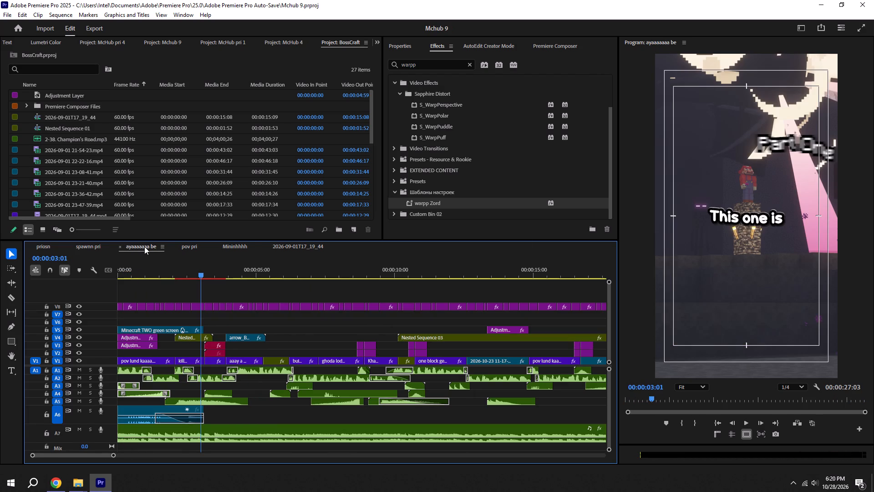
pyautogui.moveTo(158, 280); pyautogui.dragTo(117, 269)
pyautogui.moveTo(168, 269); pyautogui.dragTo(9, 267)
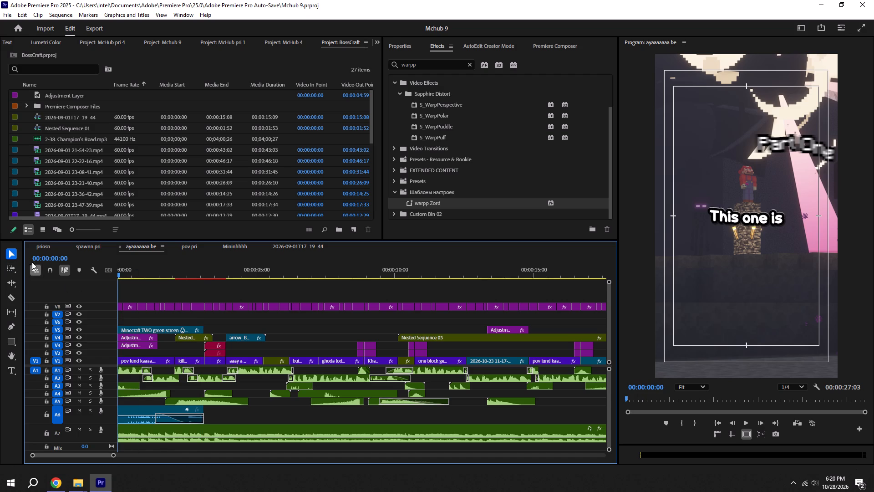
# Play the priosn sequence from its start to examine its captions and voice-over, saving the mchub pri 5 project.
pyautogui.click(50, 246)
pyautogui.moveTo(149, 266); pyautogui.dragTo(0, 266)
pyautogui.press('space')
pyautogui.keyDown('alt'); pyautogui.scroll(-6, 208, 299); pyautogui.keyUp('alt')
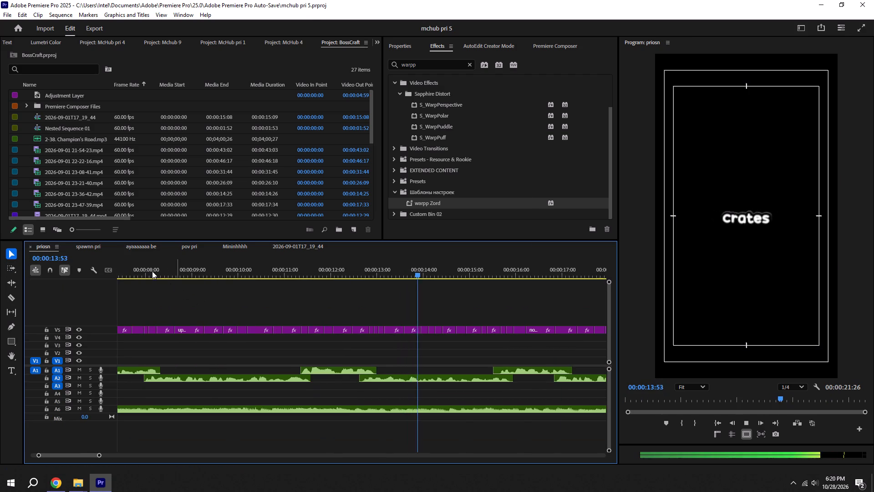
pyautogui.hotkey('ctrl', 's')
pyautogui.moveTo(150, 270); pyautogui.dragTo(0, 279)
pyautogui.keyDown('alt'); pyautogui.scroll(-7, 172, 306); pyautogui.keyUp('alt')
pyautogui.scroll(5, 172, 300)
pyautogui.scroll(-5, 173, 300)
pyautogui.hotkey('ctrl', 's')
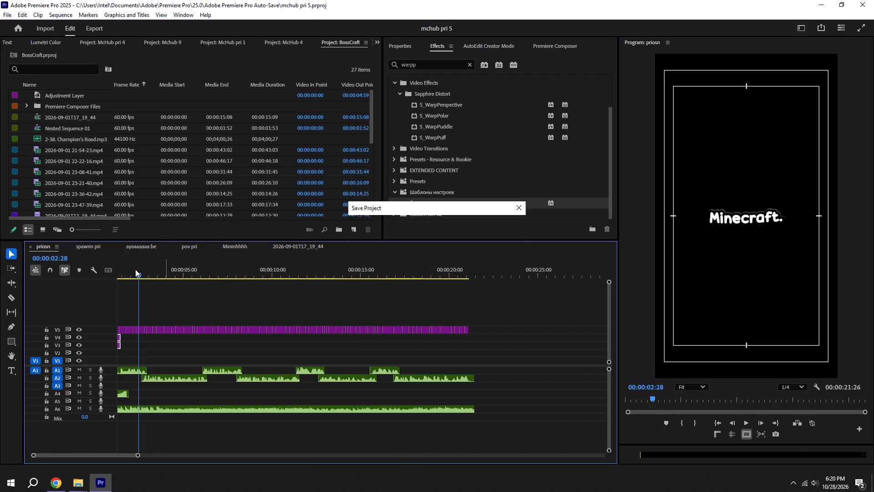
pyautogui.moveTo(135, 269); pyautogui.dragTo(37, 270)
pyautogui.press('space')
pyautogui.keyDown('alt'); pyautogui.scroll(5, 137, 344); pyautogui.keyUp('alt')
pyautogui.scroll(5, 168, 323)
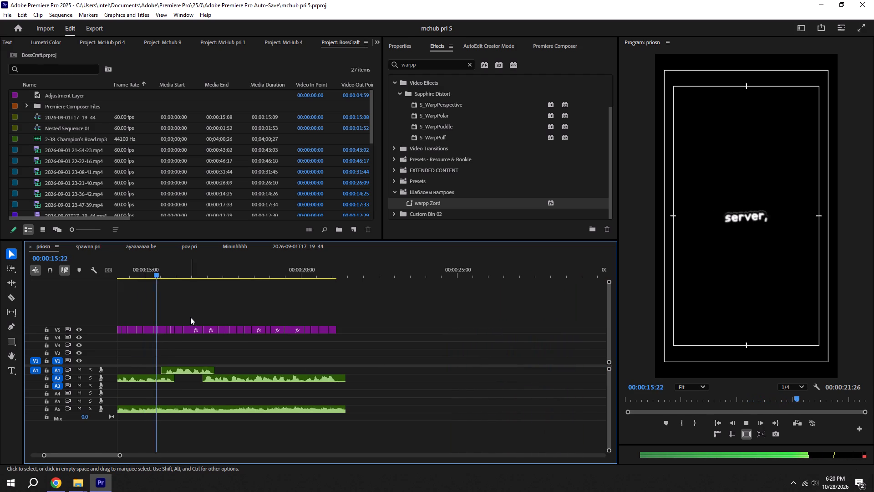
pyautogui.keyDown('alt'); pyautogui.scroll(-10, 257, 348); pyautogui.keyUp('alt')
pyautogui.hotkey('ctrl', 's')
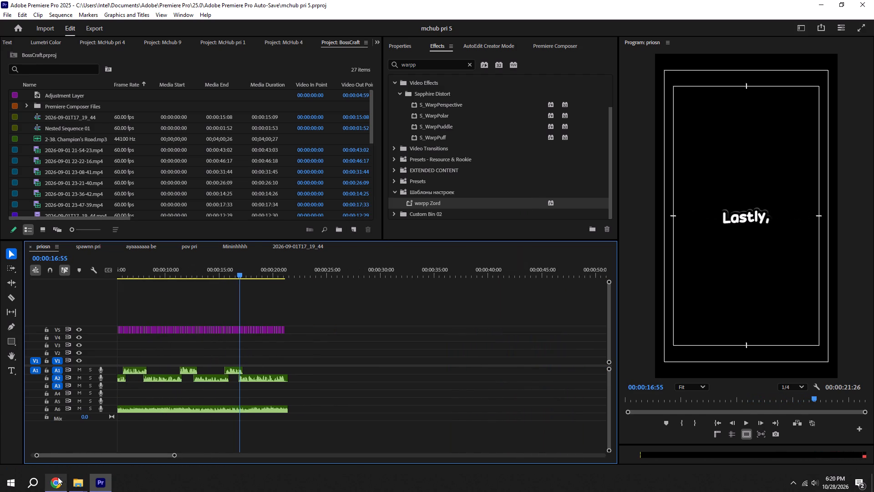
# Switch to Chrome and close the Gemini transcription-correction tab.
pyautogui.click(67, 485)
pyautogui.click(356, 7)
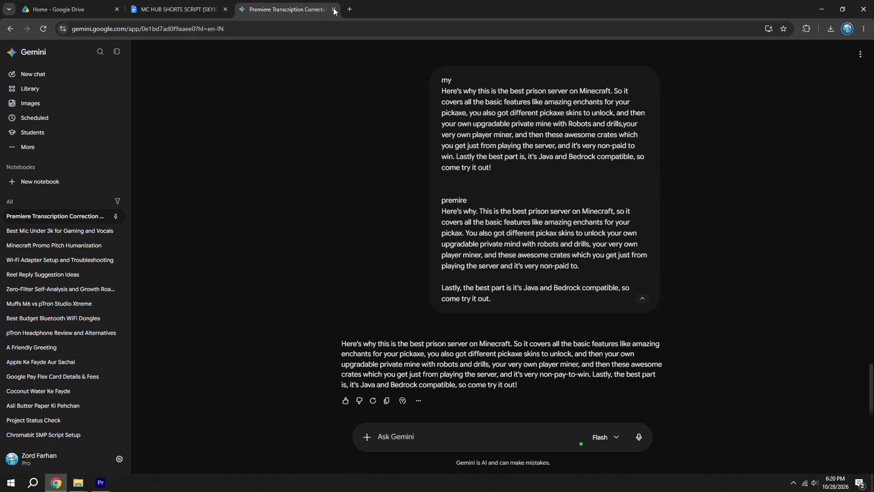
pyautogui.click(333, 10)
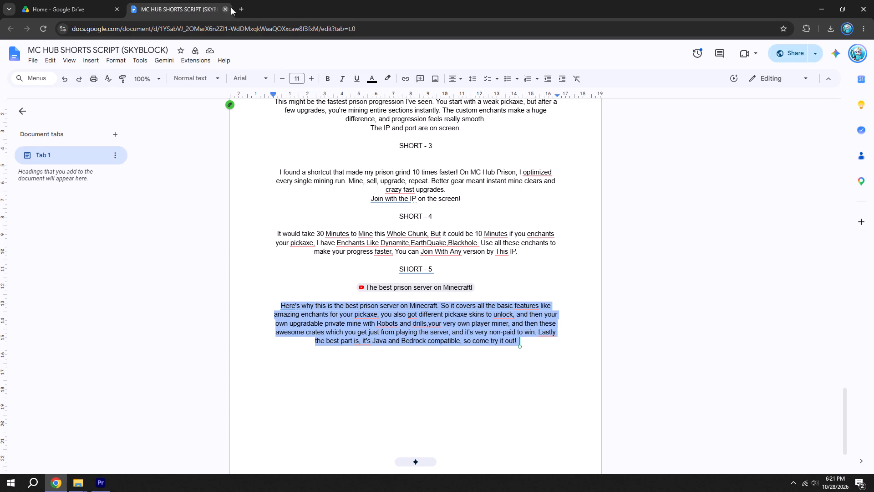
# Open YouTube in a new tab and search for "minecraft enchant animation".
pyautogui.click(237, 6)
pyautogui.click(105, 48)
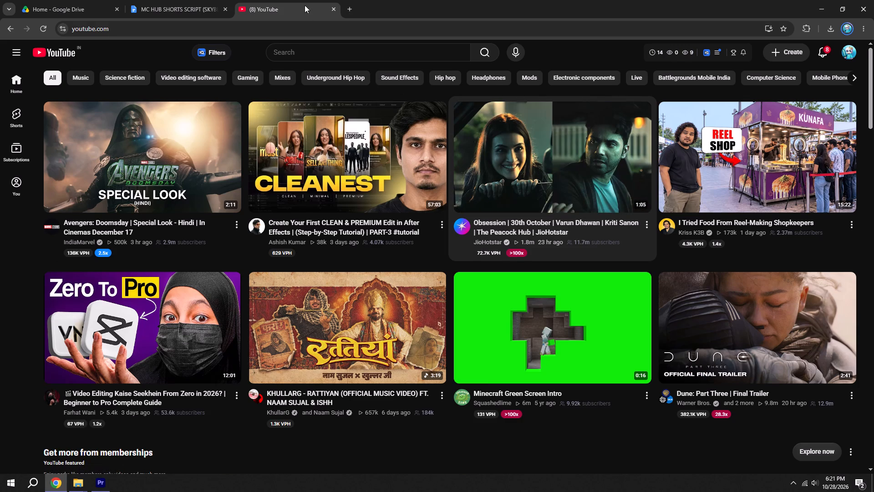
pyautogui.click(324, 51)
pyautogui.write('minecarft e')
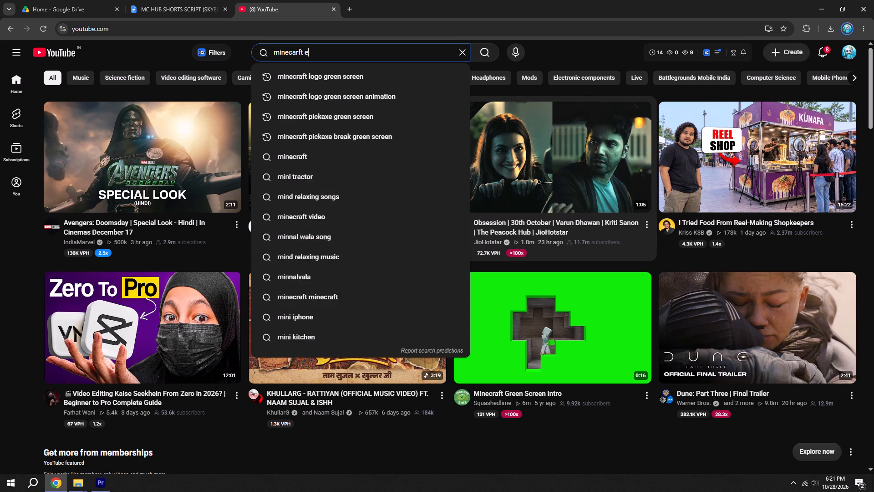
pyautogui.write('ncha')
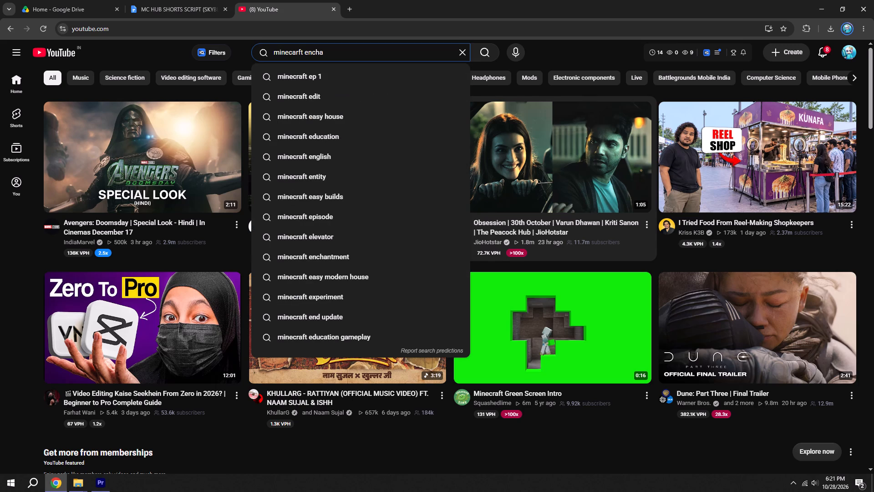
pyautogui.press('BackSpace')
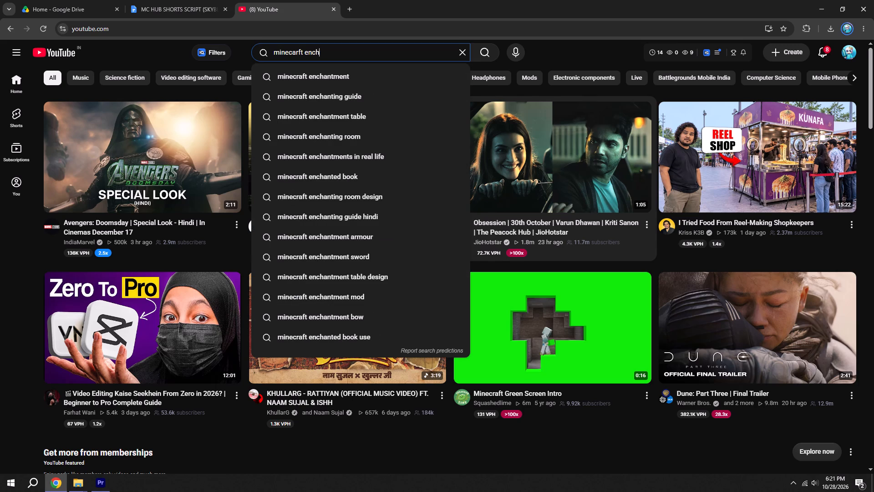
pyautogui.click(361, 79)
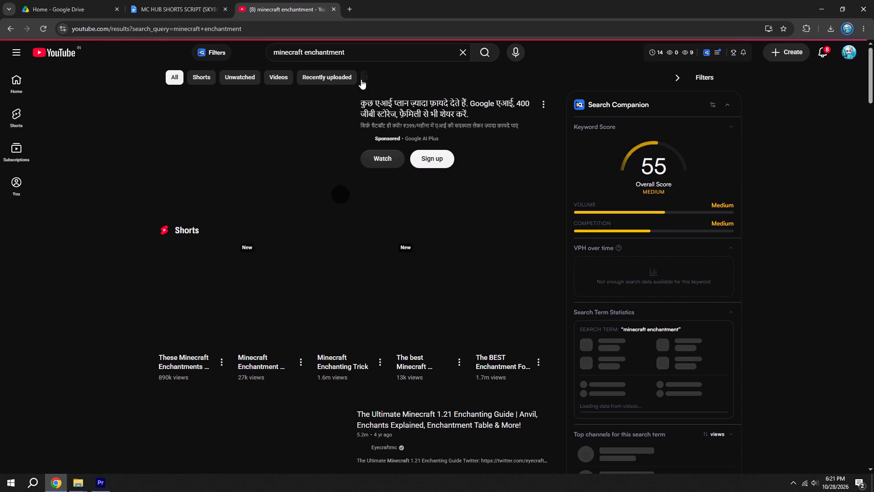
pyautogui.click(366, 57)
pyautogui.press('space')
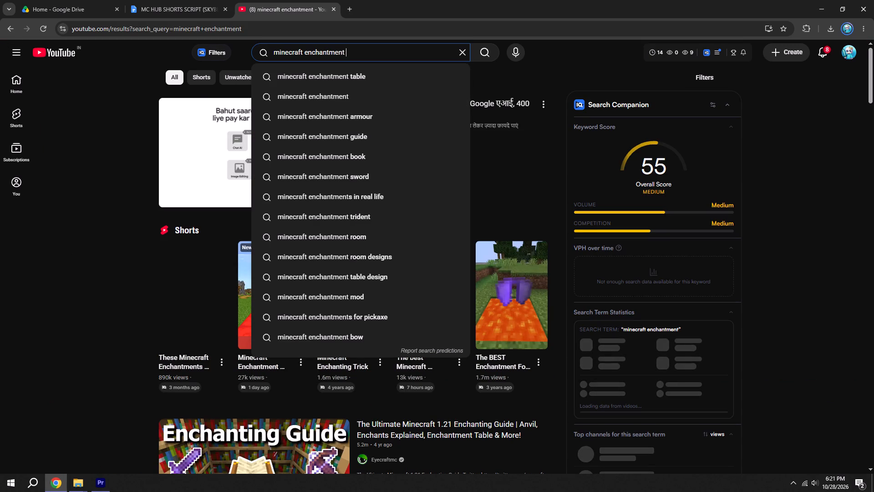
pyautogui.write('a')
pyautogui.press('n')
pyautogui.press('i')
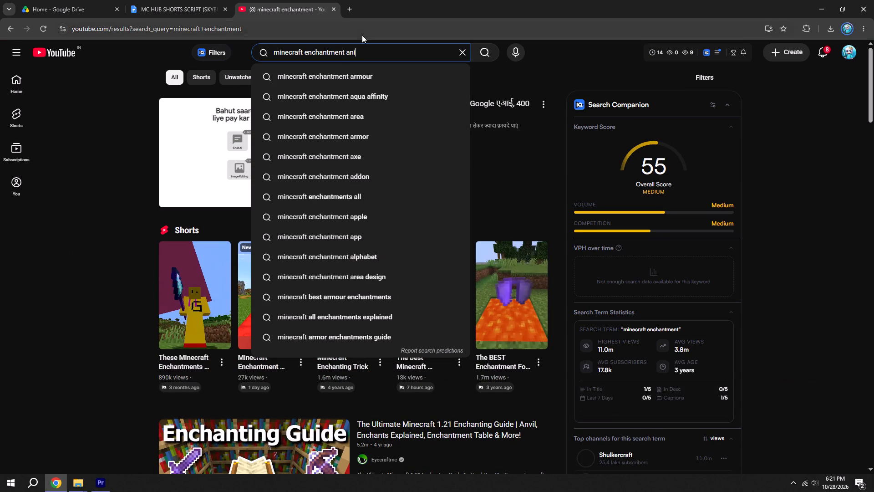
pyautogui.click(370, 80)
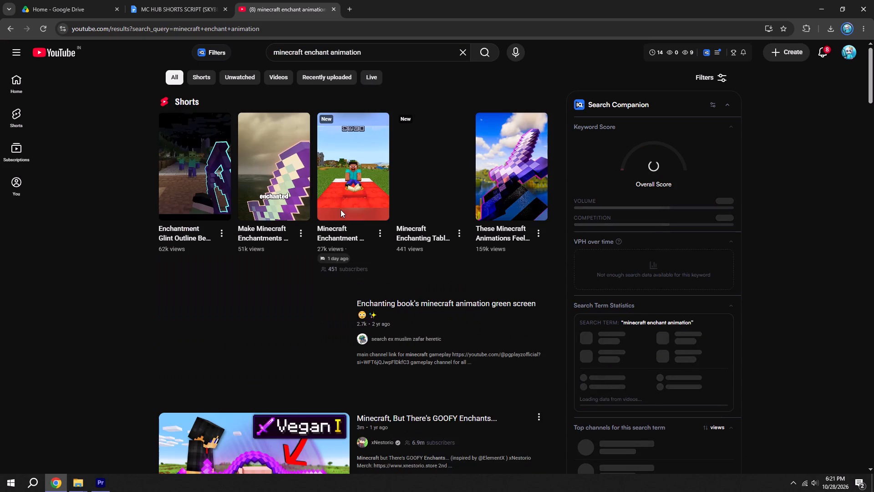
# Open the "Enchanting book's minecraft animation green screen" video, like it and copy its share link.
pyautogui.scroll(-2, 315, 247)
pyautogui.click(275, 260)
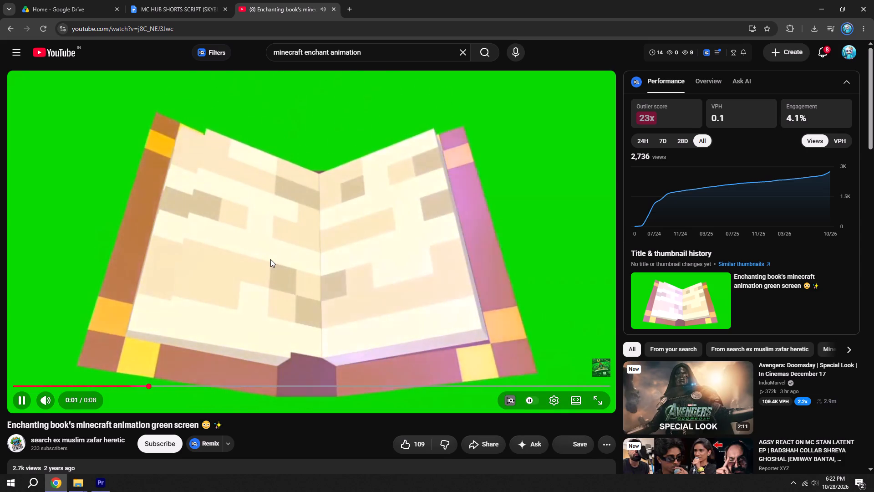
pyautogui.click(407, 441)
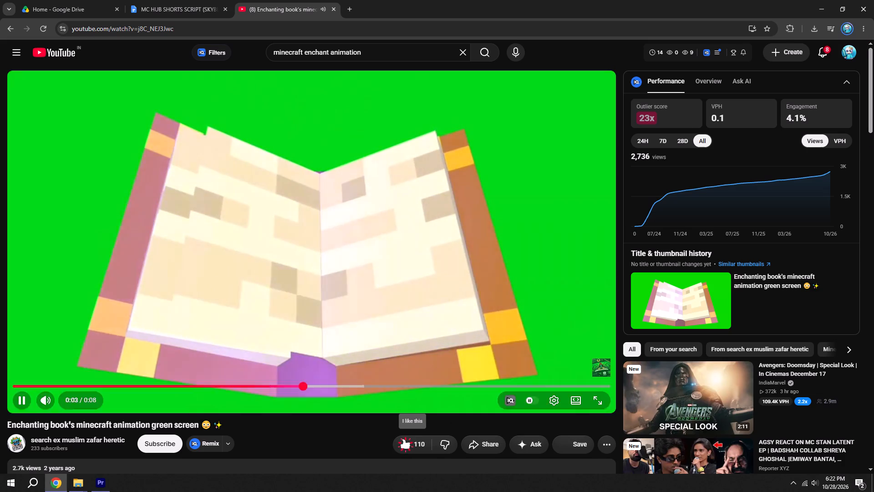
pyautogui.click(487, 450)
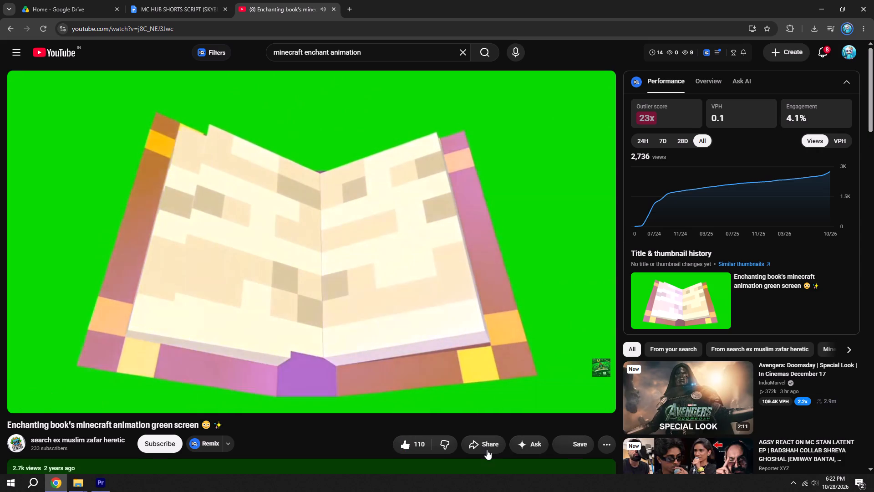
pyautogui.click(518, 310)
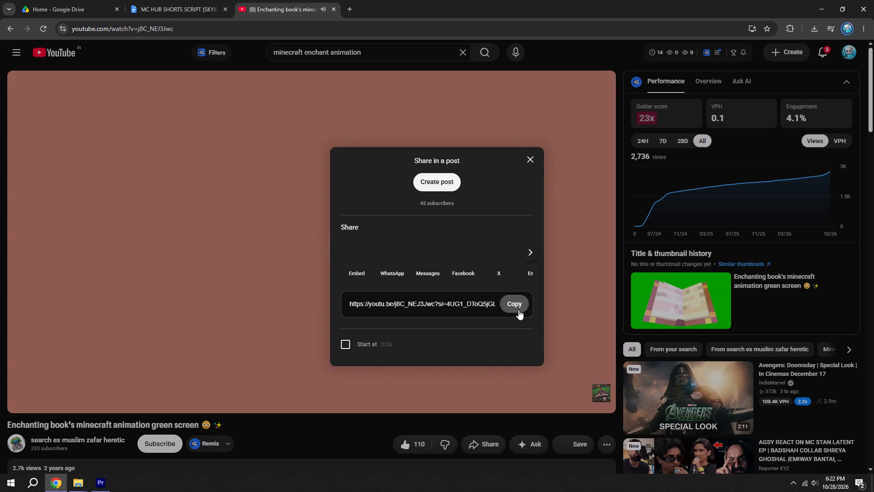
pyautogui.click(249, 301)
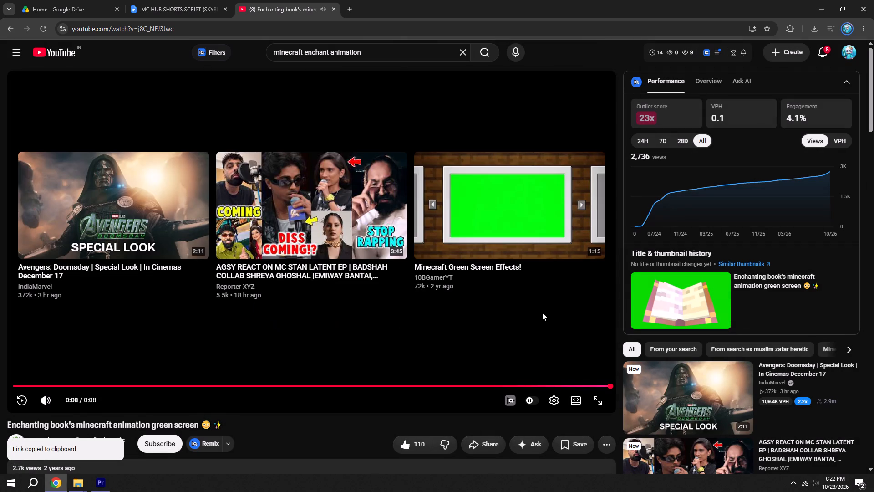
# Search for "qdownloader free" in a new tab, keeping the YouTube results for "minecraft enchant animation" at hand.
pyautogui.click(10, 26)
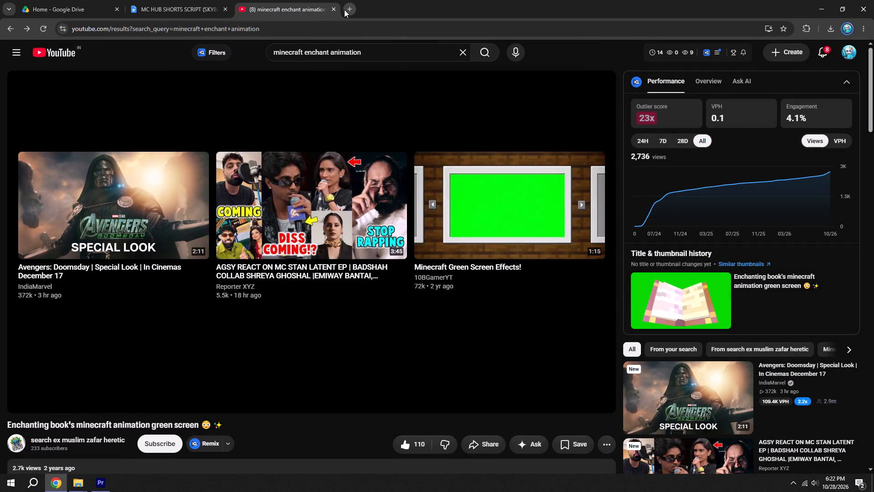
pyautogui.click(345, 6)
pyautogui.click(310, 33)
pyautogui.write('qd')
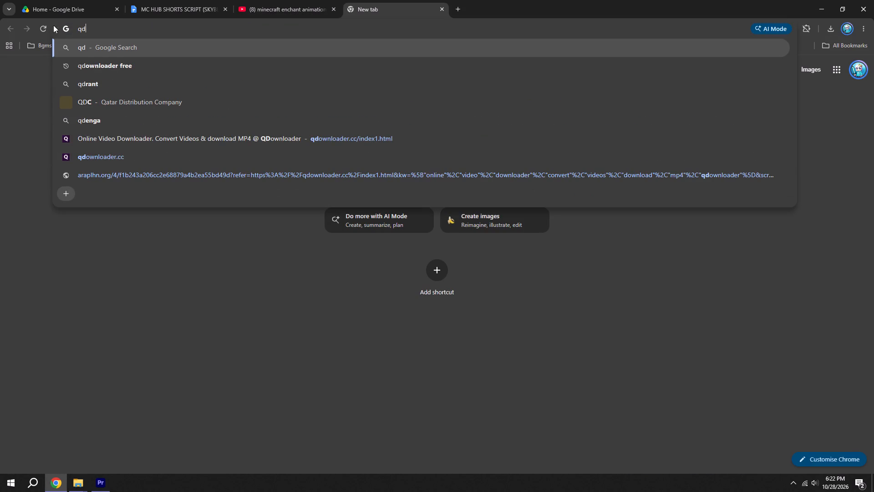
pyautogui.click(106, 64)
pyautogui.click(288, 0)
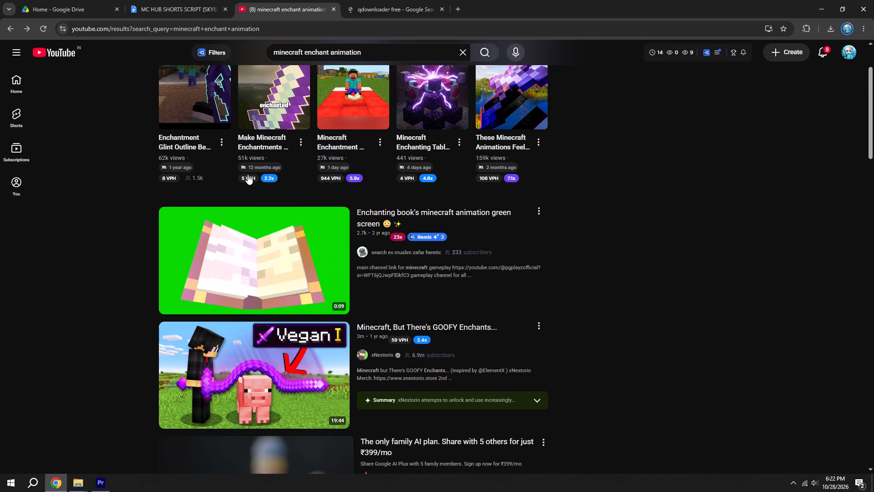
# Browse the YouTube results for "minecraft enchant animation" for further usable enchanting animations.
pyautogui.scroll(-8, 249, 197)
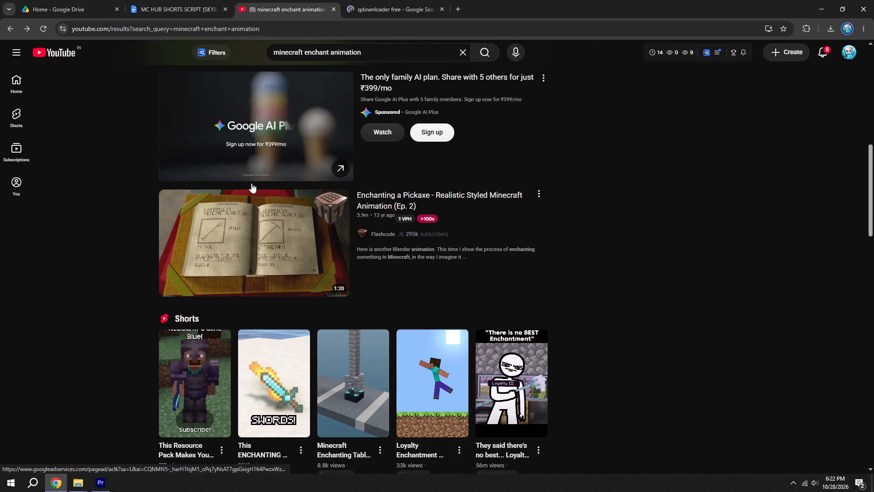
pyautogui.scroll(-11, 251, 183)
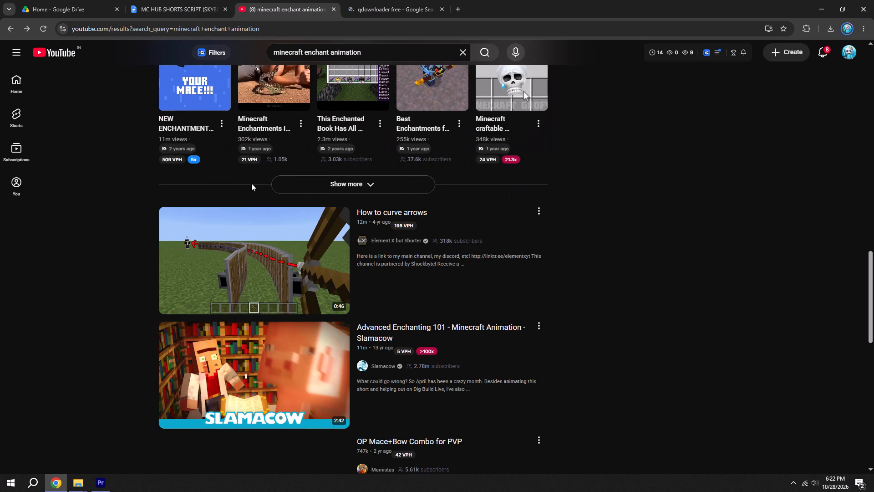
pyautogui.scroll(-10, 254, 246)
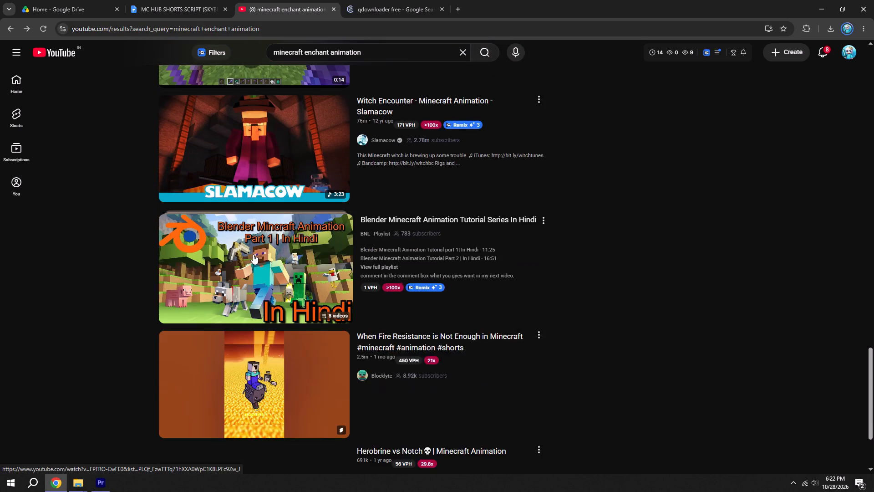
pyautogui.scroll(-4, 253, 254)
# Open qdownloader.cc from the Google results and complete the Cloudflare verification below the link field.
pyautogui.click(388, 0)
pyautogui.click(204, 145)
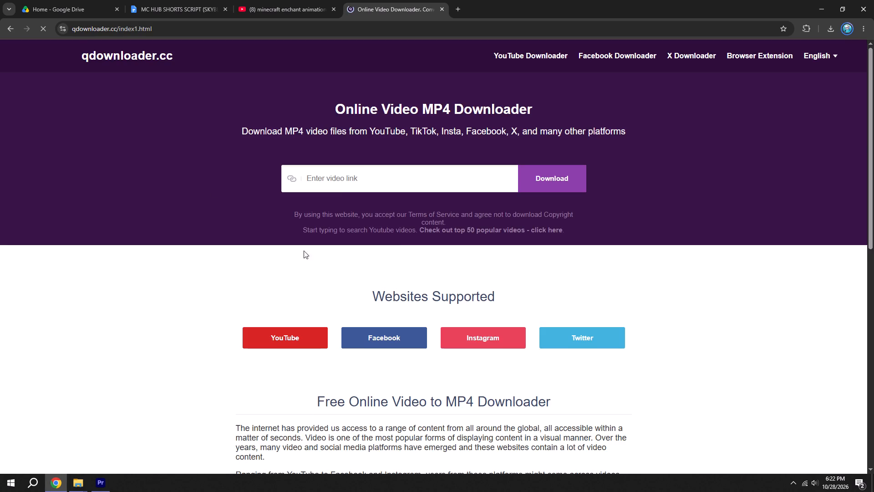
pyautogui.click(341, 187)
pyautogui.tripleClick(340, 183)
pyautogui.click(340, 183)
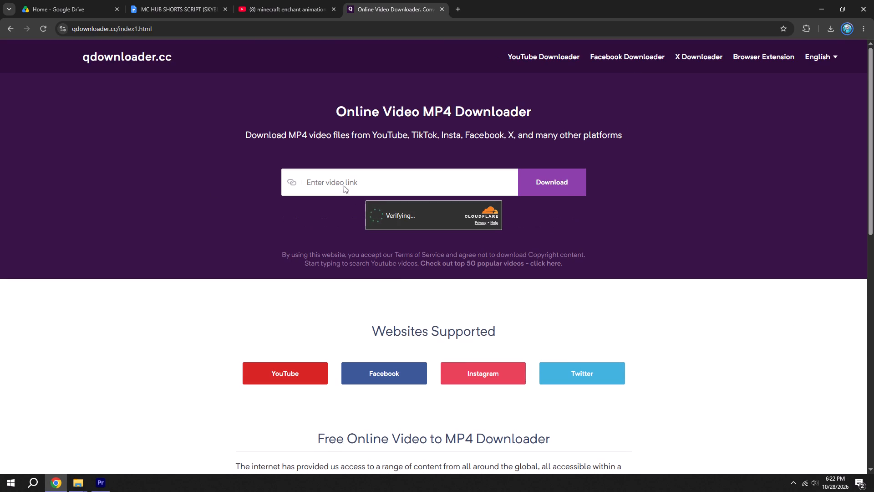
pyautogui.click(384, 219)
pyautogui.tripleClick(378, 216)
pyautogui.tripleClick(378, 216)
pyautogui.tripleClick(378, 216)
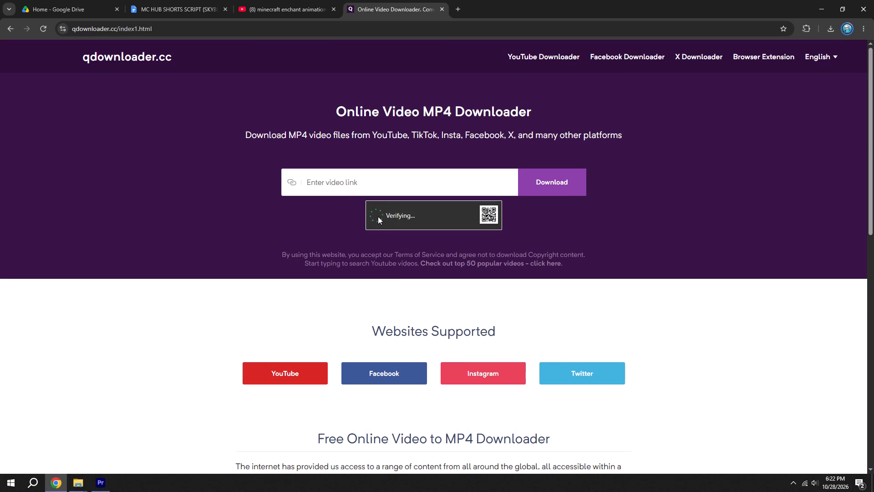
pyautogui.click(378, 216)
# Submit the copied YouTube link on qdownloader.cc for download, returning to the downloader from each ad tab that opens.
pyautogui.click(344, 187)
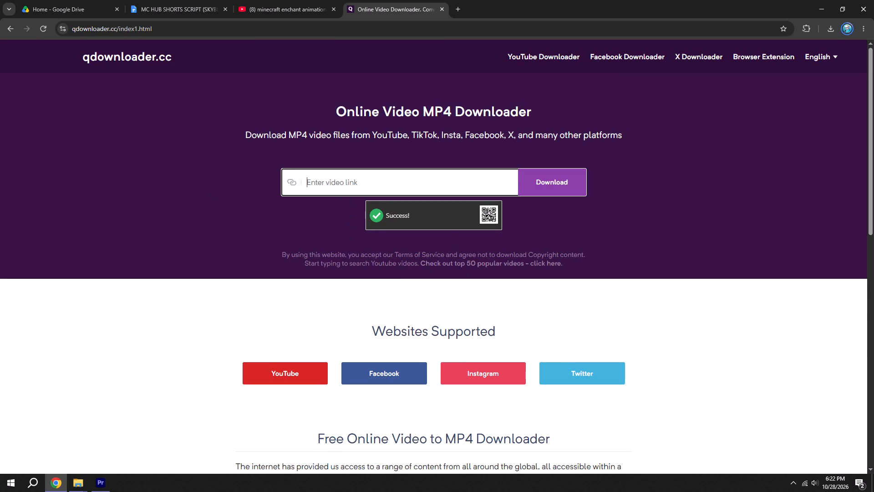
pyautogui.hotkey('ctrl', 'v')
pyautogui.click(560, 178)
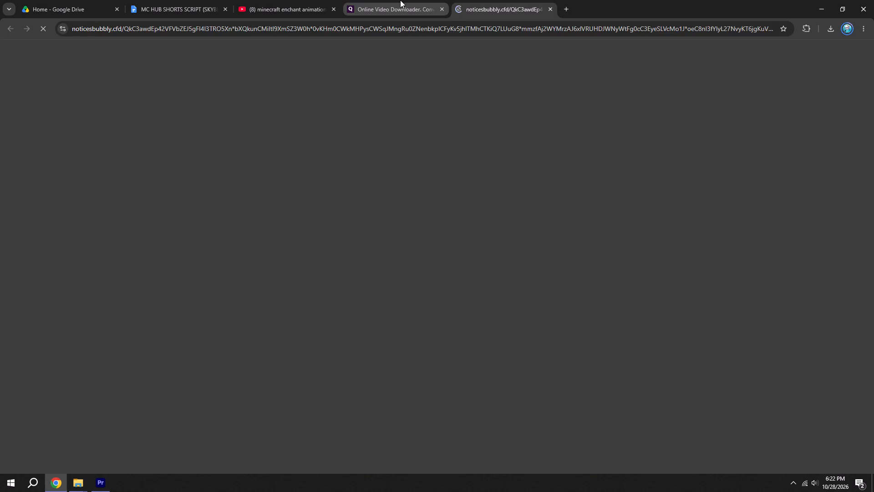
pyautogui.click(403, 0)
pyautogui.click(543, 191)
pyautogui.click(408, 0)
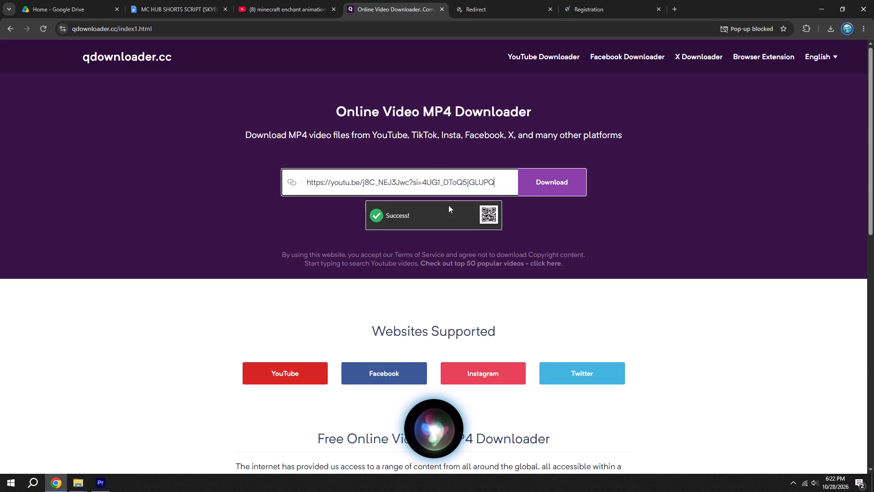
pyautogui.click(561, 178)
pyautogui.click(393, 0)
pyautogui.click(529, 173)
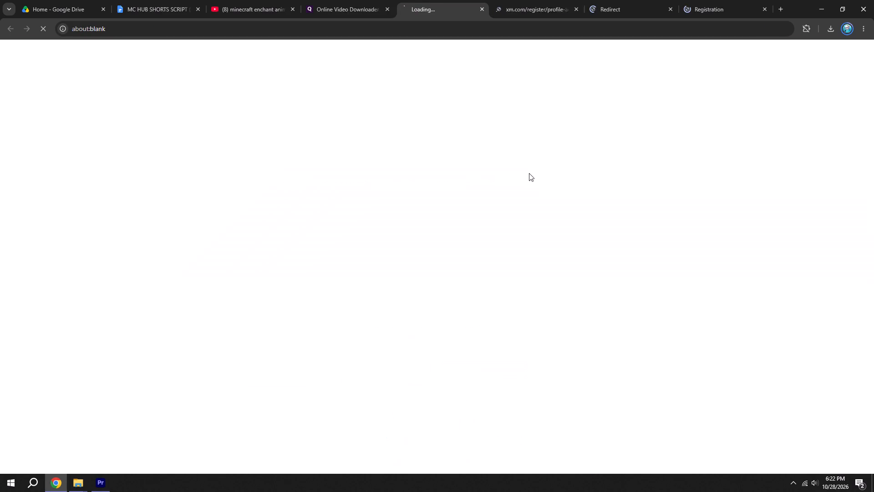
pyautogui.click(365, 0)
# Download the enchanting book green-screen video as MP4 in 1080p HD, returning to the downloader page from the ad tabs.
pyautogui.scroll(-1, 355, 145)
pyautogui.scroll(4, 355, 145)
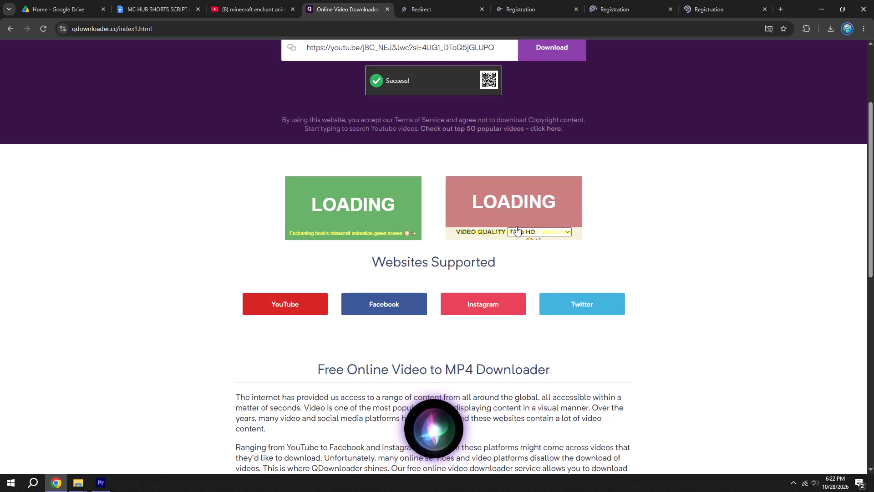
pyautogui.click(516, 226)
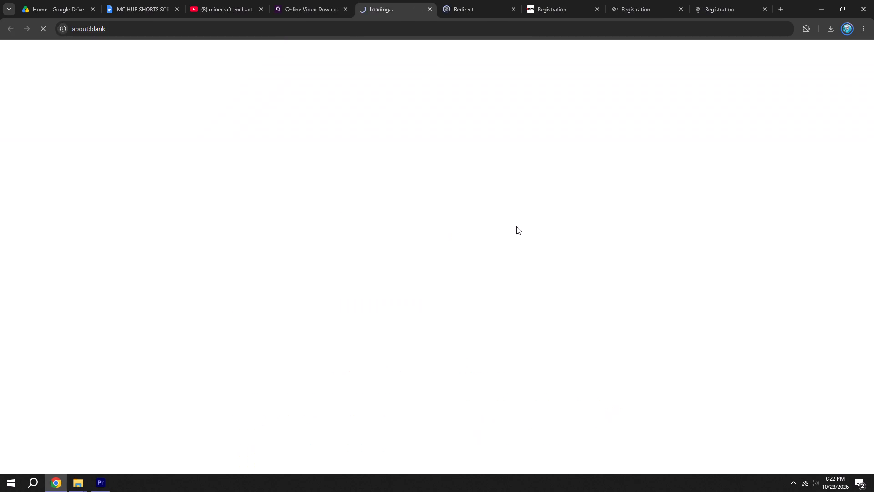
pyautogui.click(324, 0)
pyautogui.click(532, 234)
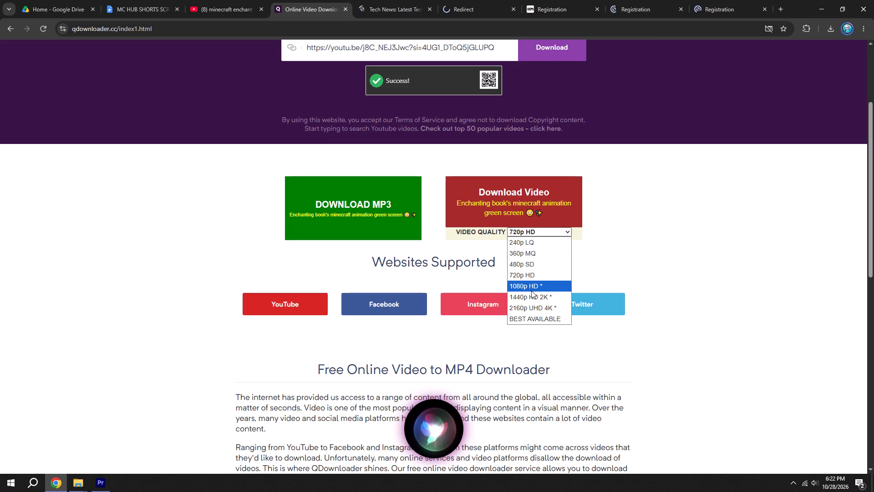
pyautogui.click(531, 289)
pyautogui.click(484, 190)
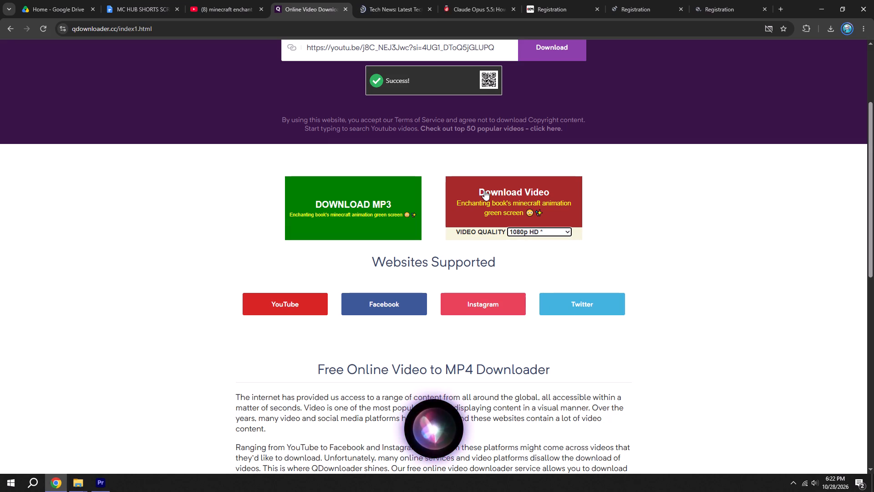
pyautogui.click(280, 0)
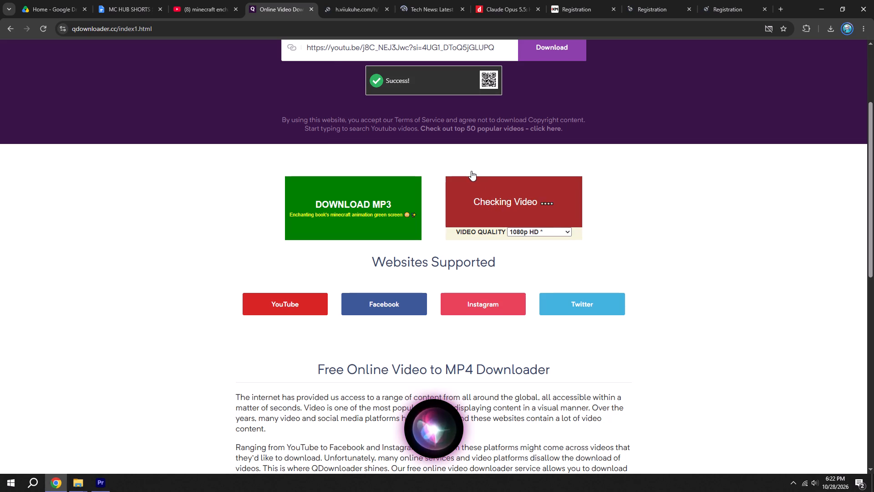
pyautogui.click(289, 0)
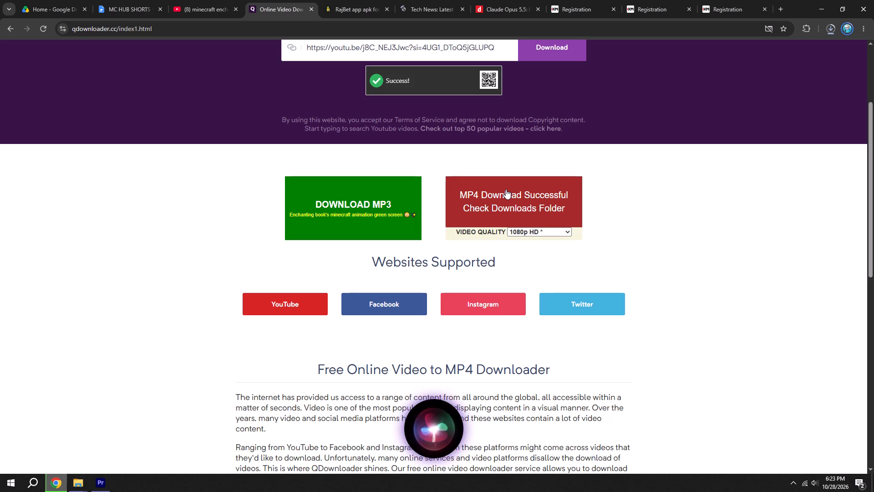
pyautogui.click(506, 189)
pyautogui.click(279, 0)
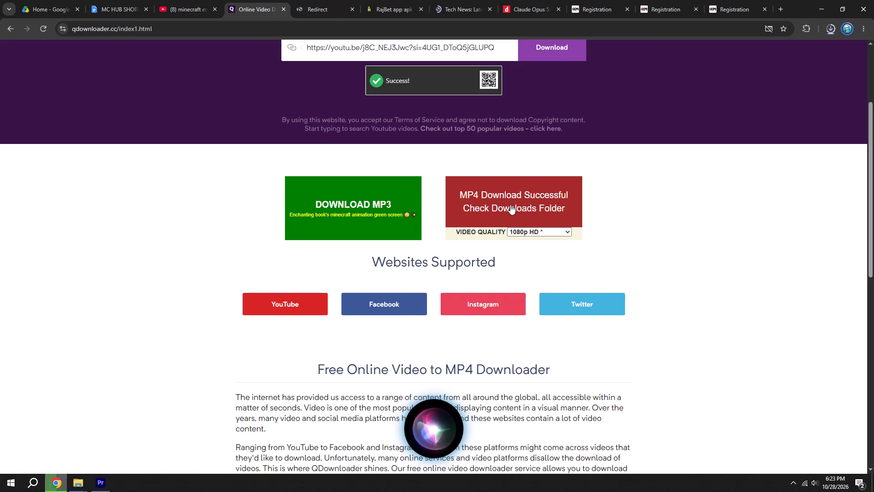
pyautogui.click(510, 205)
pyautogui.click(241, 0)
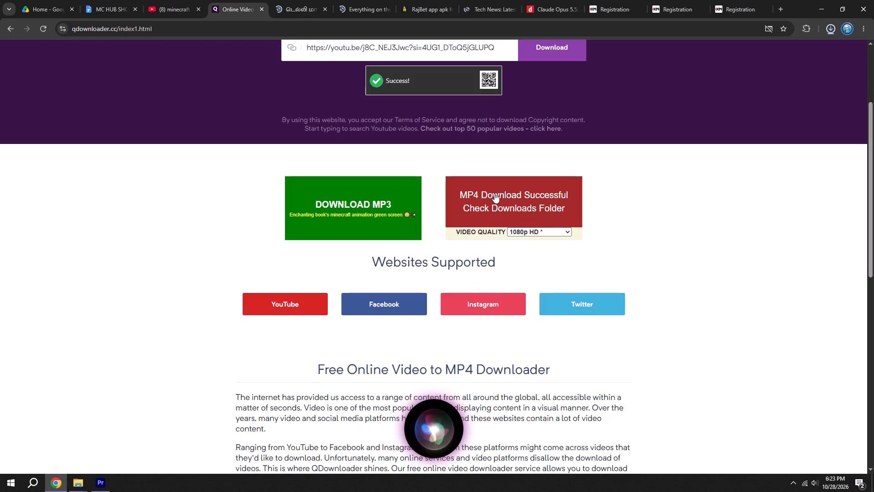
# Show the downloaded enchanting book video in its Downloads folder and minimize Chrome to reveal Premiere Pro.
pyautogui.click(803, 51)
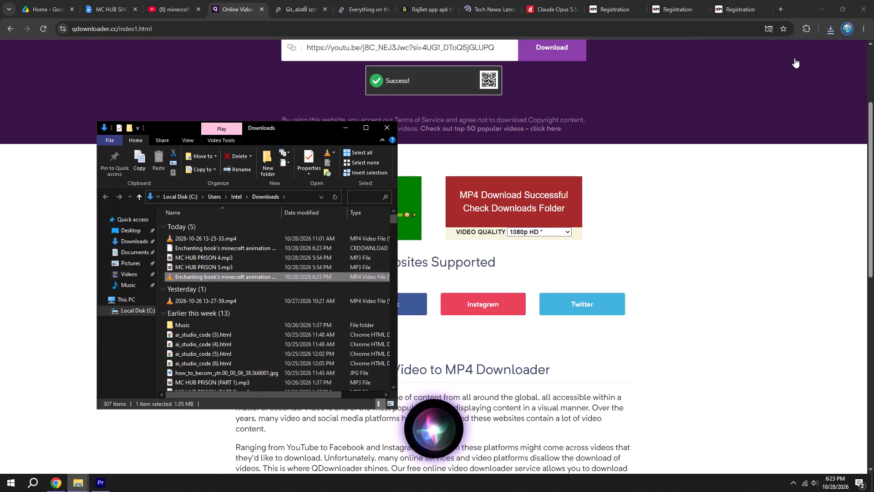
pyautogui.click(821, 0)
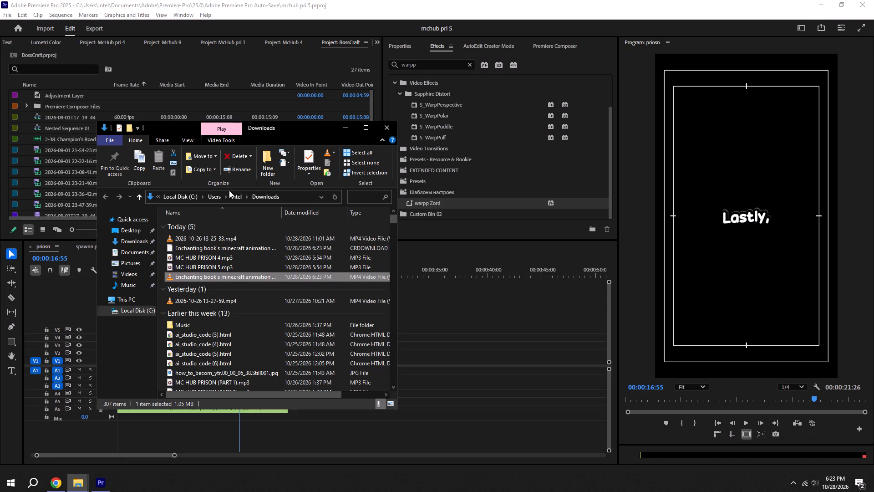
pyautogui.moveTo(299, 126); pyautogui.dragTo(477, 80)
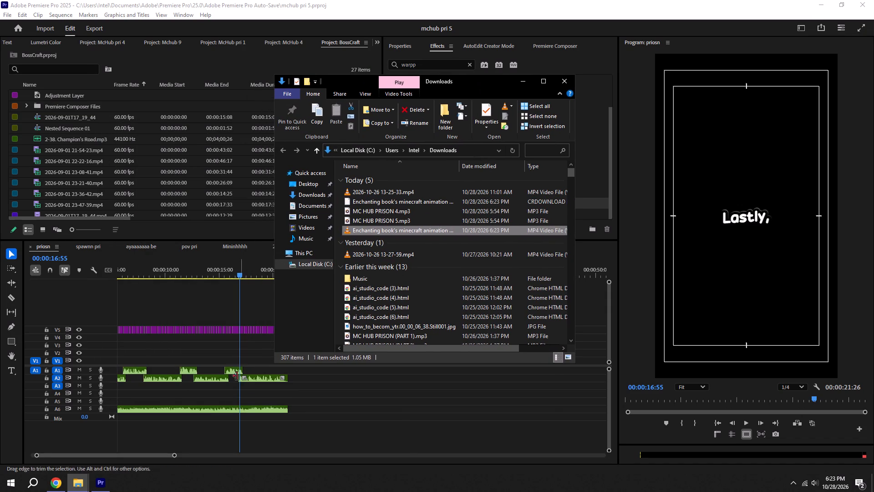
# Return to Premiere Pro, save the mchub pri 5 project and look over the captions along the priosn timeline.
pyautogui.scroll(11, 232, 372)
pyautogui.hotkey('ctrl', 's')
pyautogui.click(198, 310)
pyautogui.keyDown('alt'); pyautogui.scroll(3, 183, 300); pyautogui.keyUp('alt')
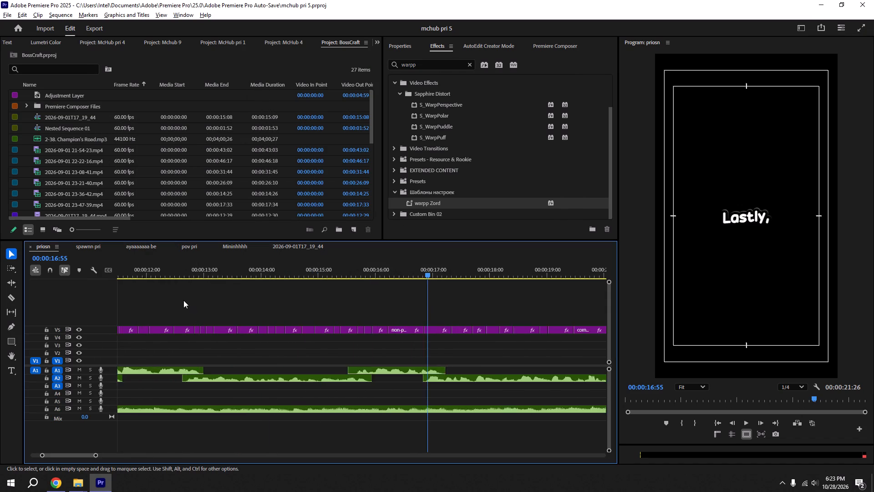
pyautogui.keyDown('alt'); pyautogui.scroll(8, 183, 300); pyautogui.keyUp('alt')
pyautogui.hotkey('ctrl', 's')
pyautogui.scroll(10, 238, 278)
pyautogui.scroll(-2, 238, 278)
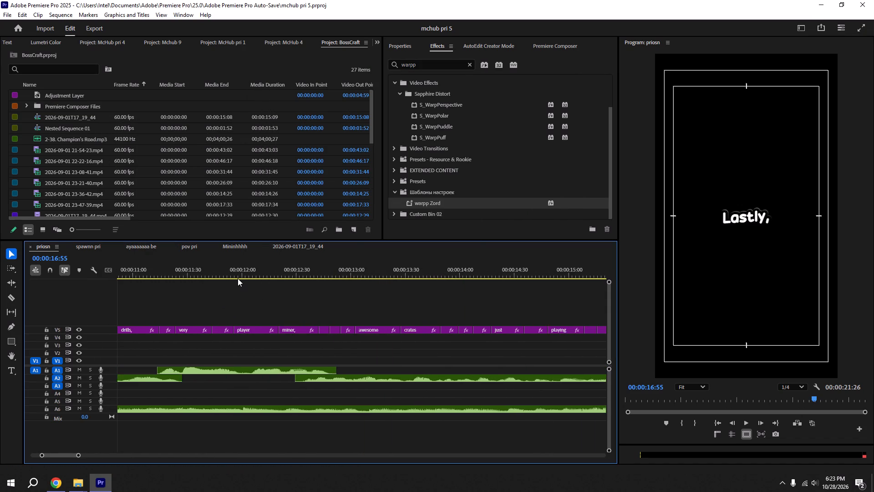
pyautogui.scroll(-10, 238, 278)
pyautogui.keyDown('alt'); pyautogui.scroll(-5, 388, 308); pyautogui.keyUp('alt')
pyautogui.keyDown('alt'); pyautogui.scroll(5, 496, 305); pyautogui.keyUp('alt')
pyautogui.keyDown('alt'); pyautogui.scroll(-6, 494, 305); pyautogui.keyUp('alt')
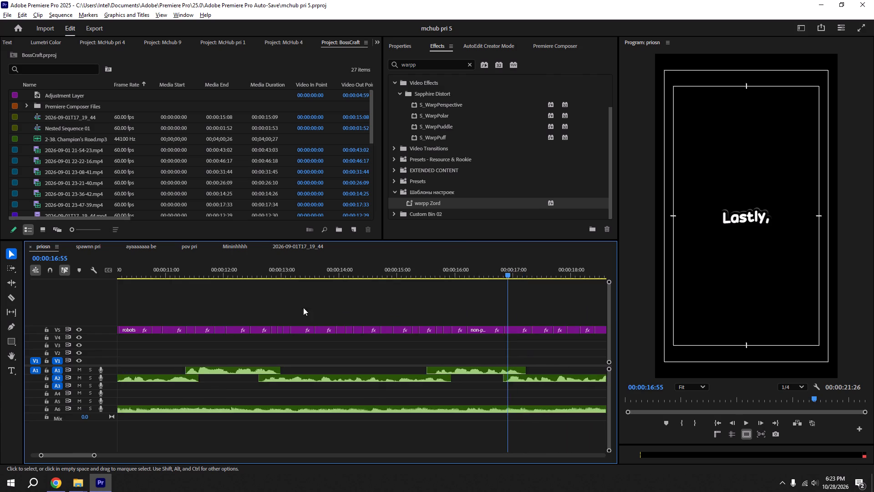
pyautogui.keyDown('alt'); pyautogui.scroll(5, 254, 307); pyautogui.keyUp('alt')
pyautogui.scroll(5, 178, 294)
pyautogui.scroll(12, 143, 282)
pyautogui.keyDown('alt'); pyautogui.scroll(-12, 142, 282); pyautogui.keyUp('alt')
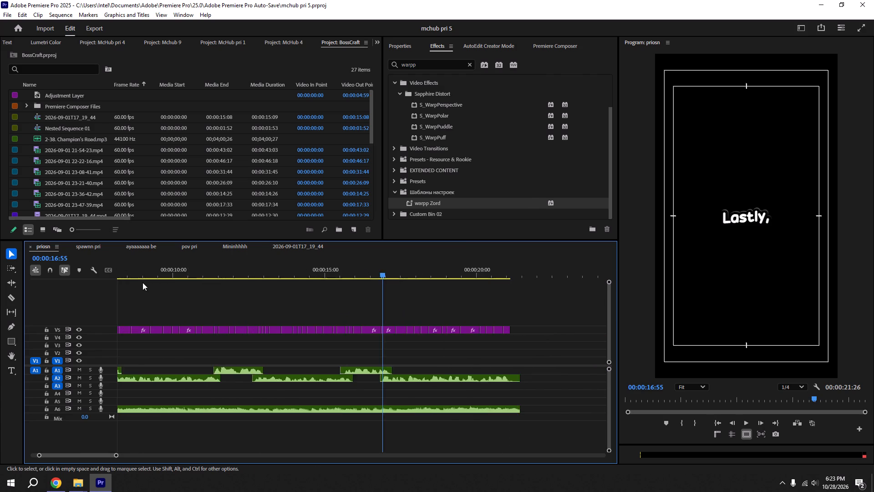
pyautogui.scroll(20, 142, 282)
pyautogui.scroll(10, 142, 282)
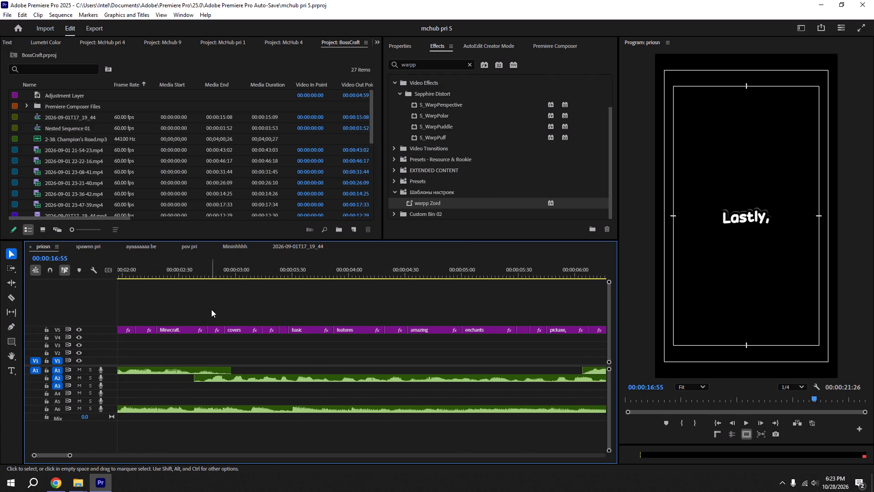
pyautogui.hotkey('ctrl', 's')
# Play the priosn sequence from the start and park the playhead on the "amazing" caption at 00:00:04:31.
pyautogui.moveTo(256, 262); pyautogui.dragTo(38, 260)
pyautogui.keyDown('alt'); pyautogui.scroll(-7, 168, 293); pyautogui.keyUp('alt')
pyautogui.press('space')
pyautogui.keyDown('alt'); pyautogui.scroll(-2, 233, 323); pyautogui.keyUp('alt')
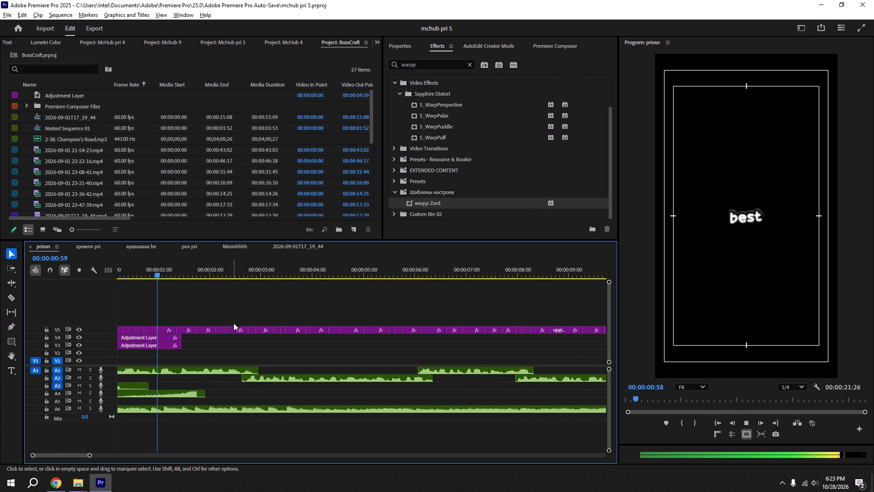
pyautogui.keyDown('alt'); pyautogui.scroll(-3, 234, 323); pyautogui.keyUp('alt')
pyautogui.press('space')
pyautogui.scroll(5, 199, 336)
pyautogui.keyDown('alt'); pyautogui.scroll(11, 210, 333); pyautogui.keyUp('alt')
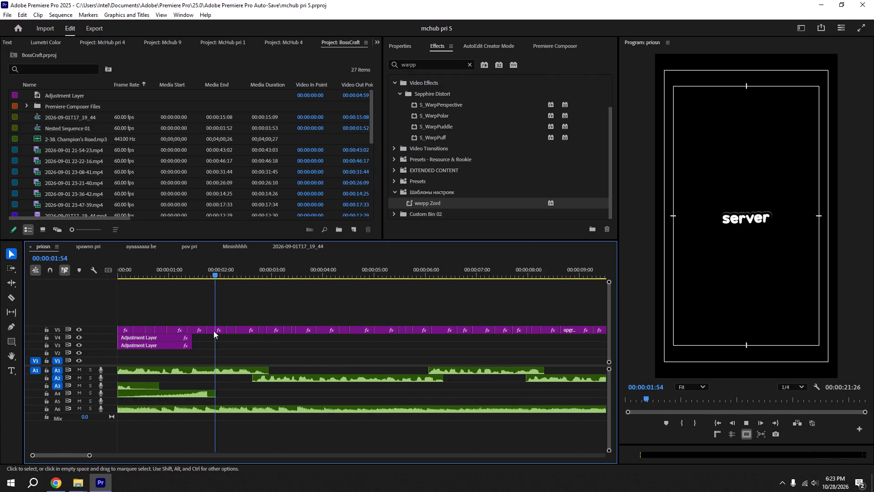
pyautogui.press('space')
pyautogui.keyDown('alt'); pyautogui.scroll(5, 222, 330); pyautogui.keyUp('alt')
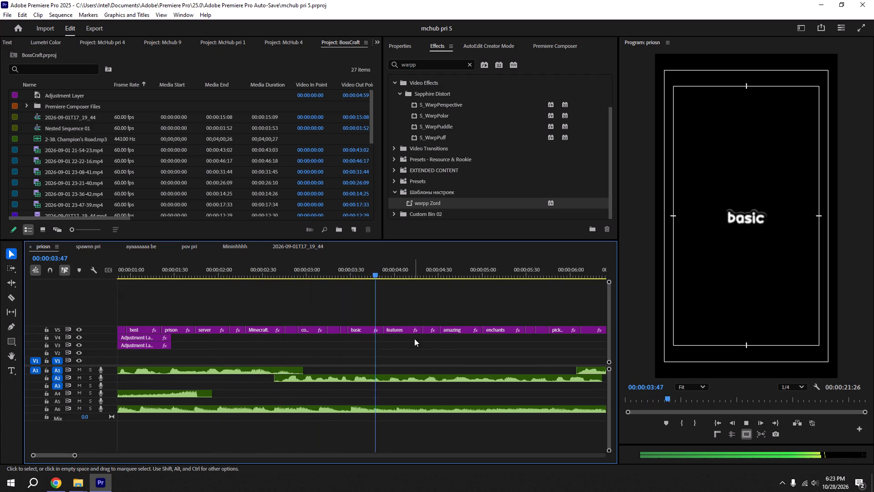
pyautogui.press('space')
pyautogui.keyDown('shift'); pyautogui.moveTo(448, 275); pyautogui.dragTo(442, 276); pyautogui.keyUp('shift')
pyautogui.keyDown('alt'); pyautogui.scroll(-5, 442, 276); pyautogui.keyUp('alt')
# Place the enchanting book green-screen video from the Downloads folder on V3 at about 00:00:03:50 and select the clip.
pyautogui.click(75, 491)
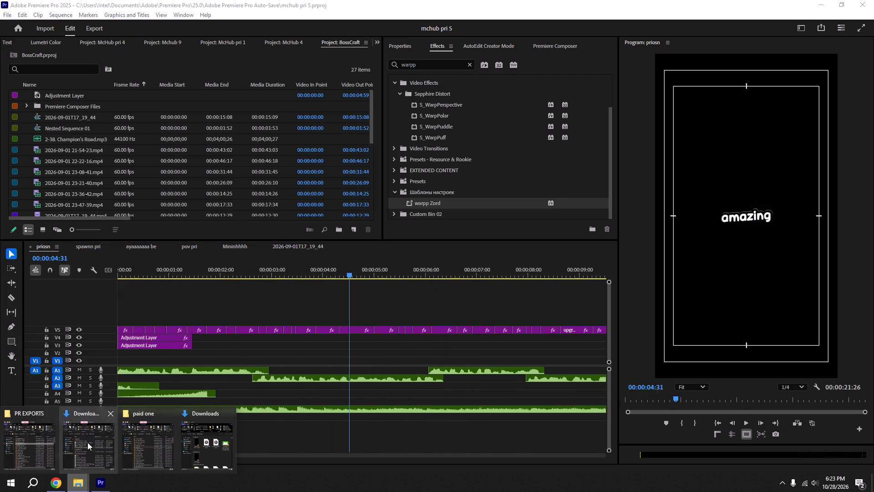
pyautogui.click(199, 445)
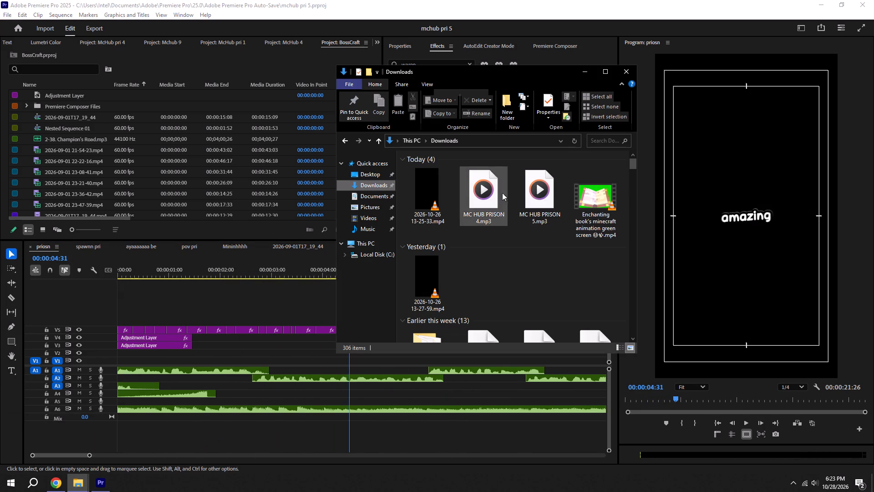
pyautogui.moveTo(595, 199); pyautogui.dragTo(358, 357)
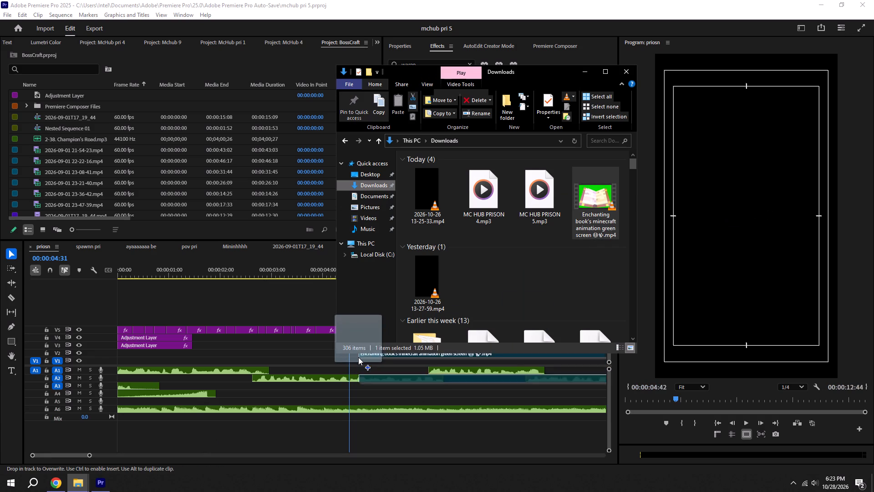
pyautogui.moveTo(358, 357); pyautogui.dragTo(315, 348)
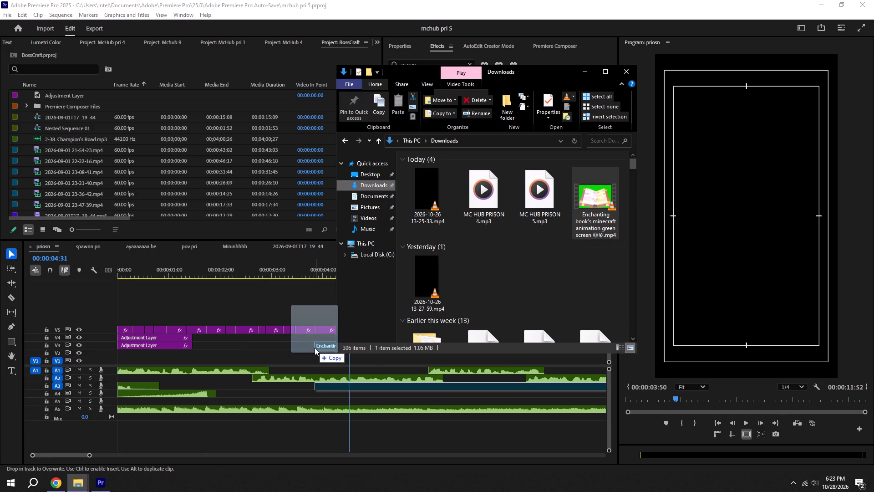
pyautogui.moveTo(315, 348); pyautogui.dragTo(312, 348)
pyautogui.click(307, 353)
pyautogui.click(363, 385)
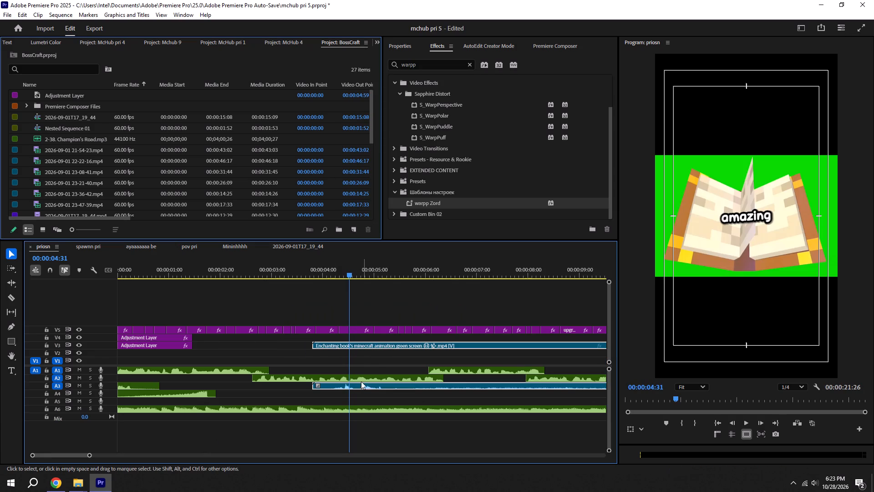
pyautogui.click(343, 354)
pyautogui.click(353, 347)
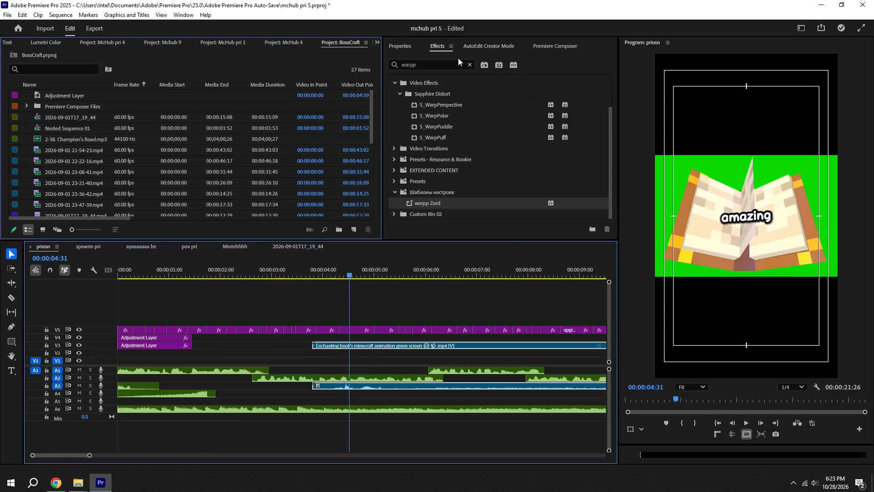
# Search the effects for "green" and apply the Green Screen (ultra key) preset to the enchanting book clip on V3.
pyautogui.moveTo(431, 65); pyautogui.dragTo(333, 79)
pyautogui.press('BackSpace')
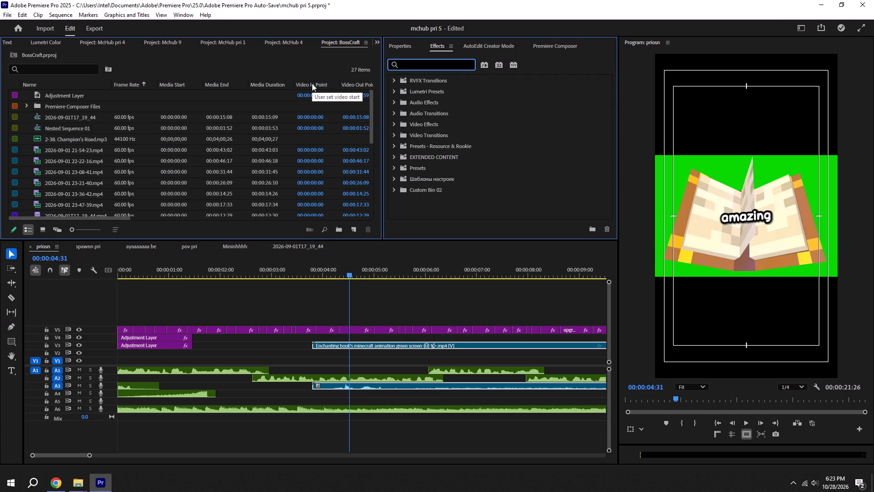
pyautogui.write('gree')
pyautogui.press('n')
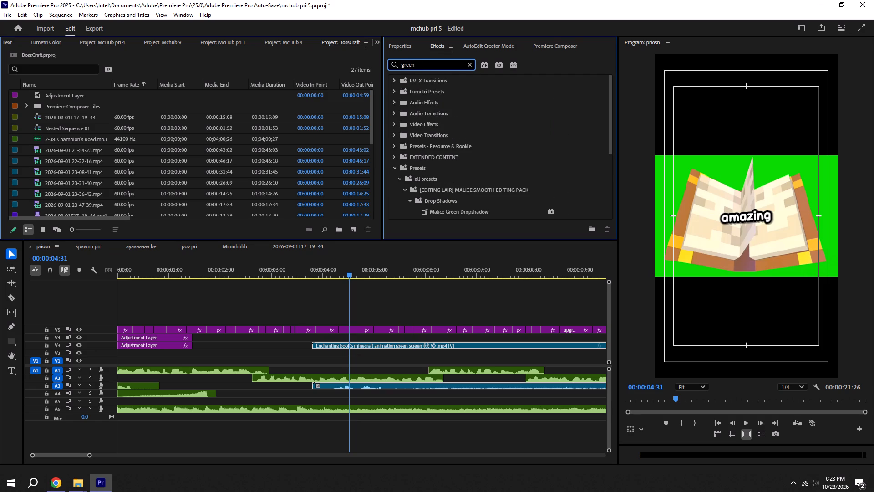
pyautogui.scroll(-12, 468, 138)
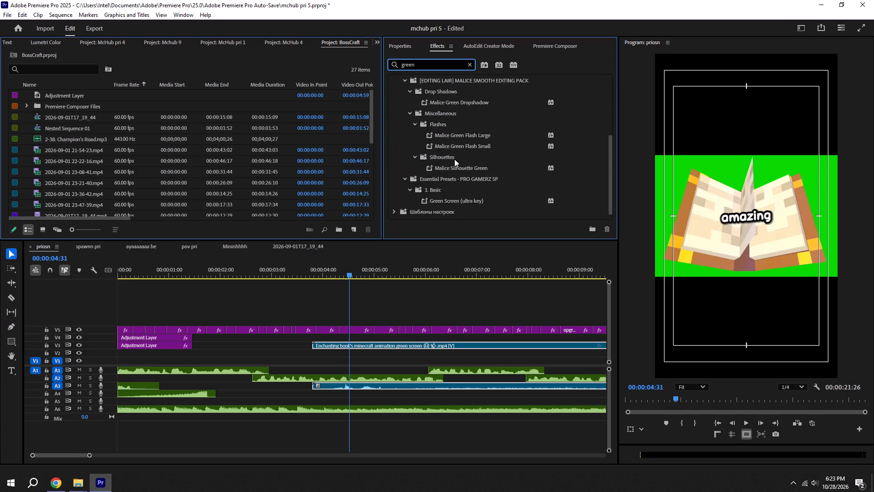
pyautogui.scroll(-4, 463, 159)
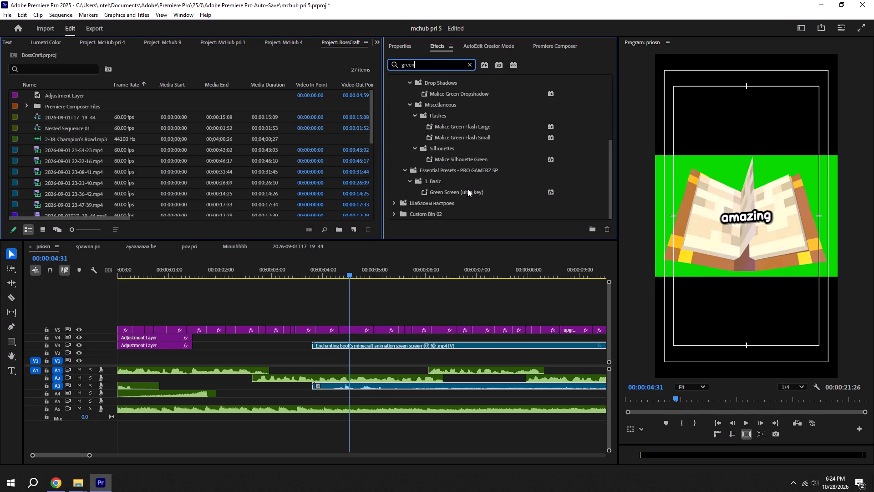
pyautogui.moveTo(463, 190); pyautogui.dragTo(390, 342)
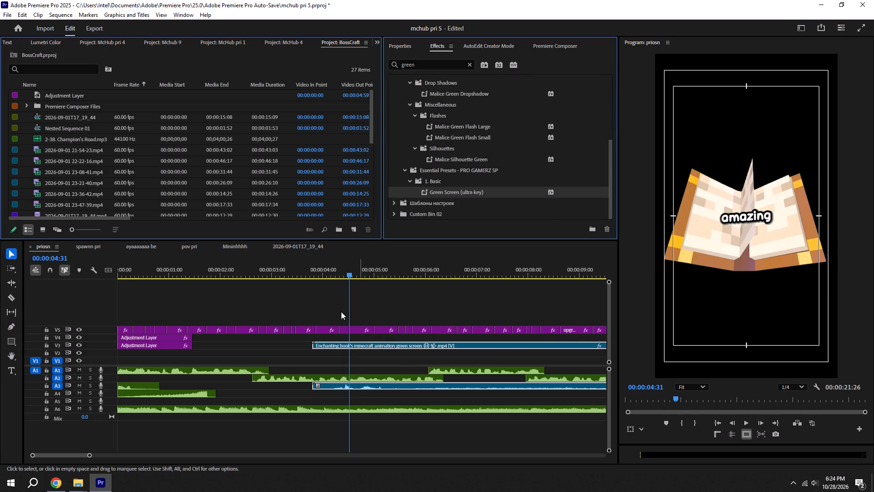
# Play the keyed enchanting book clip from its start to check it against the captions.
pyautogui.keyDown('shift'); pyautogui.moveTo(325, 273); pyautogui.dragTo(316, 273); pyautogui.keyUp('shift')
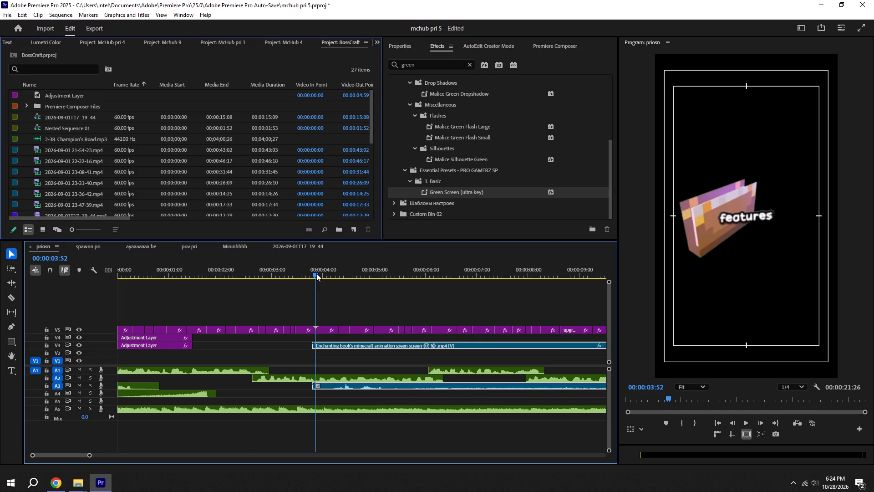
pyautogui.keyDown('shift'); pyautogui.moveTo(316, 273); pyautogui.dragTo(313, 273); pyautogui.keyUp('shift')
pyautogui.press('space')
pyautogui.keyDown('alt'); pyautogui.scroll(-5, 349, 281); pyautogui.keyUp('alt')
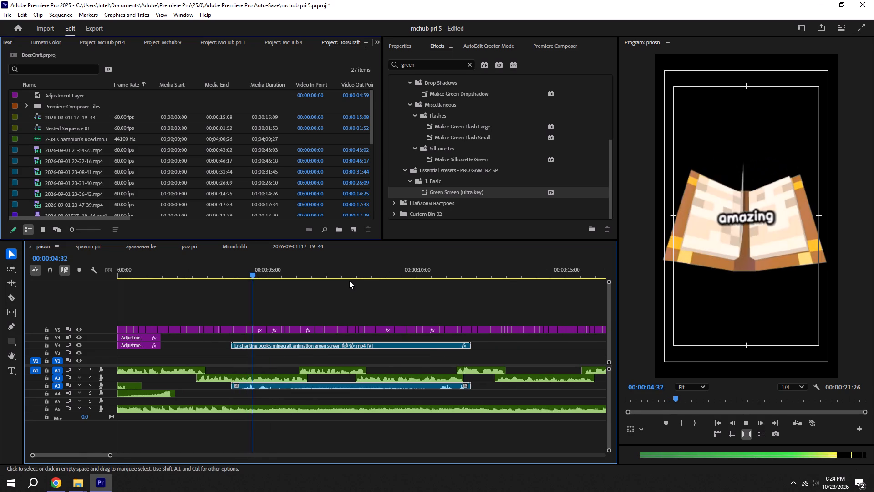
pyautogui.press('space')
pyautogui.press('space')
pyautogui.press('space')
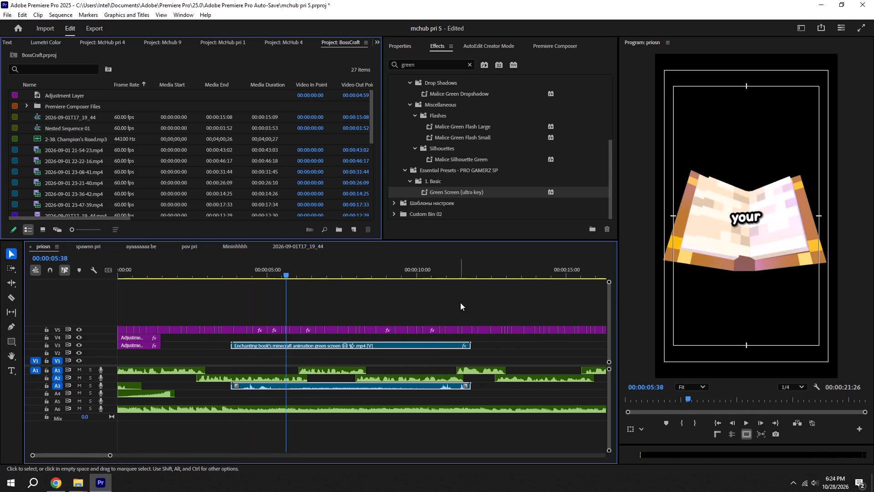
pyautogui.press('space')
pyautogui.press('space')
# Cut the enchanting book clip at 00:00:06:37, where the "different" caption starts, and delete the part after the cut.
pyautogui.keyDown('alt'); pyautogui.scroll(5, 298, 319); pyautogui.keyUp('alt')
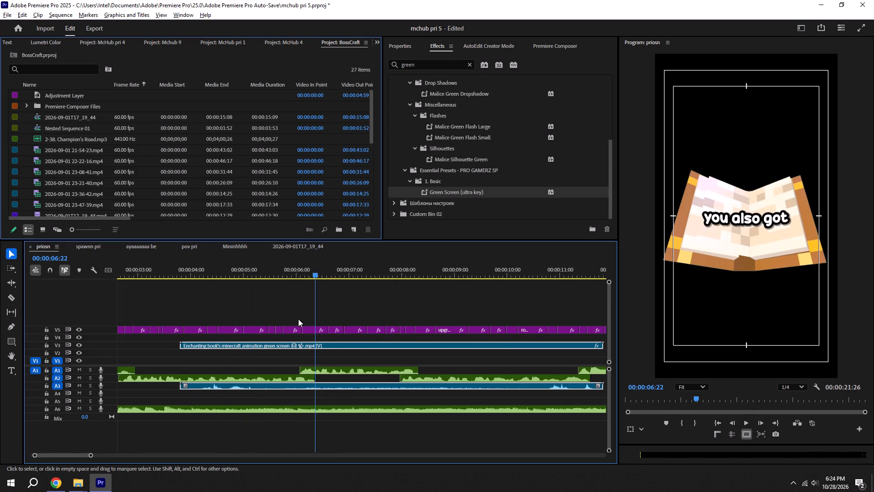
pyautogui.keyDown('alt'); pyautogui.scroll(11, 298, 319); pyautogui.keyUp('alt')
pyautogui.keyDown('shift'); pyautogui.moveTo(384, 267); pyautogui.dragTo(379, 265); pyautogui.keyUp('shift')
pyautogui.press('c')
pyautogui.click(374, 343)
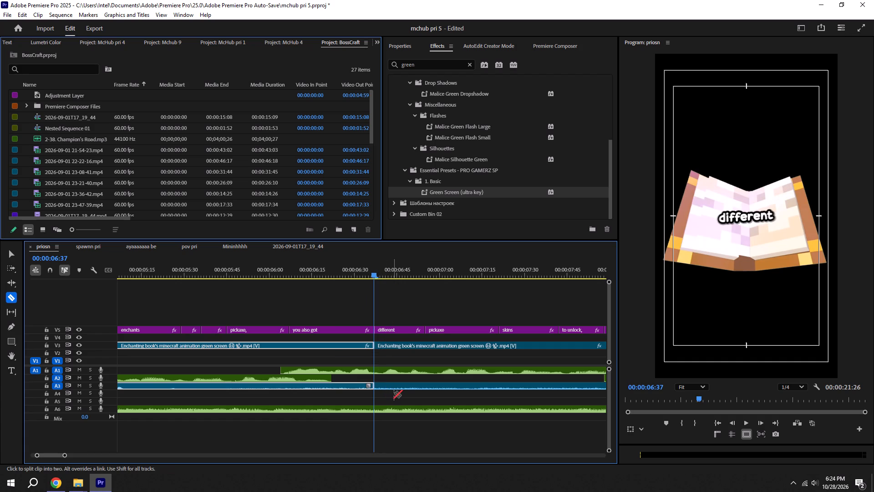
pyautogui.press('v')
pyautogui.click(404, 387)
pyautogui.press('BackSpace')
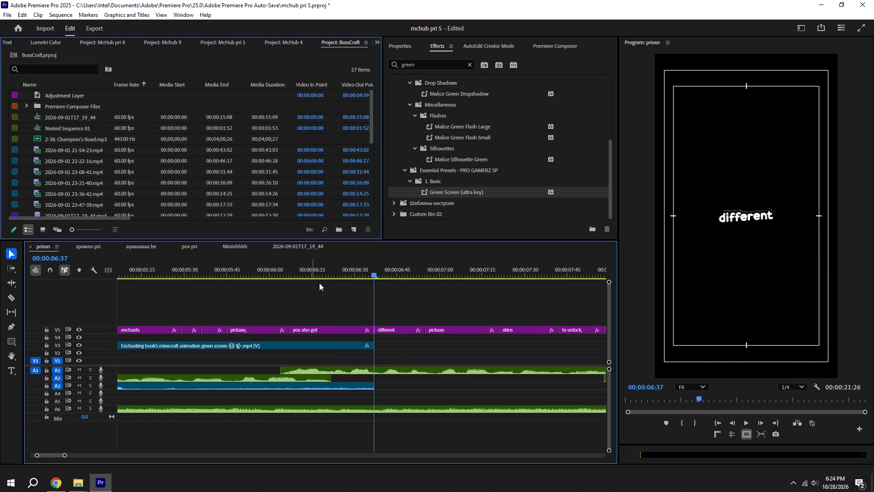
# Save the mchub pri 5 project and park the playhead at the enchanting book clip's start, 00:00:03:48.
pyautogui.keyDown('alt'); pyautogui.scroll(-7, 301, 311); pyautogui.keyUp('alt')
pyautogui.hotkey('ctrl', 's')
pyautogui.keyDown('alt'); pyautogui.scroll(-6, 198, 284); pyautogui.keyUp('alt')
pyautogui.hotkey('ctrl', 's')
pyautogui.keyDown('shift'); pyautogui.moveTo(166, 266); pyautogui.dragTo(153, 269); pyautogui.keyUp('shift')
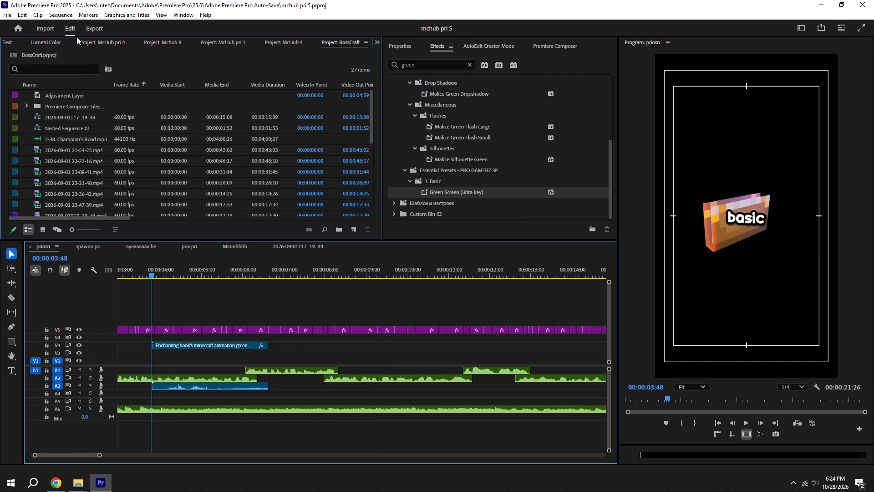
# Open the recent BagelSMP 67 project and look over its server prii khushh sequence.
pyautogui.click(25, 28)
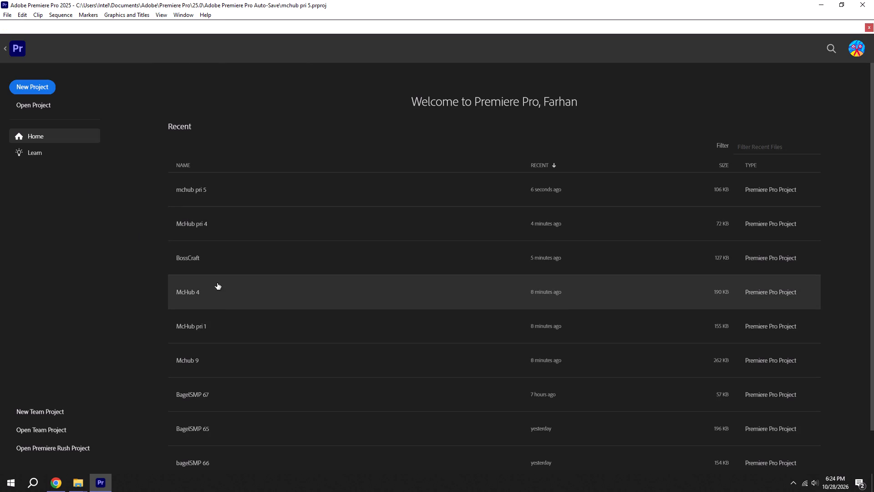
pyautogui.click(244, 402)
pyautogui.scroll(5, 144, 333)
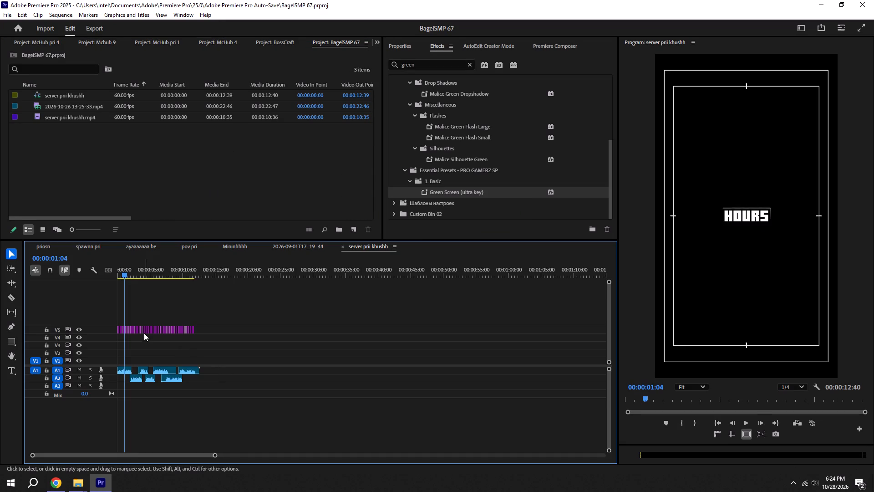
pyautogui.keyDown('alt'); pyautogui.scroll(12, 205, 324); pyautogui.keyUp('alt')
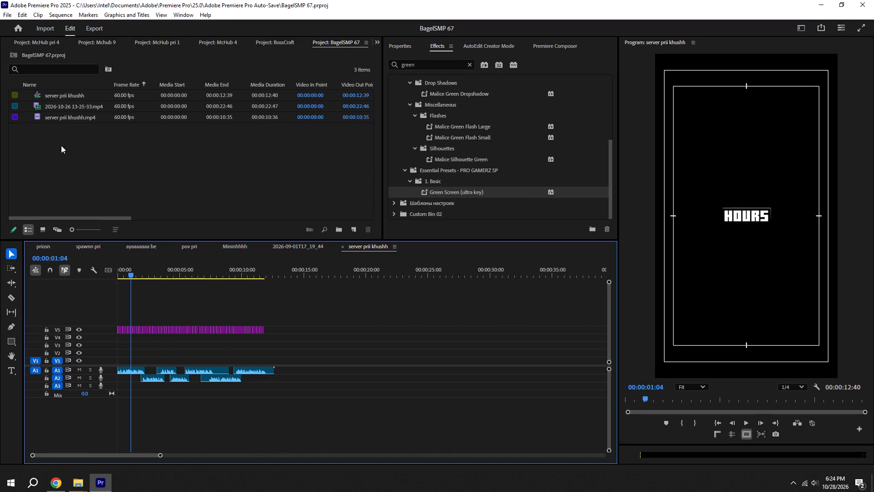
pyautogui.click(57, 93)
# Open the recent bagelSMP 66 project, play minhhh povv pri from about 2 seconds and select the bagel logo clip on V3.
pyautogui.click(17, 28)
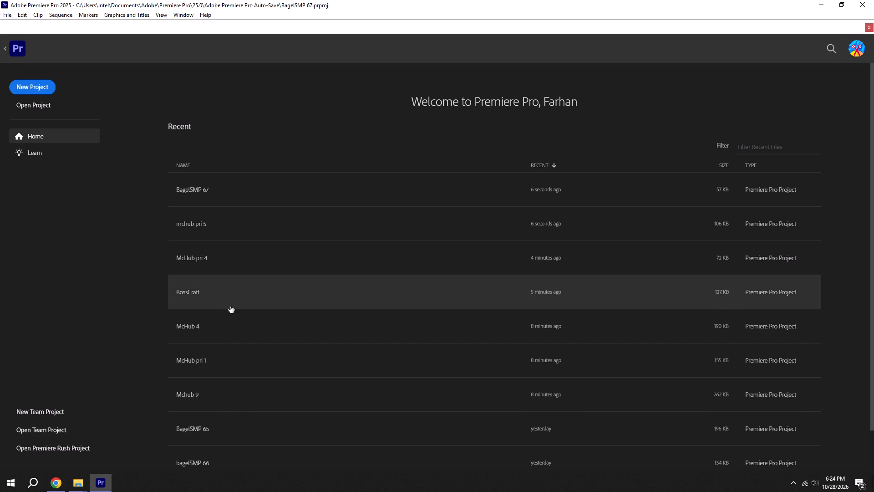
pyautogui.click(220, 459)
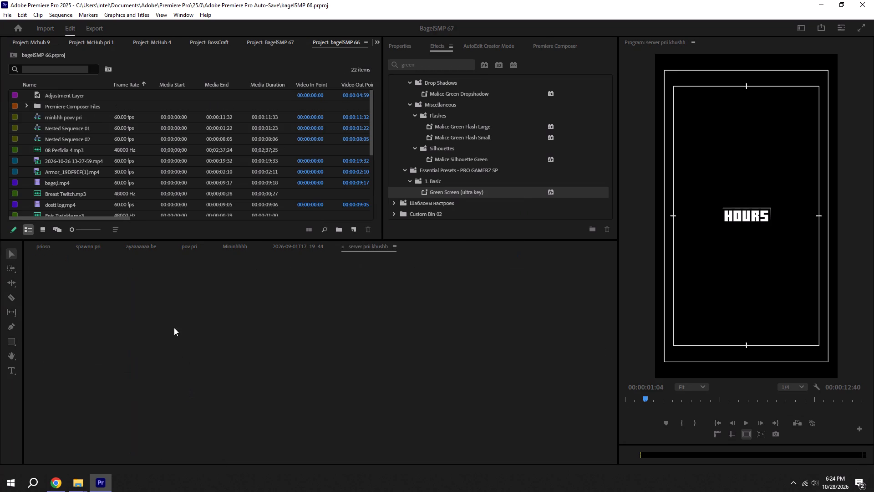
pyautogui.keyDown('alt'); pyautogui.scroll(18, 230, 325); pyautogui.keyUp('alt')
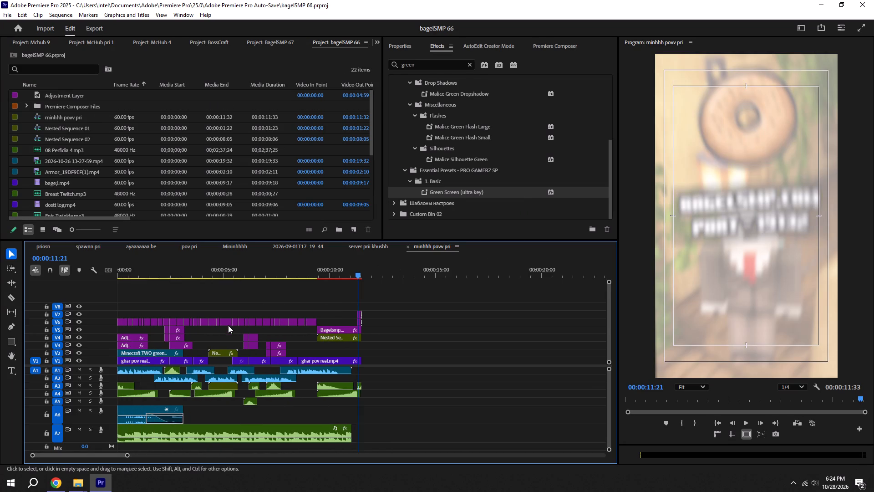
pyautogui.keyDown('shift'); pyautogui.click(169, 271); pyautogui.keyUp('shift')
pyautogui.press('space')
pyautogui.keyDown('alt'); pyautogui.scroll(10, 183, 364); pyautogui.keyUp('alt')
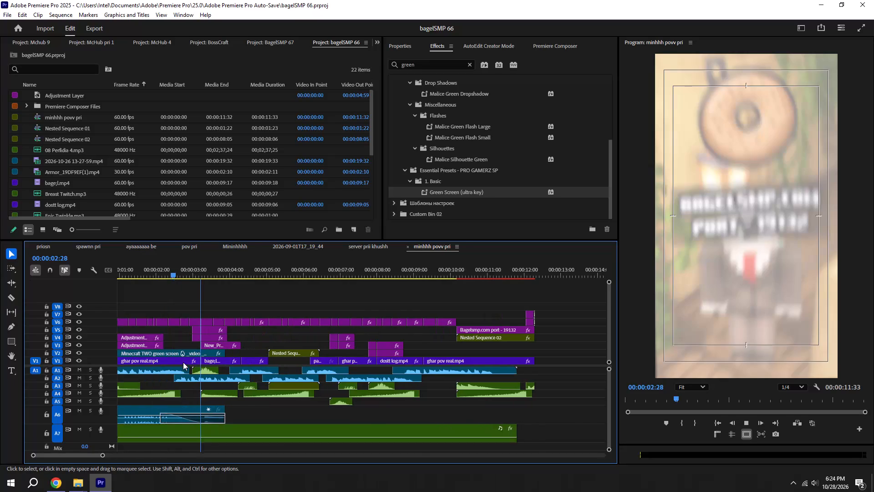
pyautogui.click(229, 346)
pyautogui.press('space')
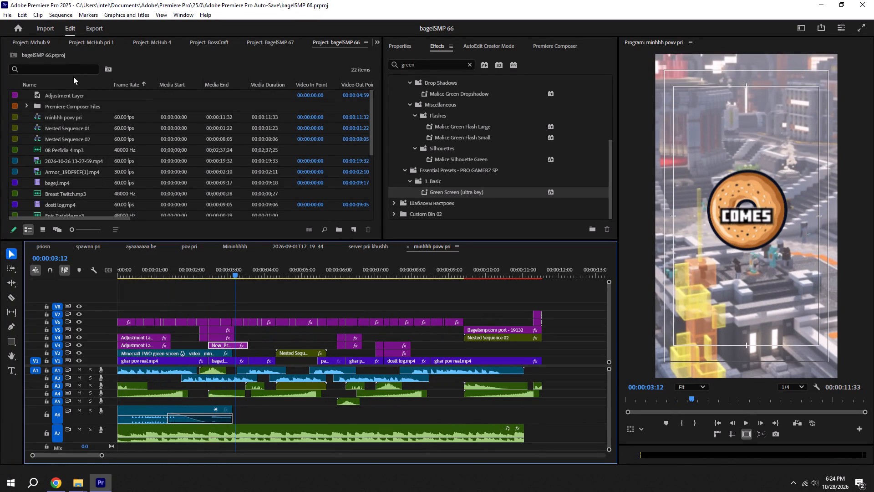
# Show the bagel logo clip's effect controls at its list of Malice Transform effects.
pyautogui.click(30, 40)
pyautogui.scroll(4, 27, 43)
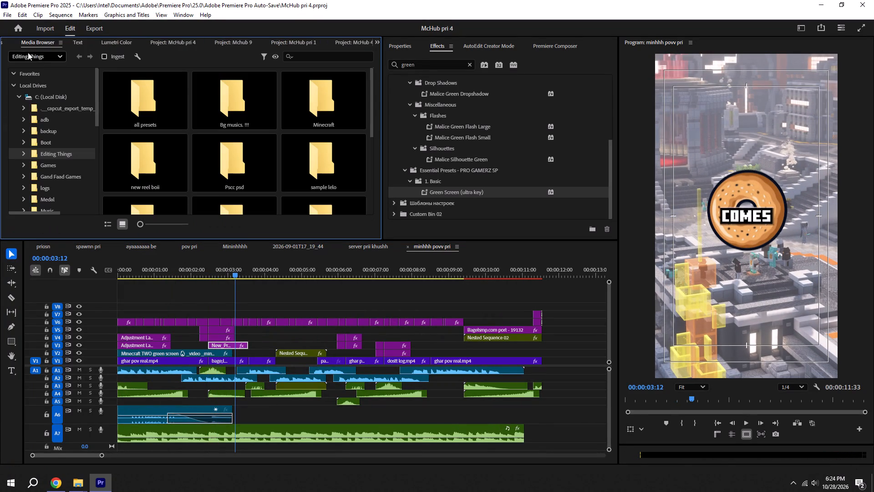
pyautogui.scroll(-3, 105, 45)
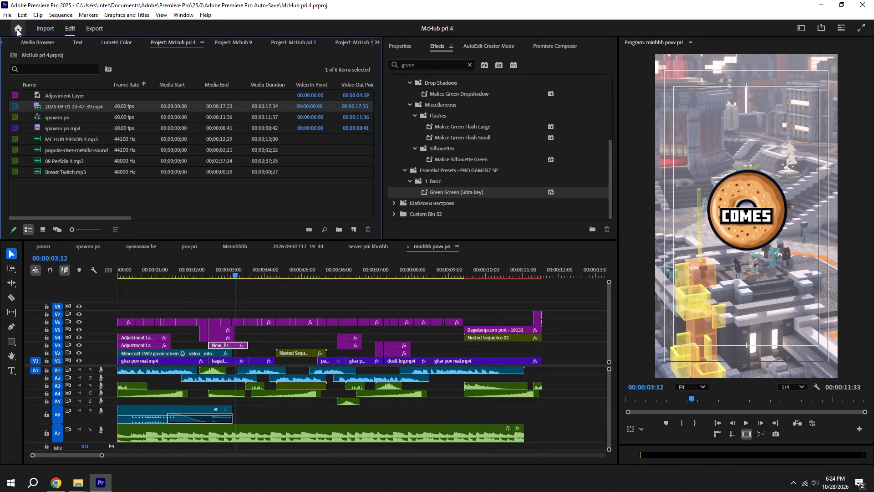
pyautogui.scroll(4, 41, 46)
pyautogui.scroll(3, 104, 44)
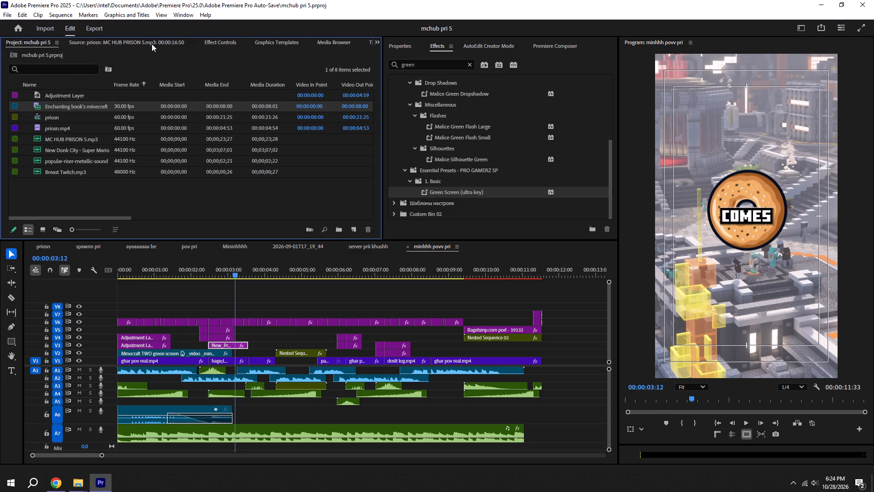
pyautogui.click(206, 40)
pyautogui.scroll(-11, 115, 155)
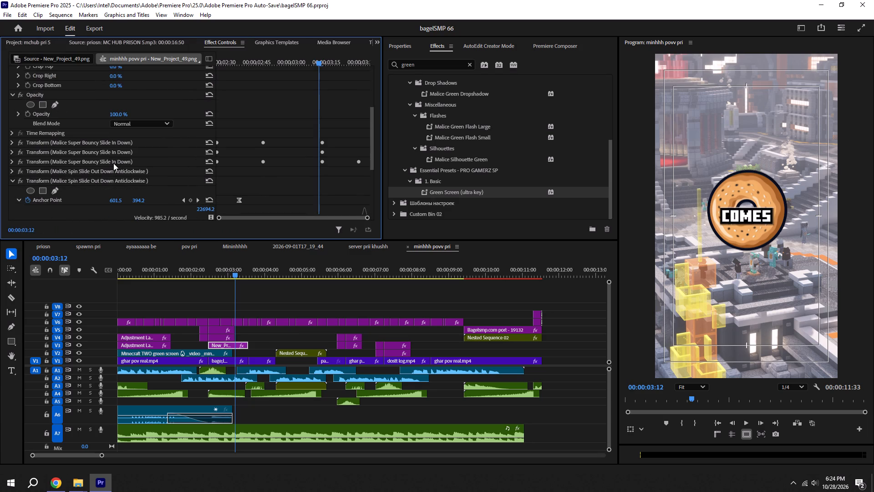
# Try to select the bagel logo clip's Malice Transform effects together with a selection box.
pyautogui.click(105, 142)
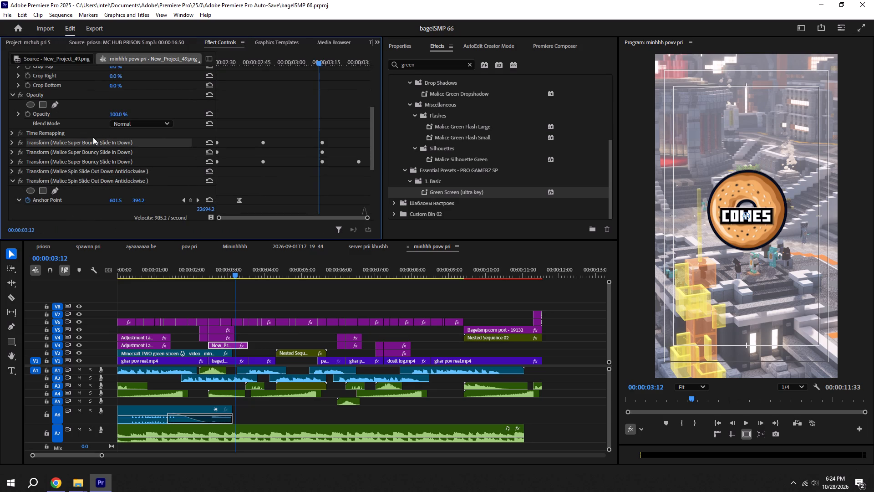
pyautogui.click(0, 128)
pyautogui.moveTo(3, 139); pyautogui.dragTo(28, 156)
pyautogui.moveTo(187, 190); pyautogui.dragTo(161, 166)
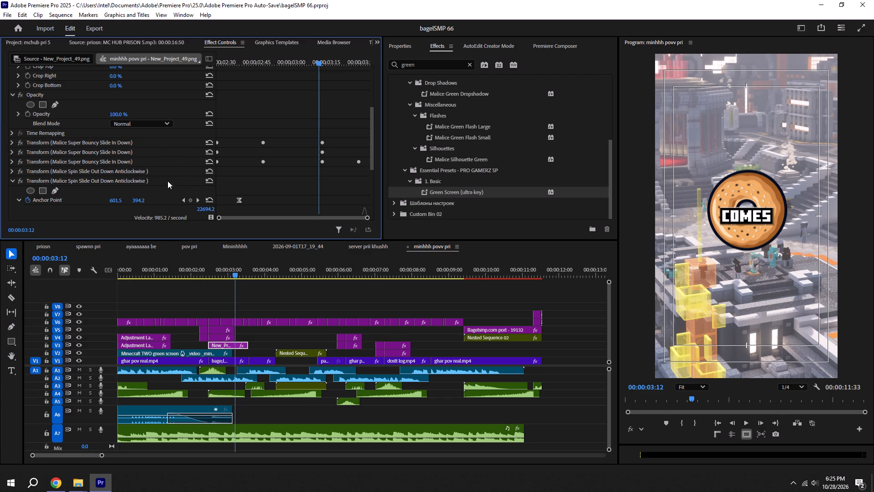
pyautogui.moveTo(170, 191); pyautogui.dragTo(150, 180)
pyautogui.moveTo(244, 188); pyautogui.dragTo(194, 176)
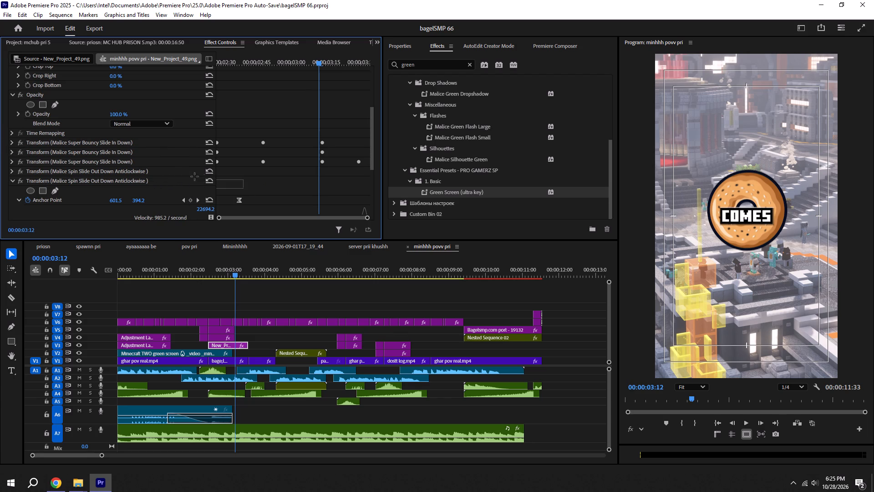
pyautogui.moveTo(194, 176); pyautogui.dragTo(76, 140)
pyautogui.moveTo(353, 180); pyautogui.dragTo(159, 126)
# Select the three Malice Super Bouncy Slide In Down and two Malice Spin Slide Out Down Anticlockwise Transform effects and copy them.
pyautogui.click(46, 143)
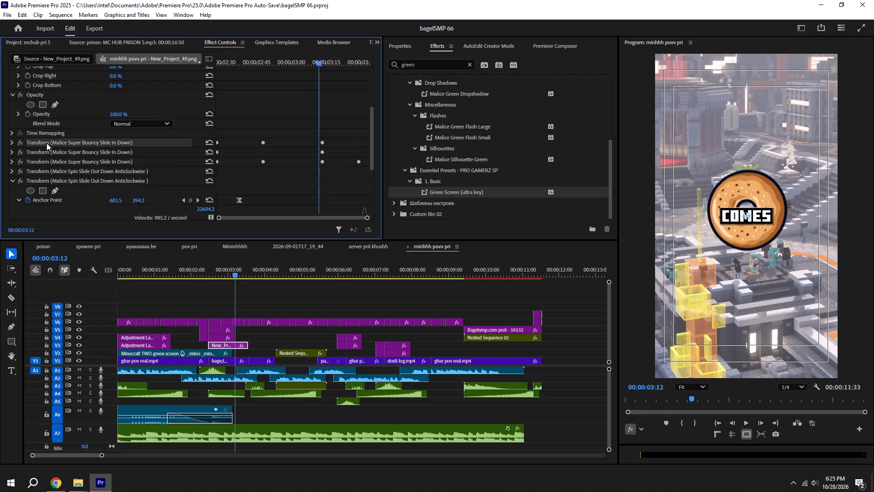
pyautogui.keyDown('ctrl'); pyautogui.click(49, 147); pyautogui.keyUp('ctrl')
pyautogui.keyDown('ctrl'); pyautogui.click(49, 154); pyautogui.keyUp('ctrl')
pyautogui.keyDown('ctrl'); pyautogui.click(50, 142); pyautogui.keyUp('ctrl')
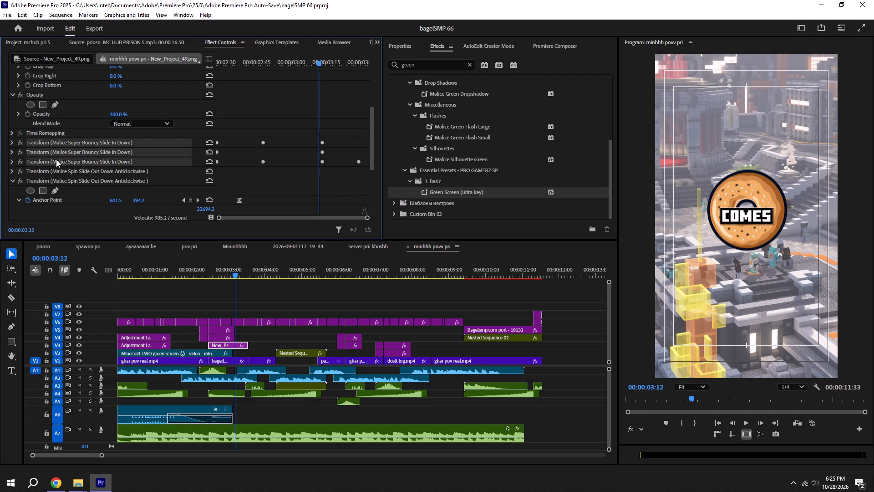
pyautogui.keyDown('ctrl'); pyautogui.click(56, 159); pyautogui.keyUp('ctrl')
pyautogui.keyDown('ctrl'); pyautogui.click(57, 167); pyautogui.keyUp('ctrl')
pyautogui.keyDown('ctrl'); pyautogui.click(58, 174); pyautogui.keyUp('ctrl')
pyautogui.keyDown('ctrl'); pyautogui.click(60, 180); pyautogui.keyUp('ctrl')
pyautogui.keyDown('ctrl'); pyautogui.click(71, 174); pyautogui.keyUp('ctrl')
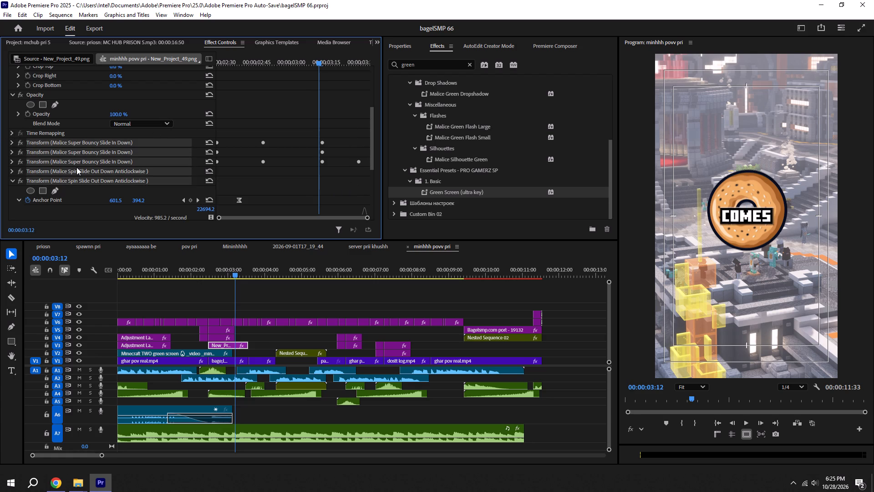
pyautogui.rightClick(76, 167)
pyautogui.click(110, 221)
pyautogui.scroll(-4, 76, 185)
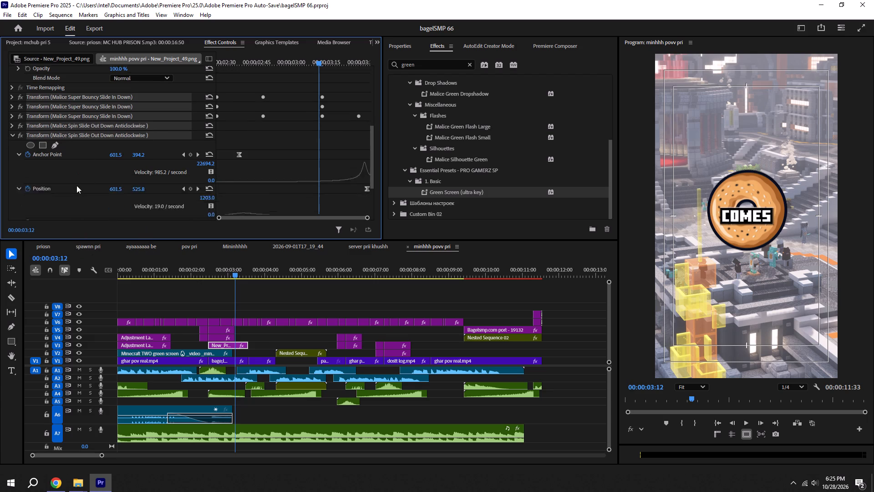
# Paste the copied Malice Transform effects onto the Enchanting book green-screen clip on V3 of the priosn sequence.
pyautogui.scroll(-14, 76, 185)
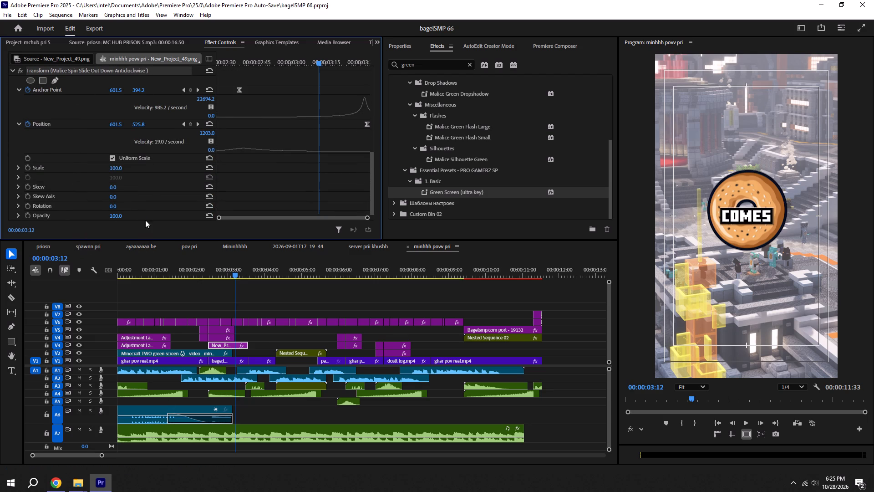
pyautogui.click(86, 245)
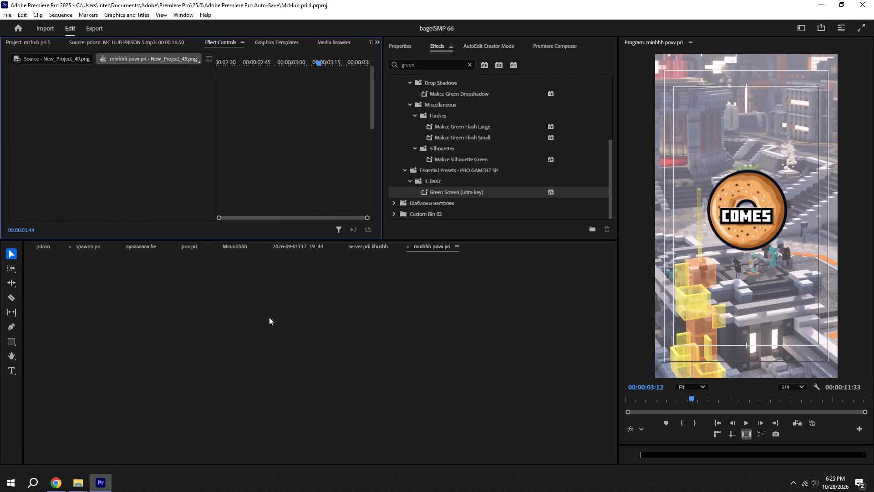
pyautogui.click(44, 248)
pyautogui.click(195, 344)
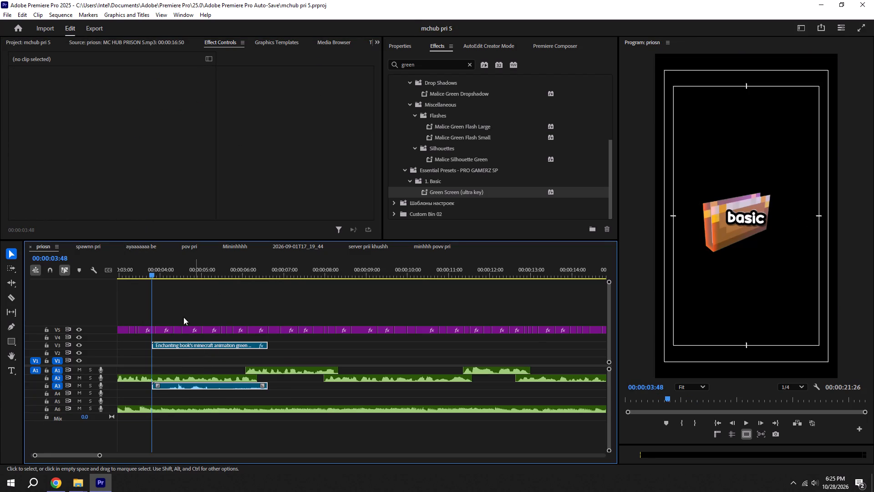
pyautogui.click(299, 138)
pyautogui.hotkey('ctrl', 'v')
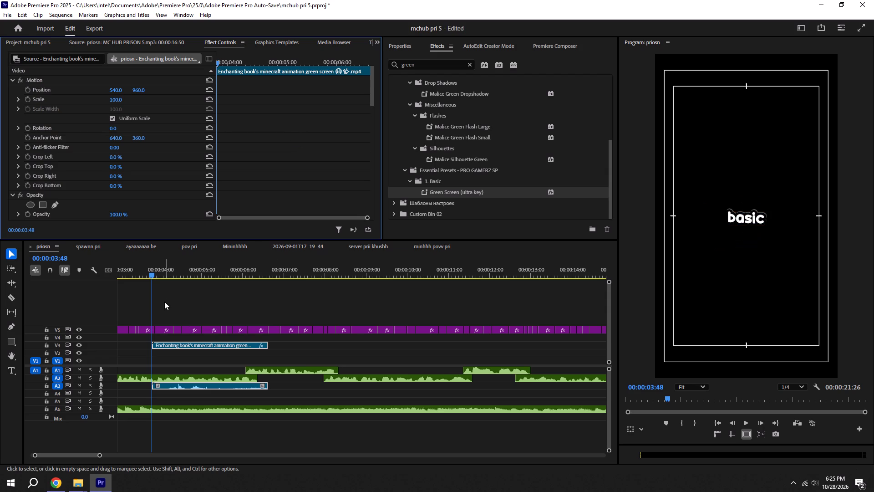
# Play priosn around the Enchanting book clip to check the pasted animation, then save the project.
pyautogui.click(174, 297)
pyautogui.press('space')
pyautogui.press('space')
pyautogui.press('space')
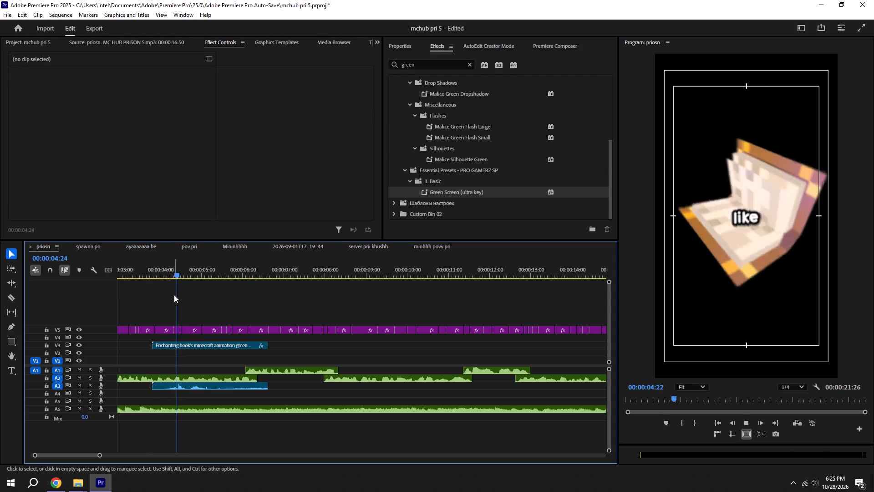
pyautogui.press('space')
pyautogui.keyDown('shift'); pyautogui.click(144, 268); pyautogui.keyUp('shift')
pyautogui.press('space')
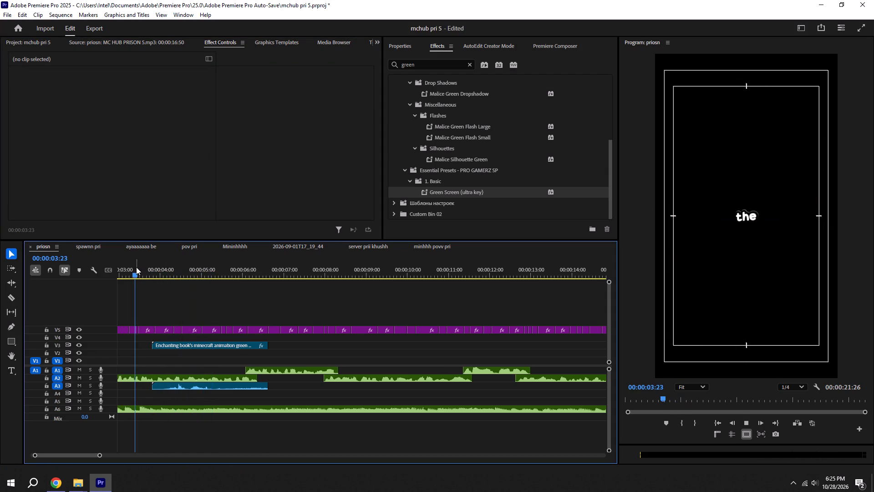
pyautogui.press('space')
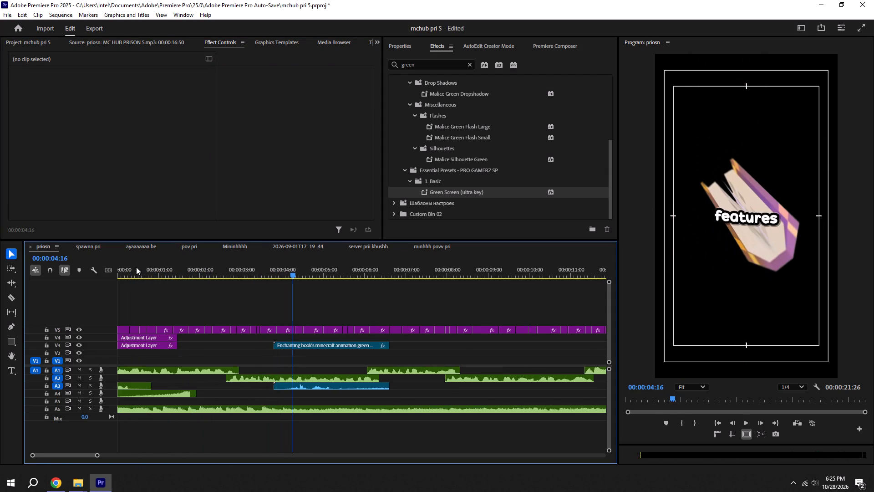
pyautogui.press('space')
pyautogui.press('space')
pyautogui.press('space')
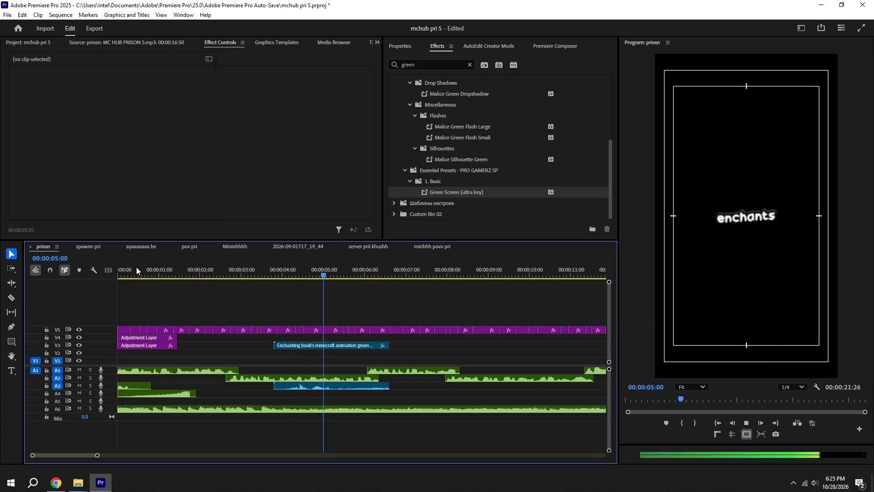
pyautogui.hotkey('ctrl', 's')
# Play priosn from near its start through the Enchanting book clip to review the slide-in and slide-out timing.
pyautogui.keyDown('shift'); pyautogui.moveTo(240, 276); pyautogui.dragTo(133, 270); pyautogui.keyUp('shift')
pyautogui.press('space')
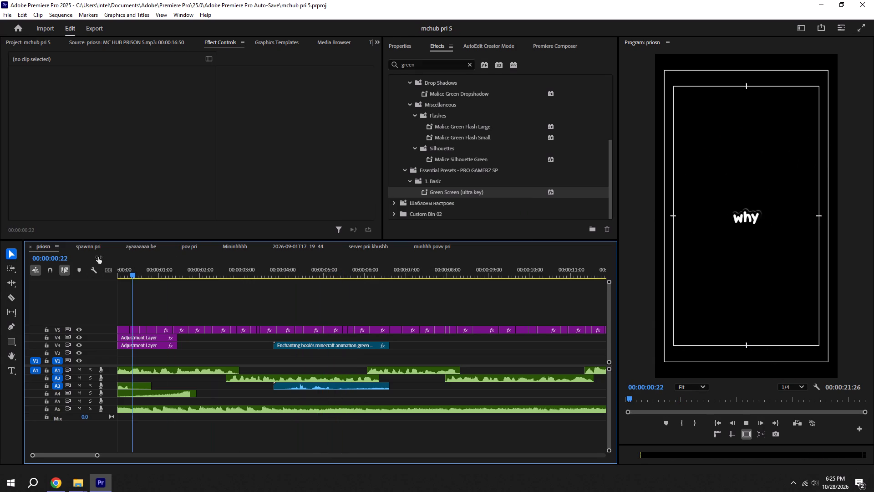
pyautogui.keyDown('alt'); pyautogui.scroll(-6, 102, 260); pyautogui.keyUp('alt')
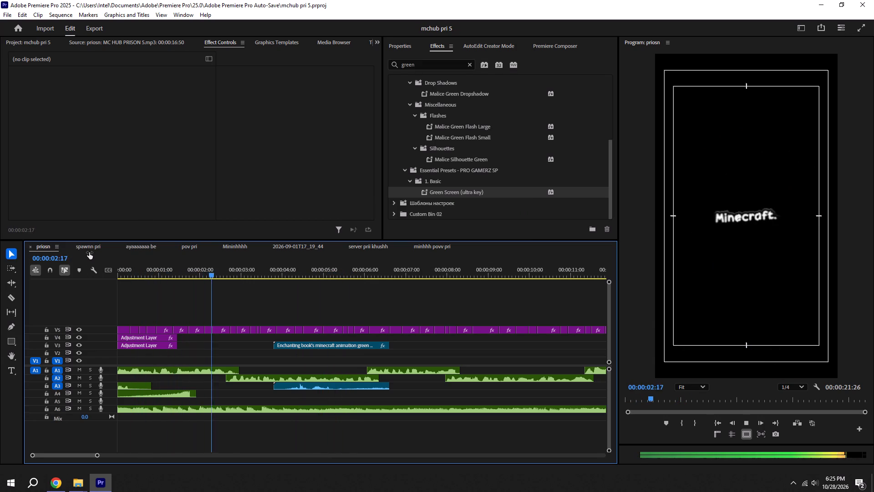
pyautogui.press('space')
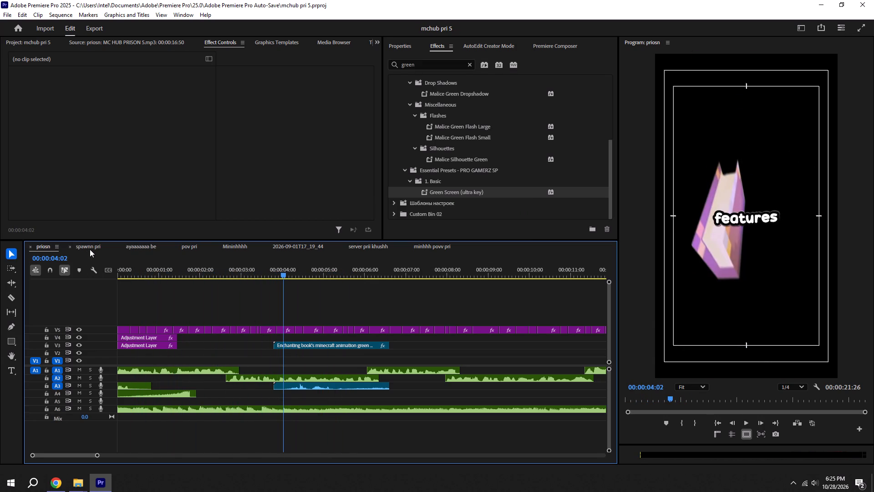
pyautogui.press('space')
pyautogui.press('space')
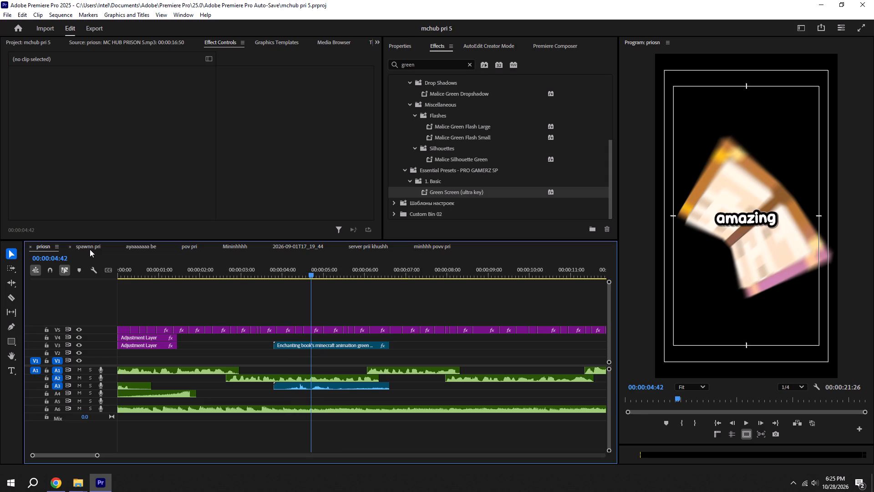
pyautogui.press('space')
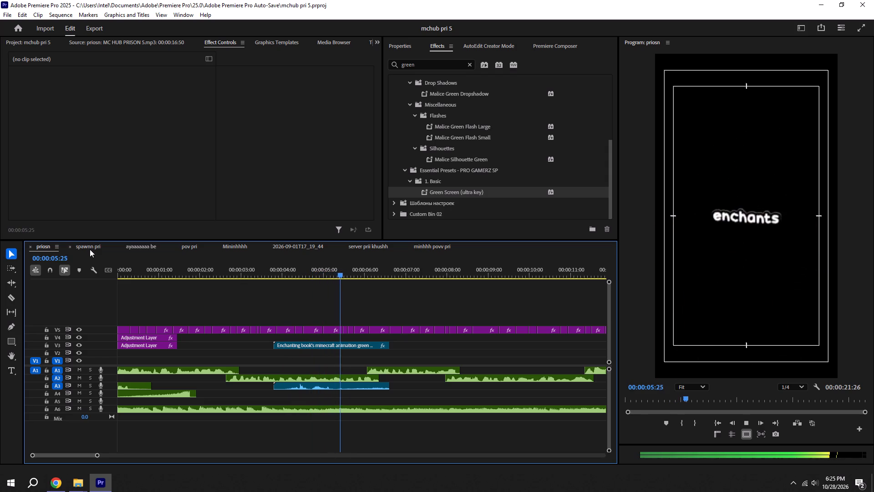
pyautogui.press('space')
pyautogui.hotkey('ctrl', 's')
pyautogui.press('space')
pyautogui.press('space')
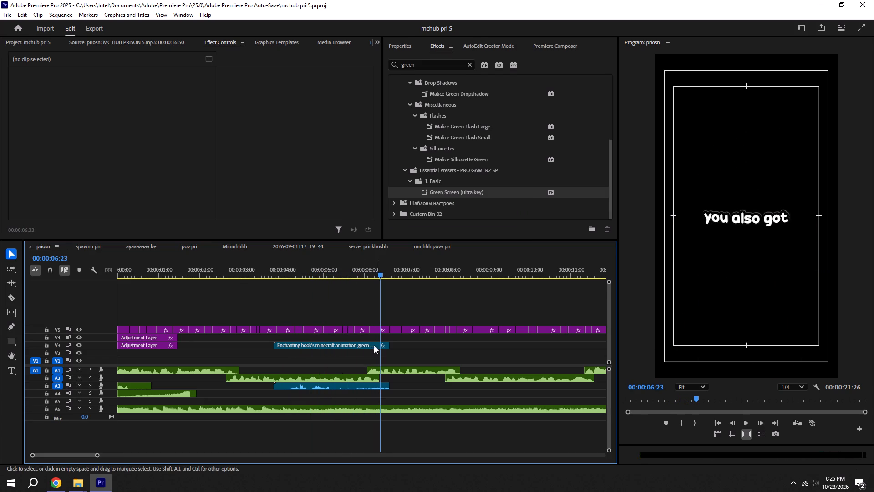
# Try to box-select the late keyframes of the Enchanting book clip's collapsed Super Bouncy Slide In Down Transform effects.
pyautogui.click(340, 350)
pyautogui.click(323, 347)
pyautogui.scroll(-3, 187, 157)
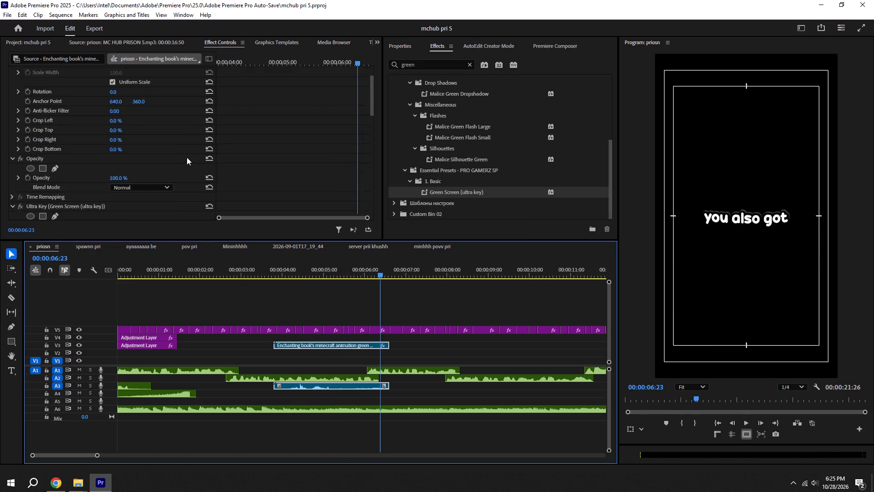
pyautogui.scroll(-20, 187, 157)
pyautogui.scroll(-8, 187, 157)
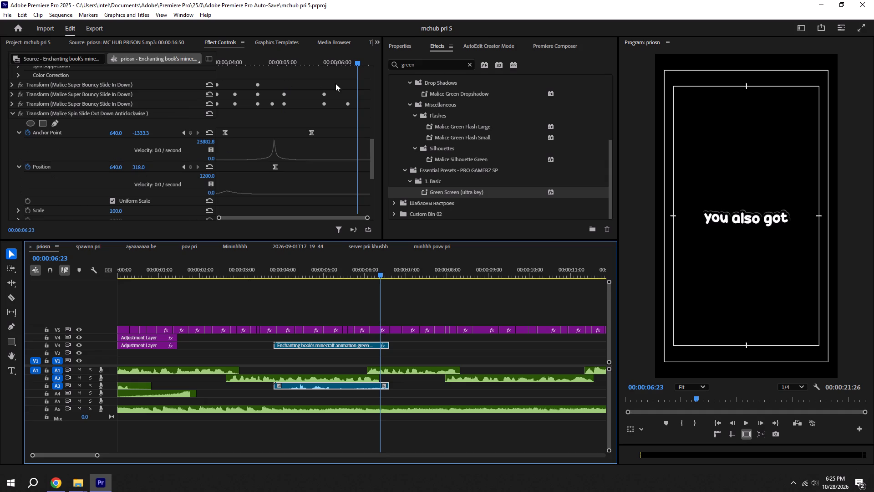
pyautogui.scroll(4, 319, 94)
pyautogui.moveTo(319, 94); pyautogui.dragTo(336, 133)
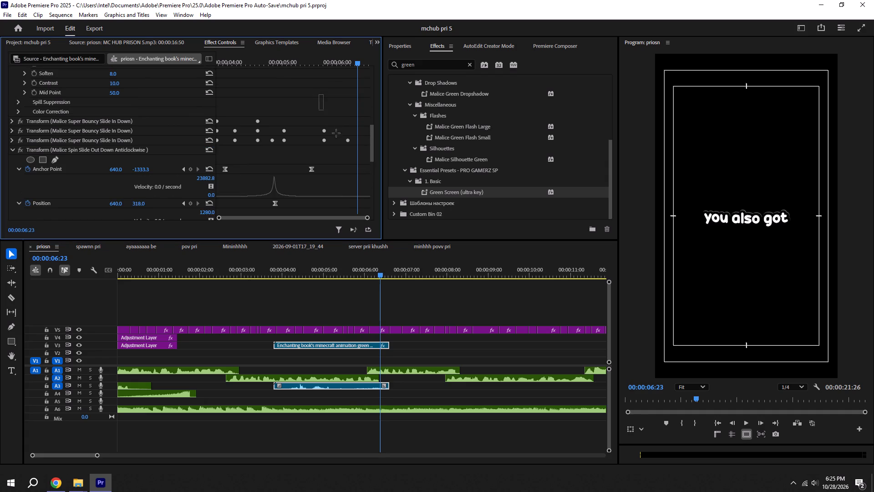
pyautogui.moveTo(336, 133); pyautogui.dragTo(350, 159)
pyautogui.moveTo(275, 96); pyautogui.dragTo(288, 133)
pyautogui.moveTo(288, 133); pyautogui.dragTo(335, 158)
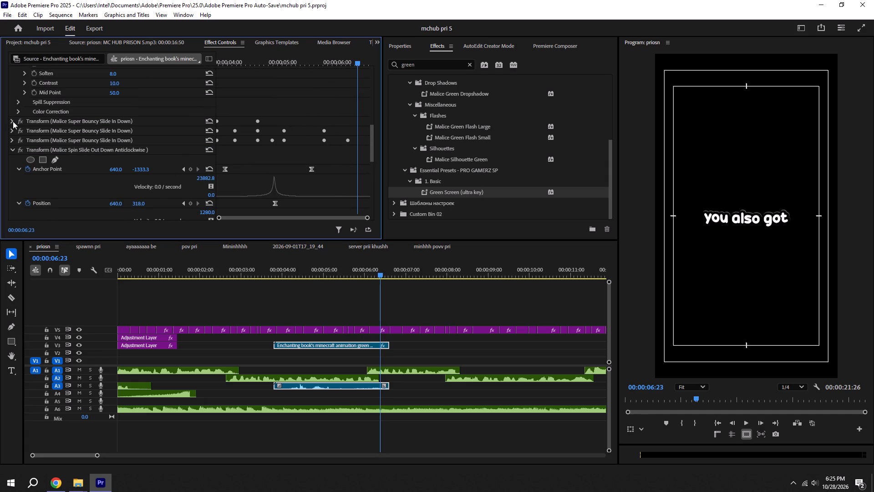
# Expand the Enchanting book clip's three Malice Super Bouncy Slide In Down Transform effects to expose their individual keyframes.
pyautogui.click(12, 121)
pyautogui.scroll(-4, 20, 138)
pyautogui.scroll(-5, 74, 123)
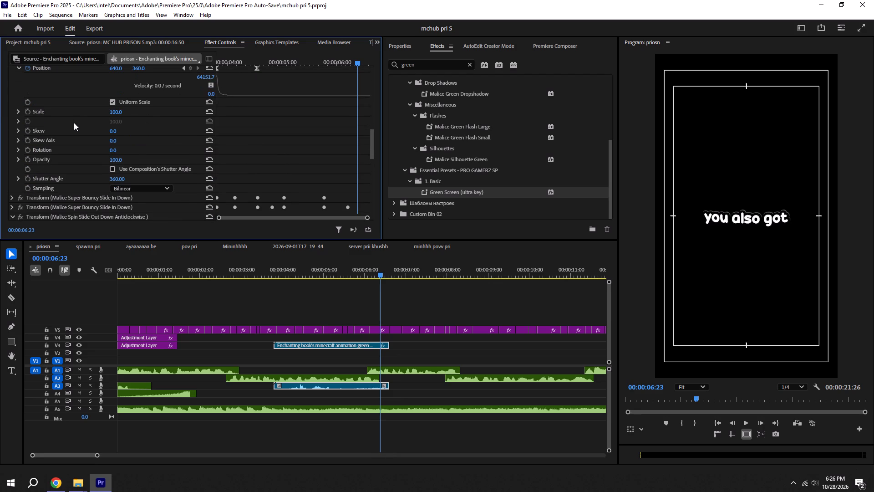
pyautogui.click(13, 198)
pyautogui.scroll(-4, 13, 198)
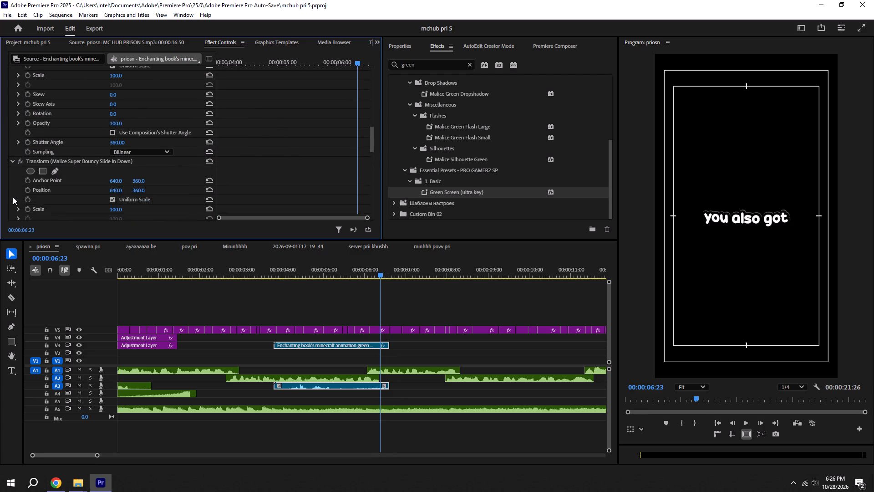
pyautogui.scroll(-12, 14, 189)
pyautogui.scroll(-13, 20, 195)
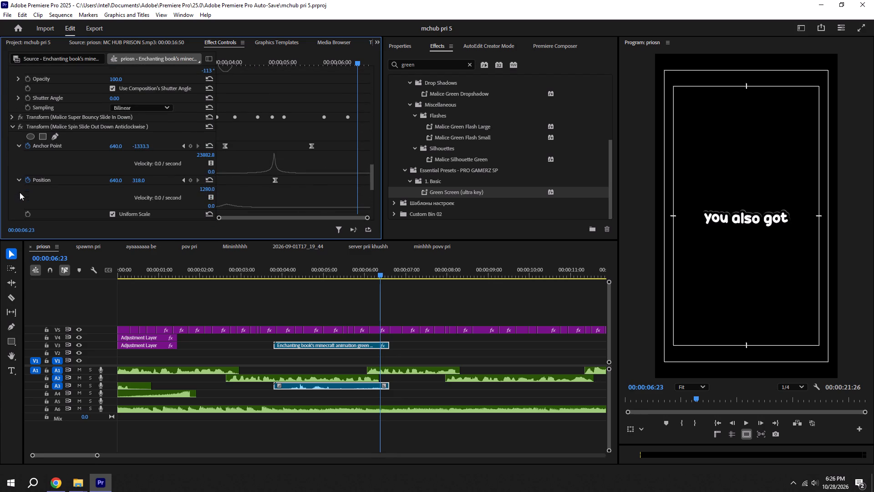
pyautogui.click(11, 114)
pyautogui.scroll(-13, 11, 114)
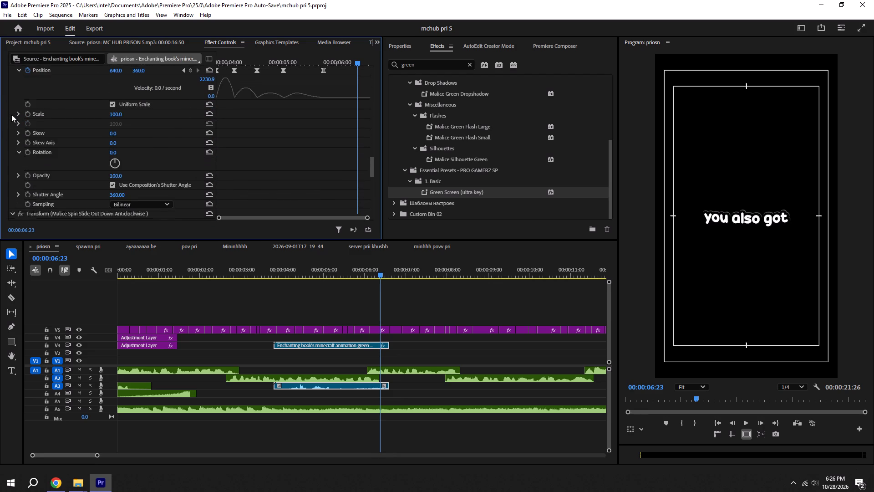
pyautogui.scroll(-15, 11, 114)
pyautogui.scroll(12, 11, 114)
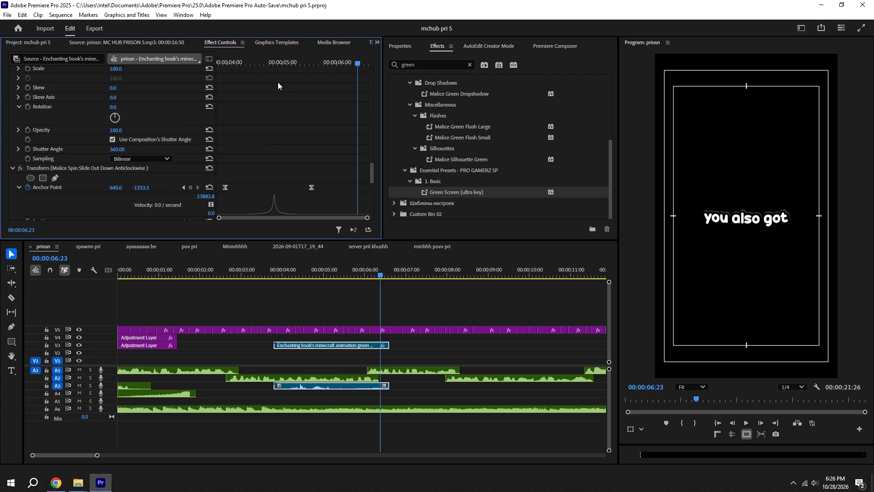
# Select the book clip's Transform keyframes from about 00:00:04:49 onward, shift them later to near the clip's end, and save.
pyautogui.keyDown('shift'); pyautogui.moveTo(281, 63); pyautogui.dragTo(275, 60); pyautogui.keyUp('shift')
pyautogui.scroll(1, 315, 118)
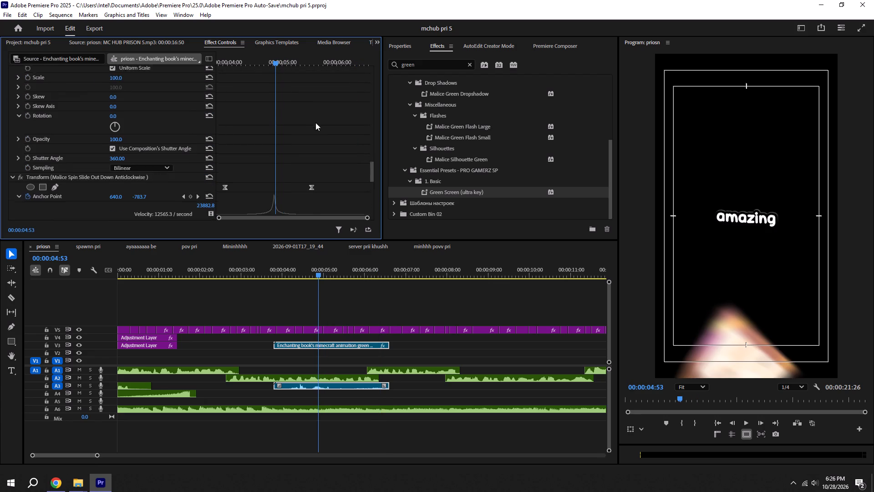
pyautogui.scroll(20, 315, 123)
pyautogui.scroll(-1, 305, 138)
pyautogui.scroll(2, 305, 138)
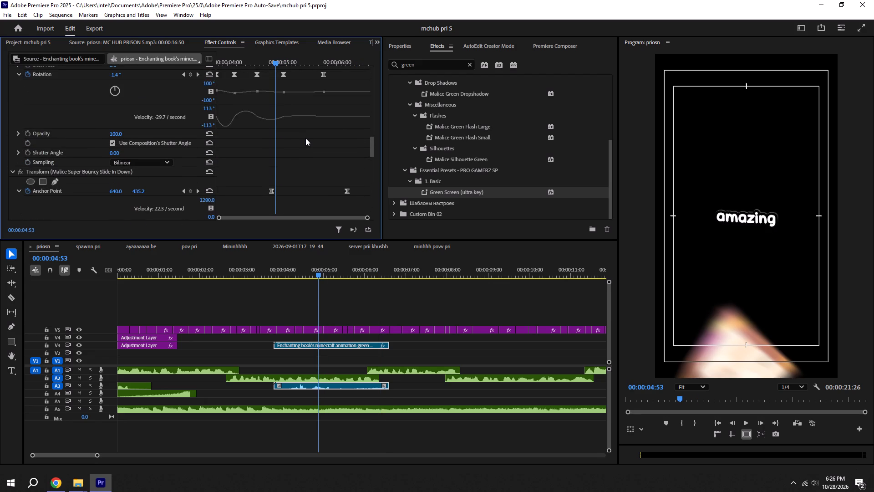
pyautogui.scroll(4, 305, 138)
pyautogui.scroll(-5, 300, 133)
pyautogui.keyDown('shift'); pyautogui.click(270, 53); pyautogui.keyUp('shift')
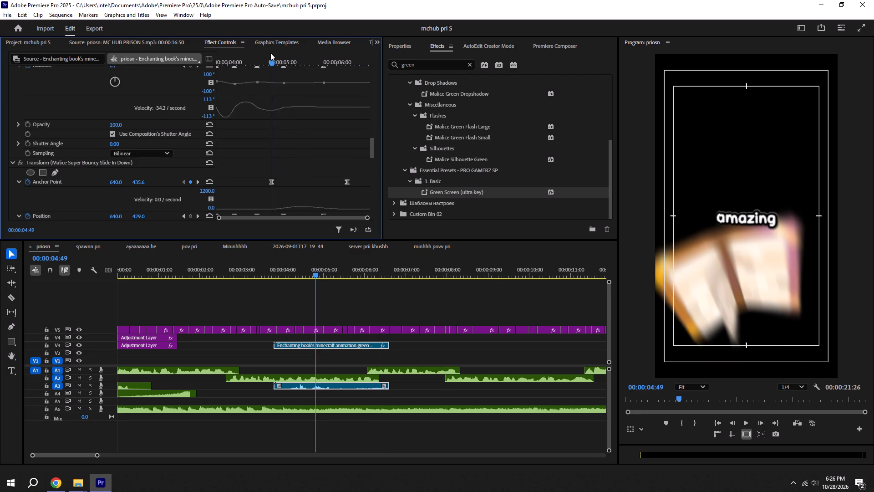
pyautogui.scroll(-5, 270, 107)
pyautogui.scroll(15, 270, 113)
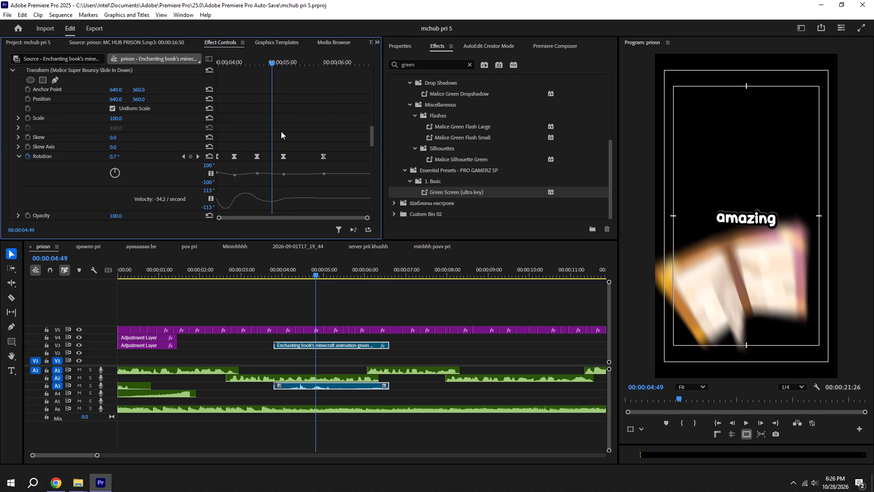
pyautogui.moveTo(273, 134); pyautogui.dragTo(343, 232)
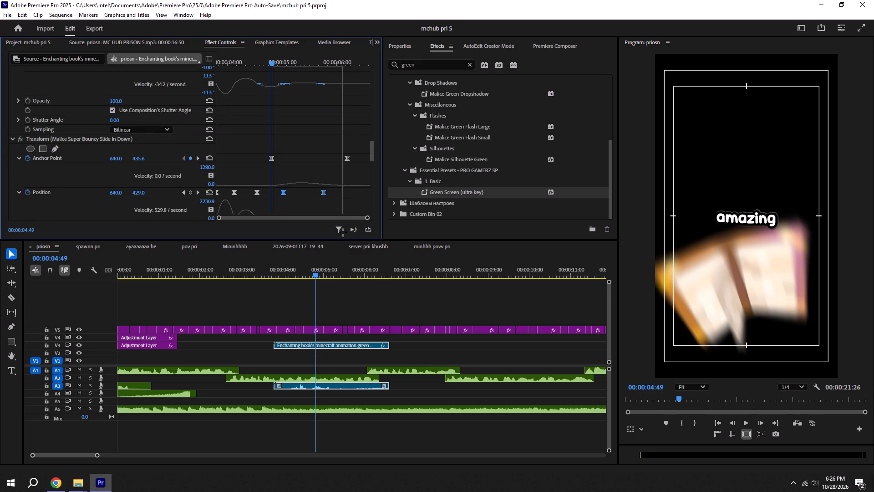
pyautogui.moveTo(343, 232); pyautogui.dragTo(374, 229)
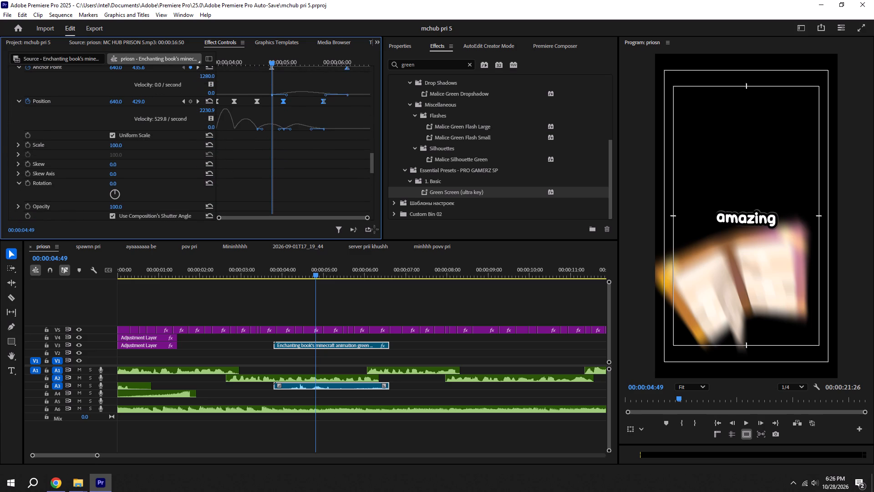
pyautogui.moveTo(374, 229); pyautogui.dragTo(386, 237)
pyautogui.scroll(10, 310, 145)
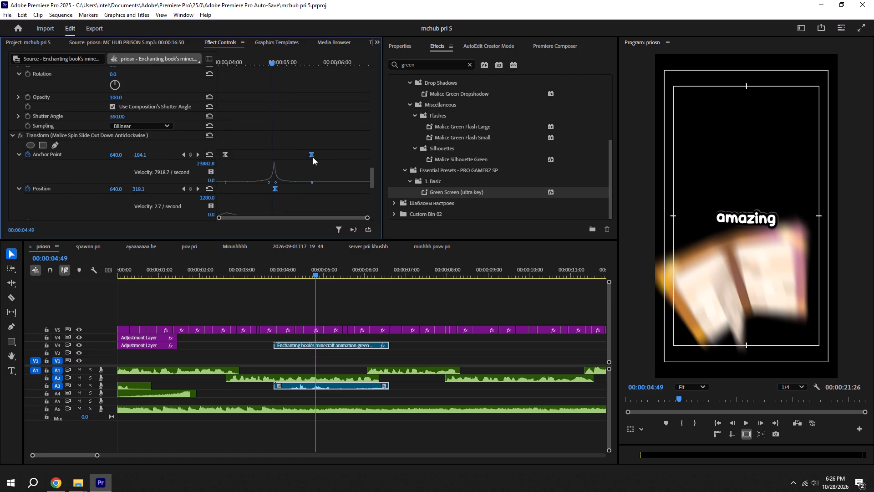
pyautogui.moveTo(313, 157); pyautogui.dragTo(372, 164)
pyautogui.hotkey('ctrl', 's')
# Play priosn from about 3 seconds through the Enchanting book clip to check the retimed slide-out animation.
pyautogui.click(326, 314)
pyautogui.press('space')
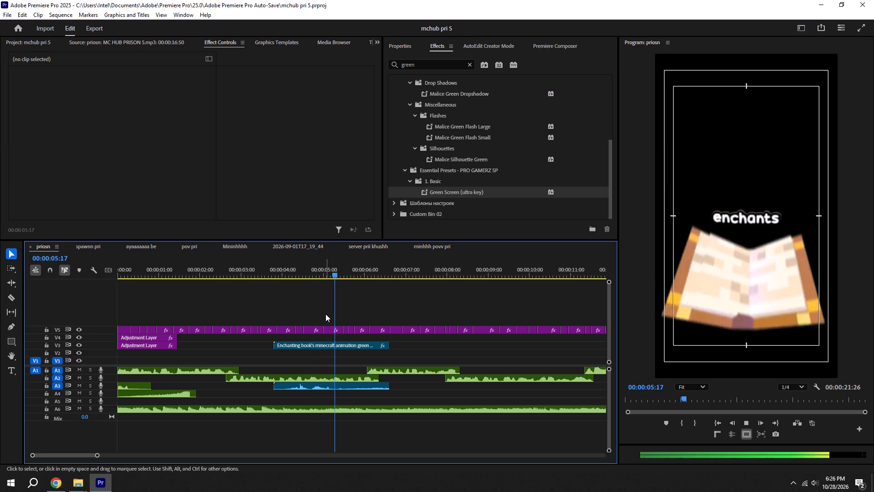
pyautogui.press('space')
pyautogui.hotkey('ctrl', 's')
pyautogui.keyDown('shift'); pyautogui.moveTo(290, 265); pyautogui.dragTo(245, 265); pyautogui.keyUp('shift')
pyautogui.press('space')
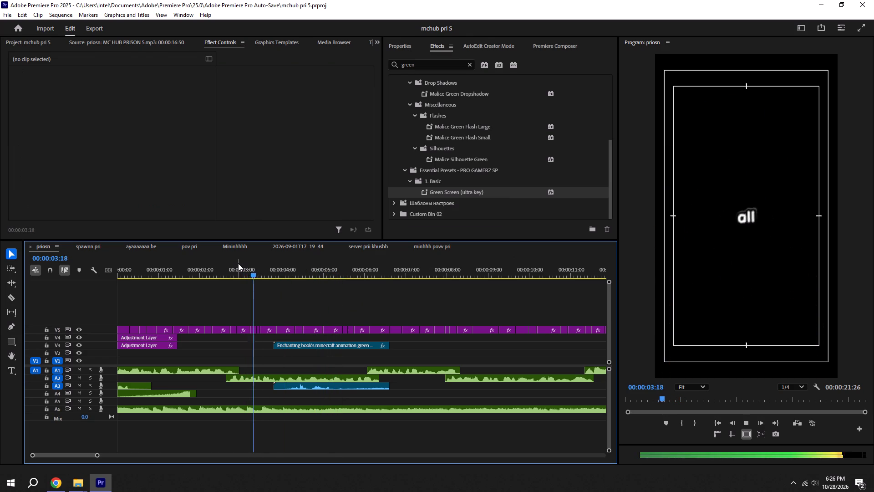
pyautogui.press('space')
pyautogui.press('space')
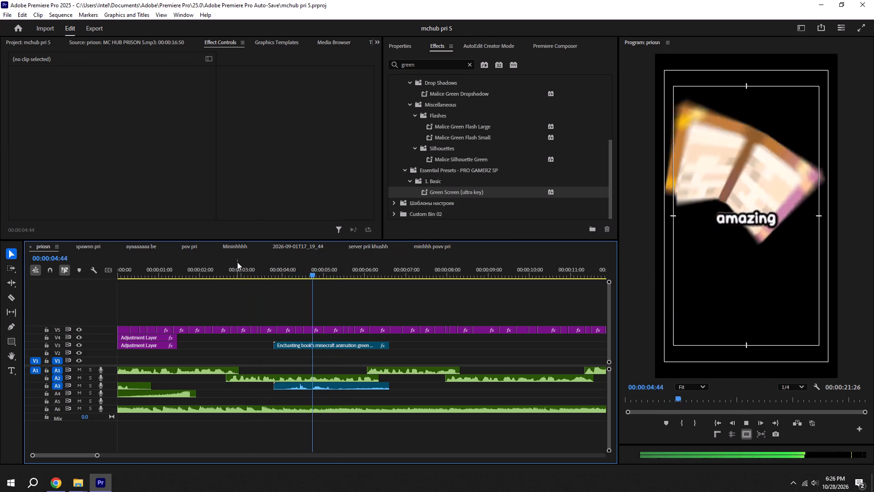
pyautogui.press('space')
pyautogui.press('space')
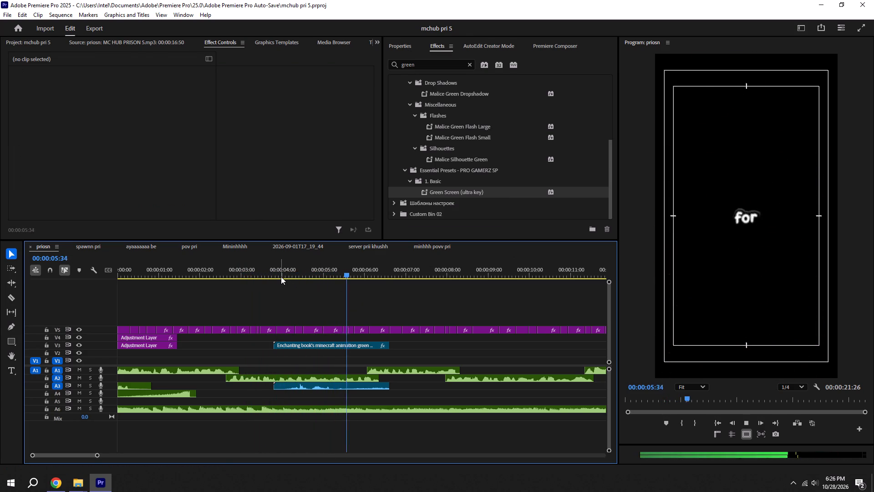
# Save mchub pri 5 and play the priosn sequence through to its end, then replay its first half, to review it.
pyautogui.hotkey('ctrl', 's')
pyautogui.keyDown('shift'); pyautogui.moveTo(282, 272); pyautogui.dragTo(184, 272); pyautogui.keyUp('shift')
pyautogui.press('space')
pyautogui.keyDown('alt'); pyautogui.scroll(-12, 142, 269); pyautogui.keyUp('alt')
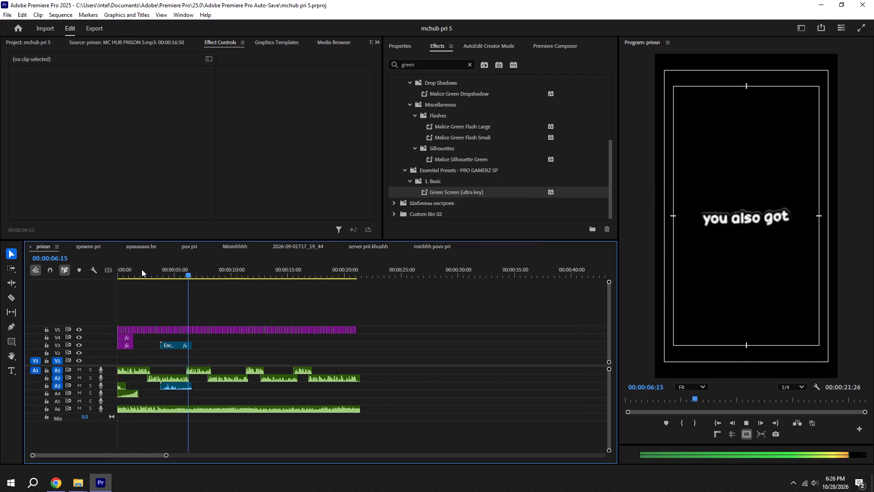
pyautogui.press('space')
pyautogui.hotkey('ctrl', 's')
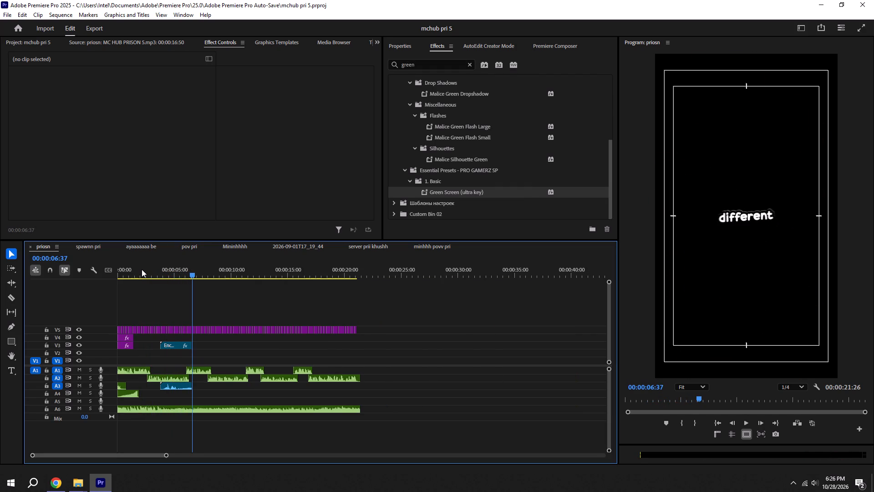
pyautogui.press('space')
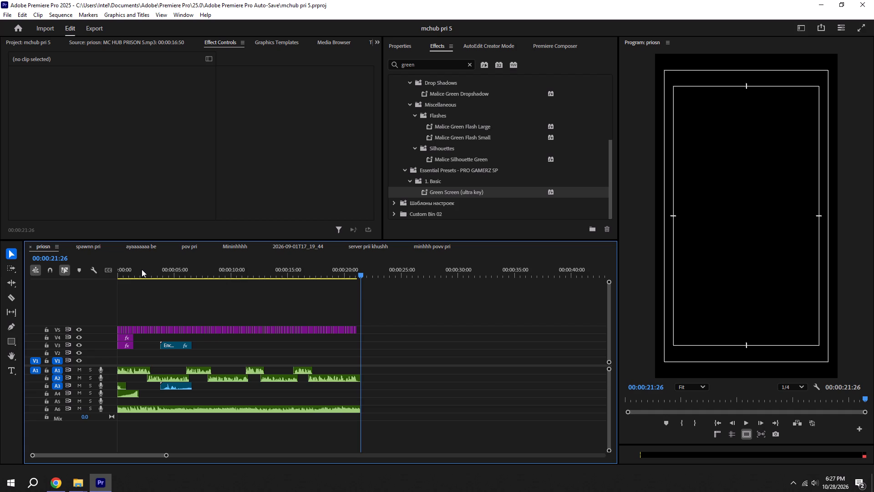
pyautogui.hotkey('ctrl', 's')
pyautogui.press('space')
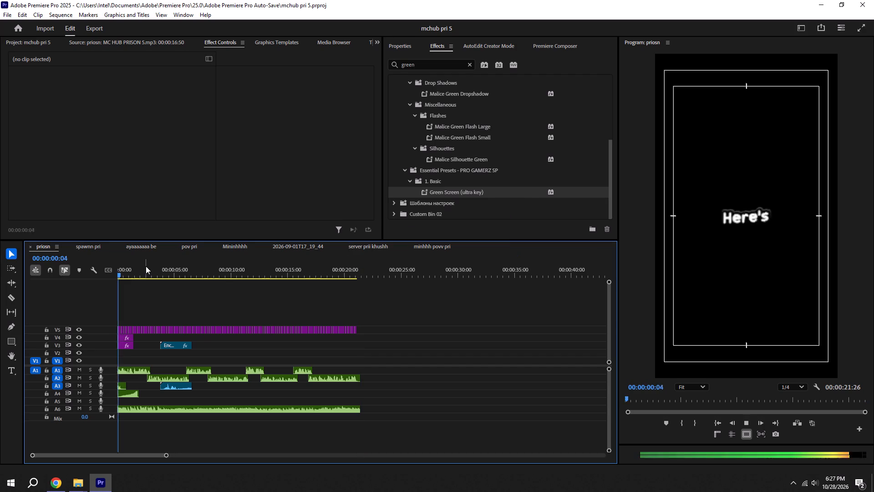
pyautogui.keyDown('alt'); pyautogui.scroll(-5, 249, 350); pyautogui.keyUp('alt')
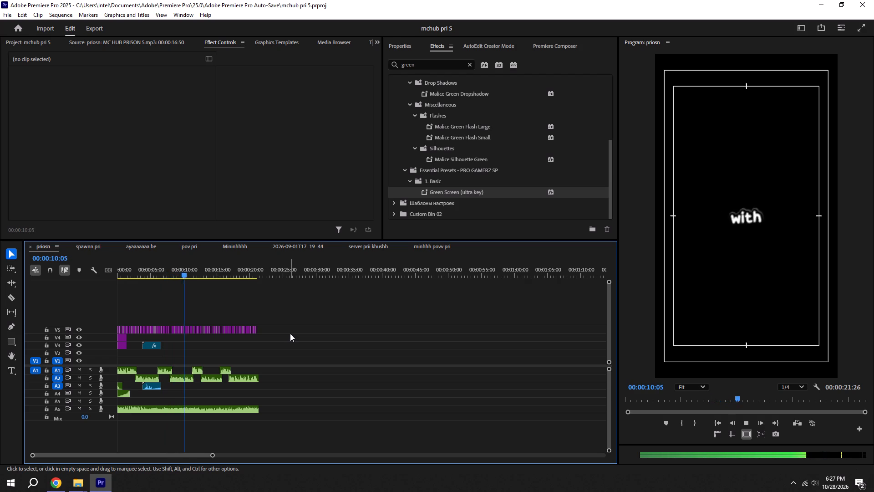
pyautogui.press('space')
pyautogui.hotkey('ctrl', 's')
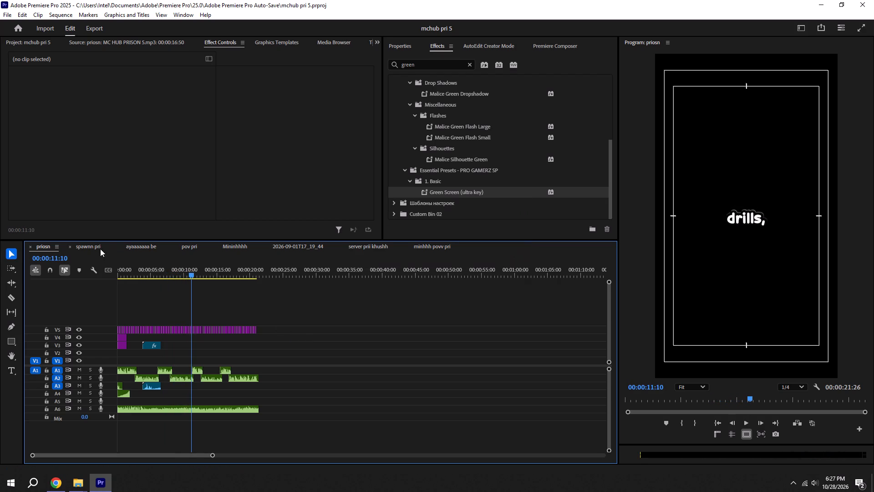
# Play the spawnn pri sequence from its start past the "I have enchants" caption, then save McHub pri 4.
pyautogui.click(96, 245)
pyautogui.moveTo(131, 271); pyautogui.dragTo(0, 264)
pyautogui.press('space')
pyautogui.keyDown('alt'); pyautogui.scroll(12, 195, 343); pyautogui.keyUp('alt')
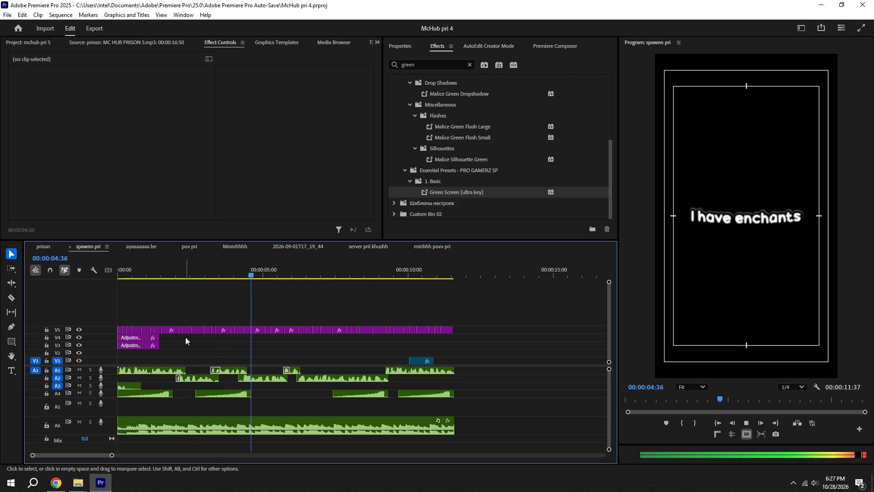
pyautogui.press('space')
pyautogui.hotkey('ctrl', 's')
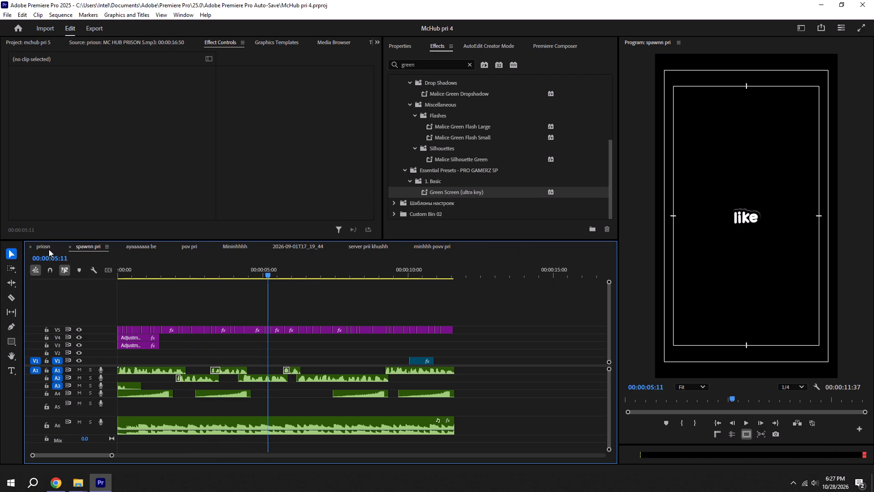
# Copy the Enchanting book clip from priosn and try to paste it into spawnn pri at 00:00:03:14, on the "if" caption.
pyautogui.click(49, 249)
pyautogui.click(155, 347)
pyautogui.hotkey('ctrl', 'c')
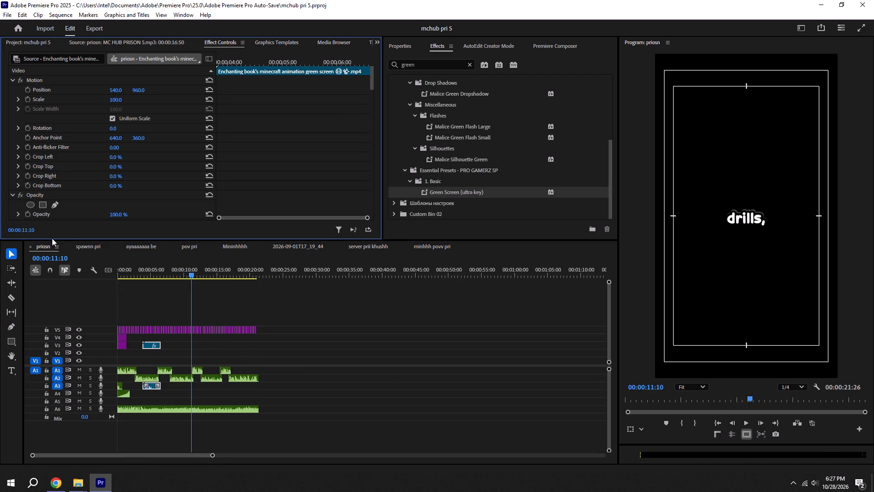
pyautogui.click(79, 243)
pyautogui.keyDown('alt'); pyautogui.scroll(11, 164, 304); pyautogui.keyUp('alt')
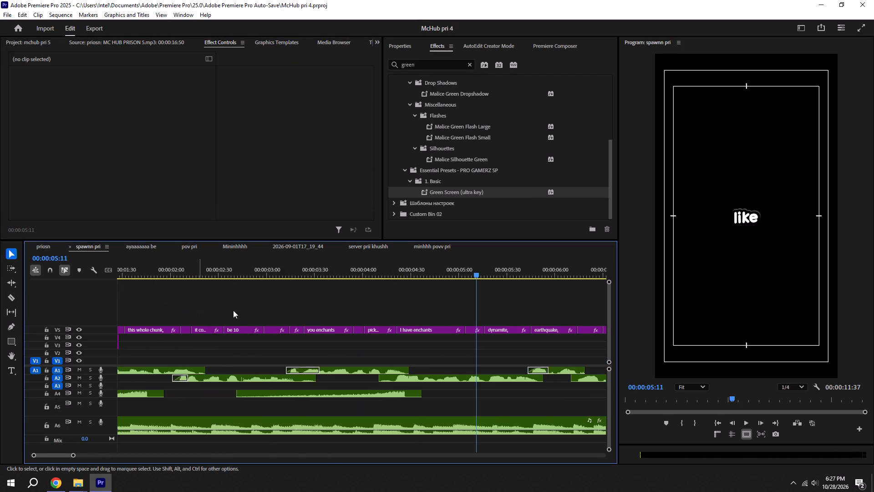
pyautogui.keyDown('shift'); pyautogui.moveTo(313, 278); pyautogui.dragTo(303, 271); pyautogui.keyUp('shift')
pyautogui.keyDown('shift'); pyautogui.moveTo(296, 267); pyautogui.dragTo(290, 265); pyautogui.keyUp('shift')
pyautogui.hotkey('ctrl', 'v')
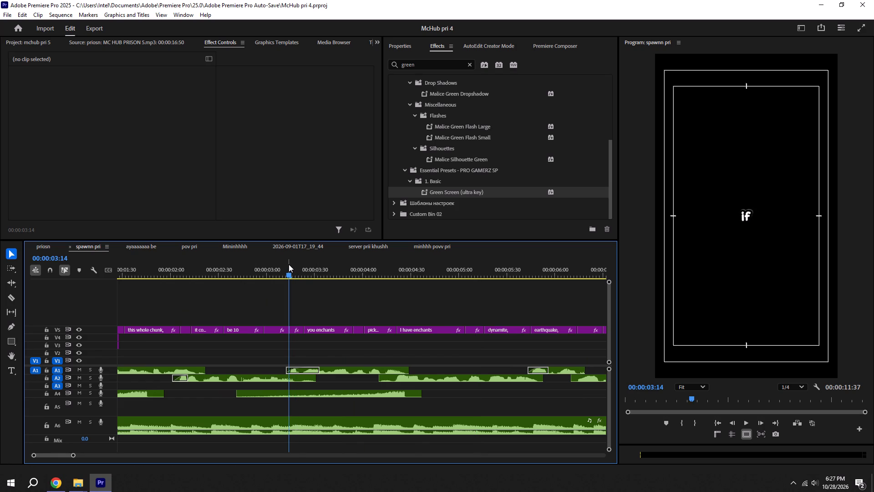
# Move the popular-riser-metallic-sound-effect clip beneath the "you enchants" caption in spawnn pri from A4 down to A5.
pyautogui.moveTo(308, 396); pyautogui.dragTo(307, 409)
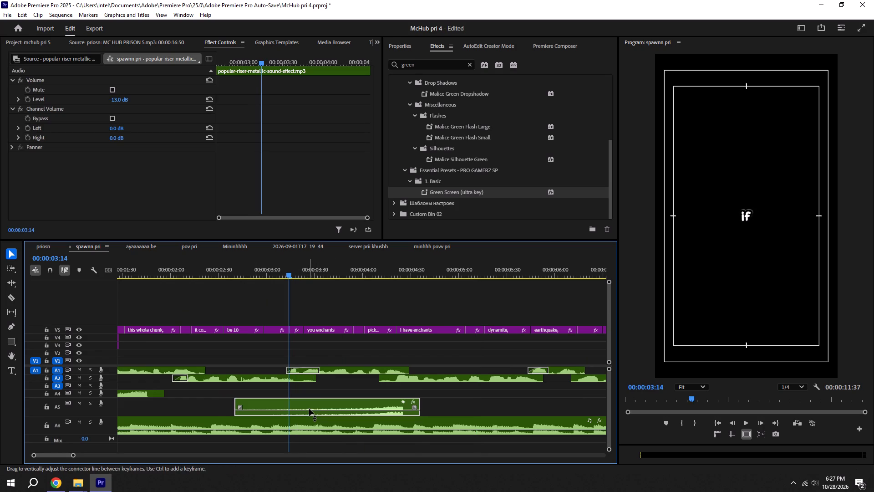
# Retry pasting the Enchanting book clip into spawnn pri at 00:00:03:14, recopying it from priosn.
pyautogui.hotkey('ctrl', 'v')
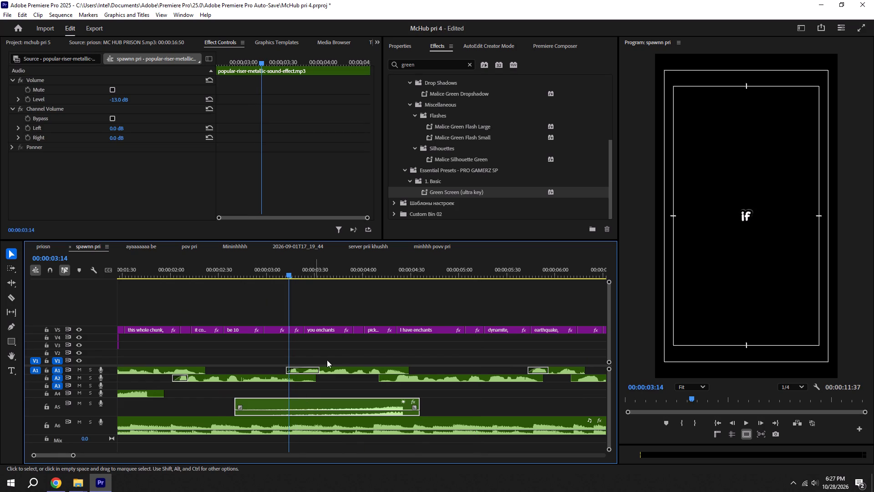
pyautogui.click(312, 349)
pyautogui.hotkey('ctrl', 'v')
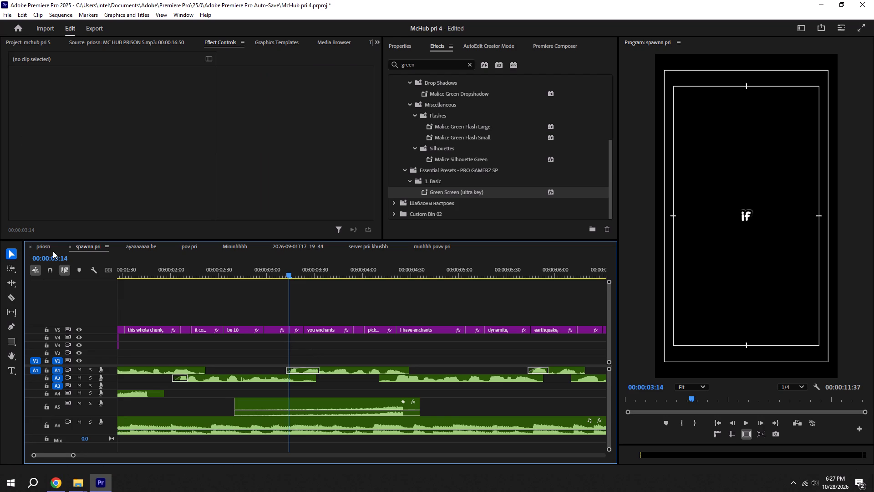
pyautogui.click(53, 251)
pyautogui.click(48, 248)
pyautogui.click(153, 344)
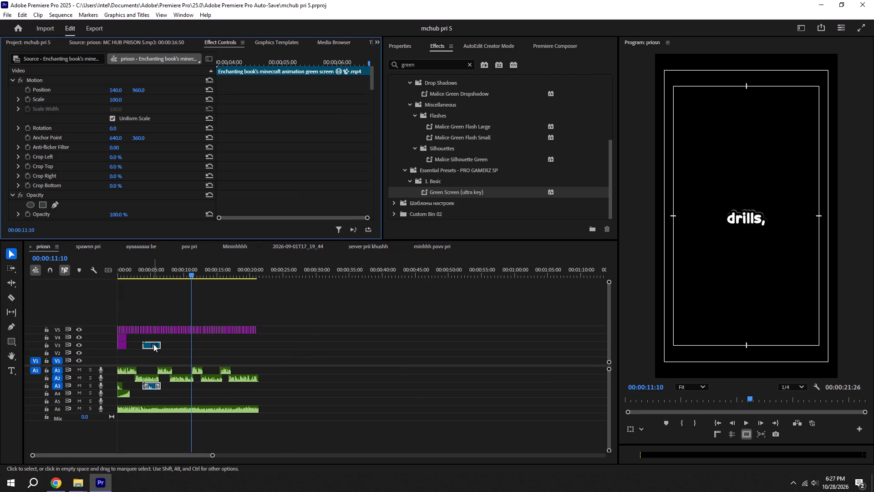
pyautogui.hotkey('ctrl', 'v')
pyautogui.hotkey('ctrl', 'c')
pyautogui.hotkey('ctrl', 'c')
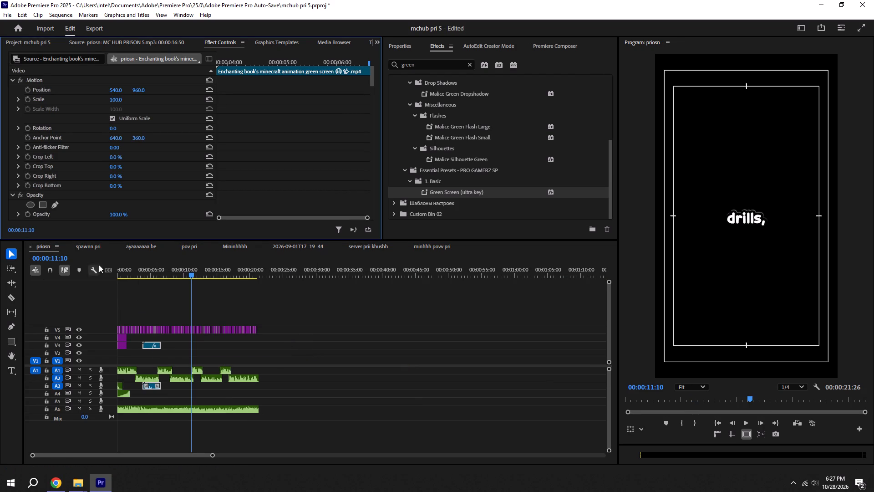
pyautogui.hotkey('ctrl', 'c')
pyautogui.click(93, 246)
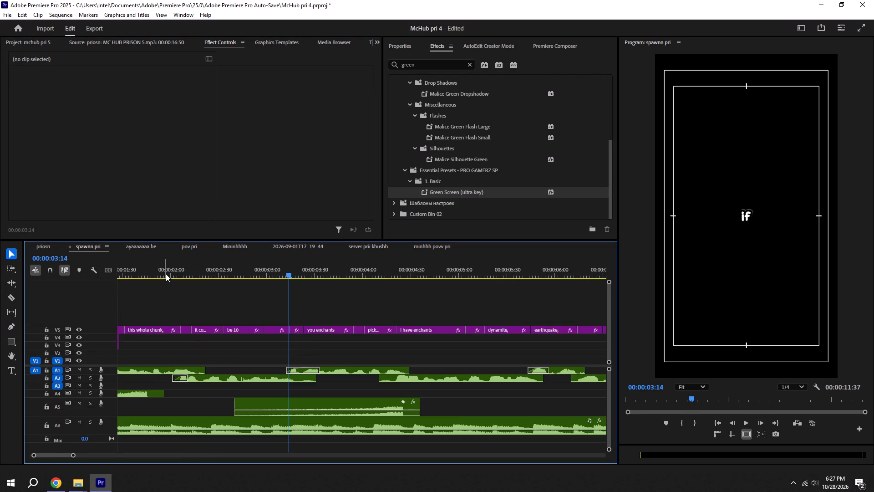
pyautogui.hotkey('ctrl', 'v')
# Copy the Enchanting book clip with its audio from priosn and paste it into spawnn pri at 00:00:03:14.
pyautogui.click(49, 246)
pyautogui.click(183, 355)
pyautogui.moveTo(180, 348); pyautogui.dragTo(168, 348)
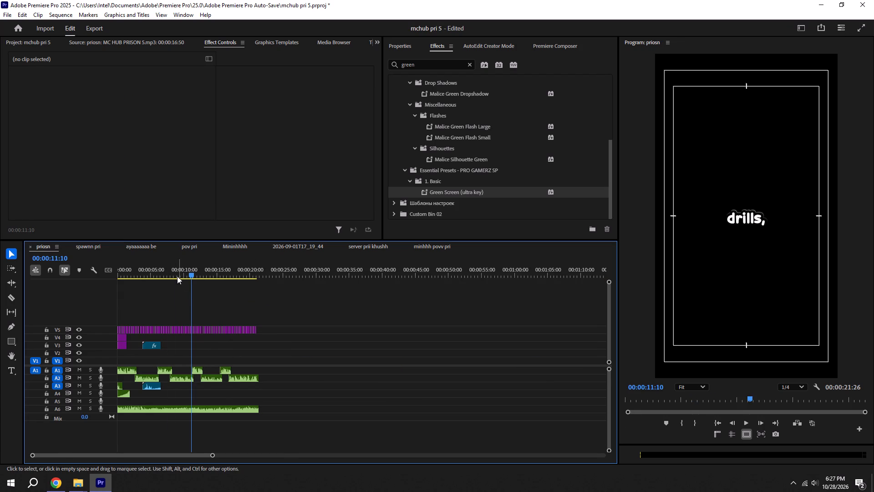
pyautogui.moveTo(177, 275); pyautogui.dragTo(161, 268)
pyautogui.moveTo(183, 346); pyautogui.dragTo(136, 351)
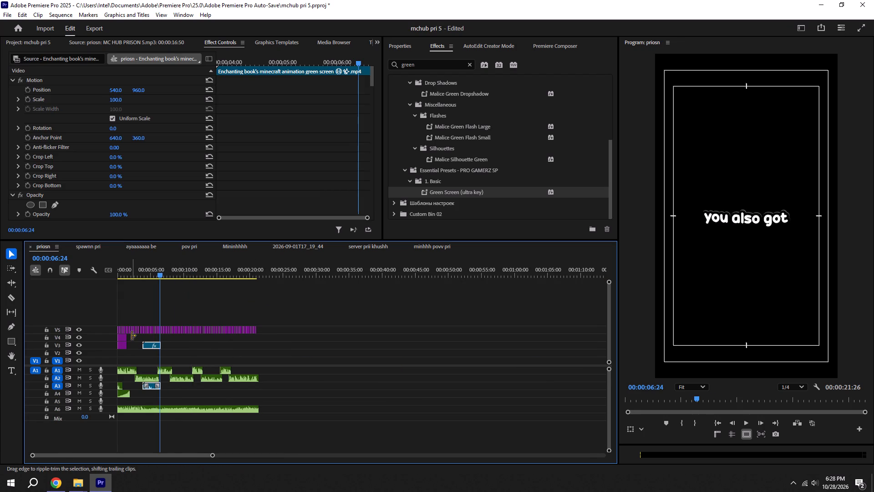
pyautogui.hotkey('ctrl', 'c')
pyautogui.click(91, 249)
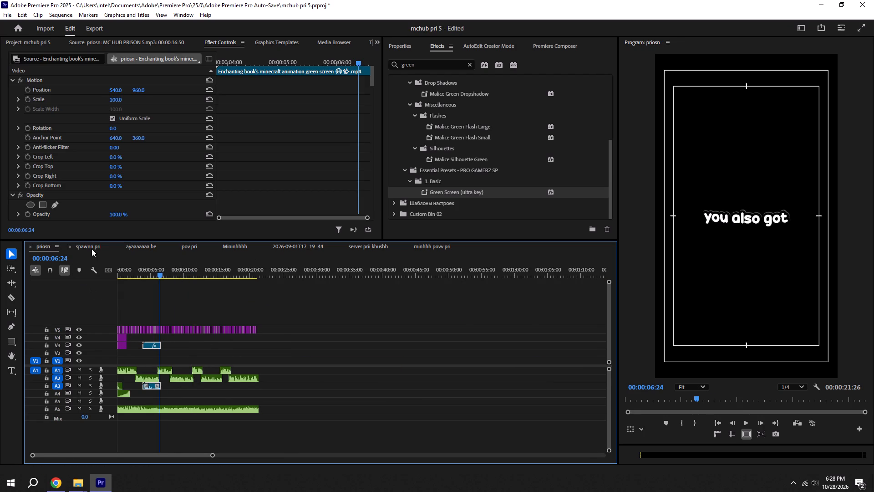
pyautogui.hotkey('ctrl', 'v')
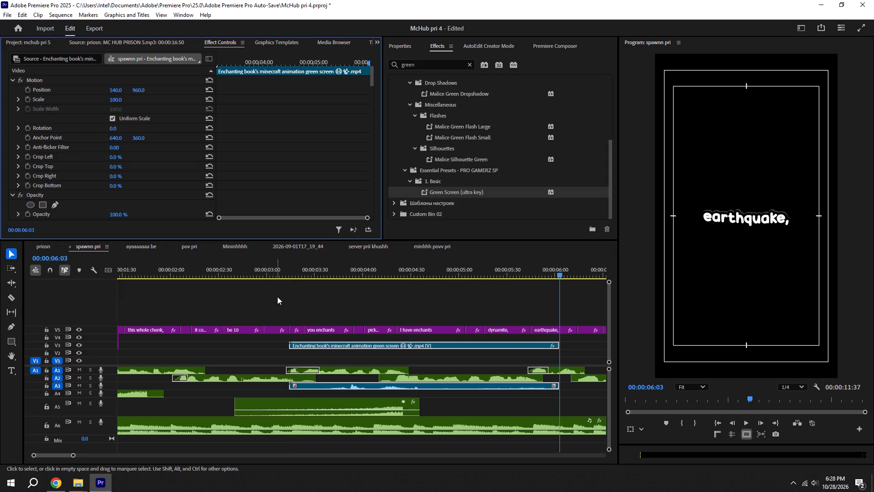
# Play spawnn pri around the pasted Enchanting book clip to check its slide animation against the captions.
pyautogui.keyDown('shift'); pyautogui.click(269, 273); pyautogui.keyUp('shift')
pyautogui.keyDown('alt'); pyautogui.scroll(-13, 269, 273); pyautogui.keyUp('alt')
pyautogui.press('space')
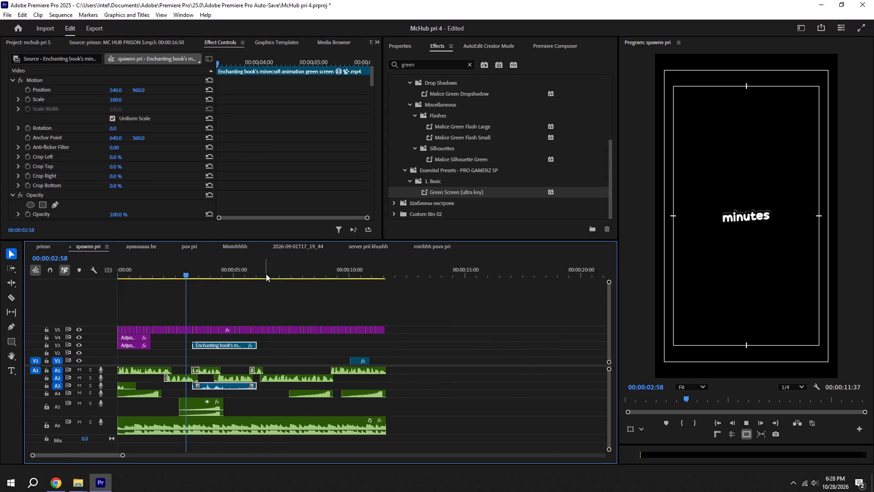
pyautogui.press('space')
pyautogui.press('space')
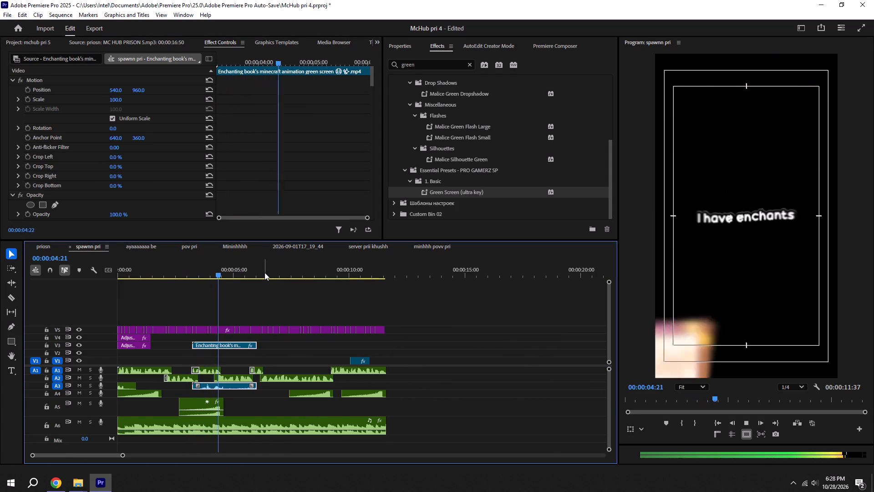
pyautogui.press('space')
pyautogui.keyDown('shift'); pyautogui.moveTo(227, 266); pyautogui.dragTo(198, 266); pyautogui.keyUp('shift')
pyautogui.press('space')
pyautogui.press('space')
pyautogui.press('space')
pyautogui.press('space')
pyautogui.press('space')
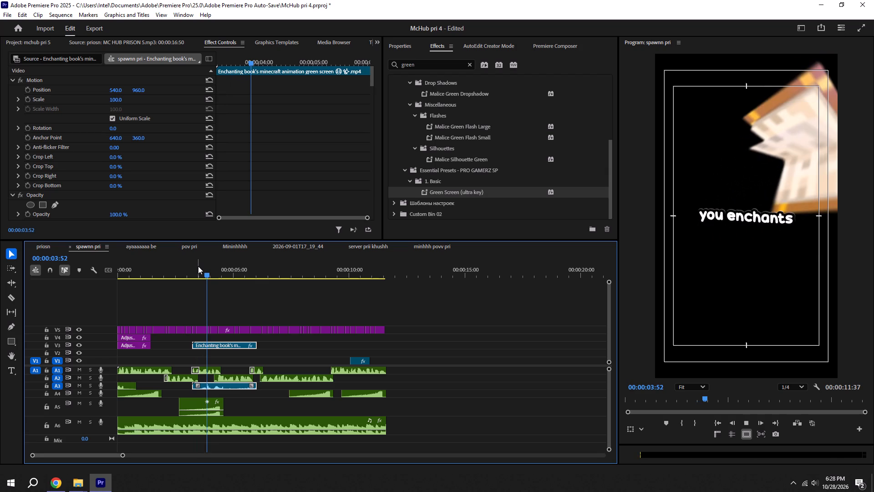
pyautogui.press('space')
# Examine the pasted book clip's Ultra Key and stacked Malice Transform effects and their keyframes.
pyautogui.scroll(-18, 80, 143)
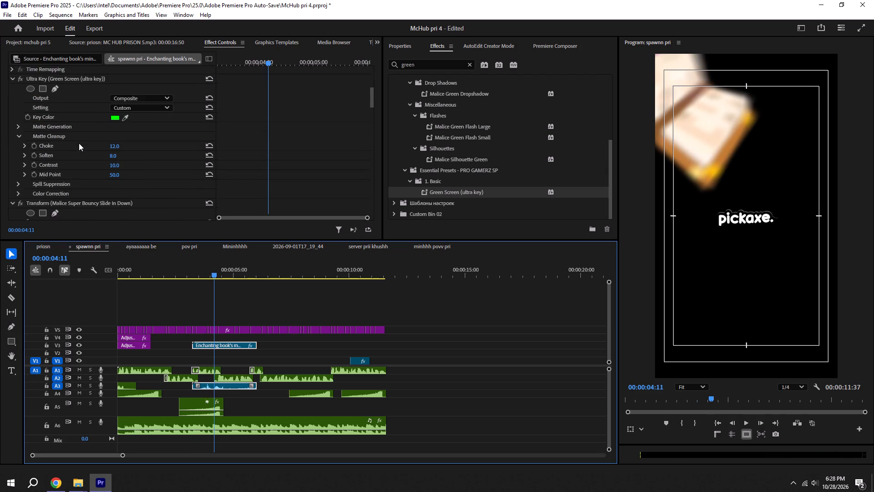
pyautogui.scroll(-13, 79, 143)
pyautogui.scroll(-19, 79, 143)
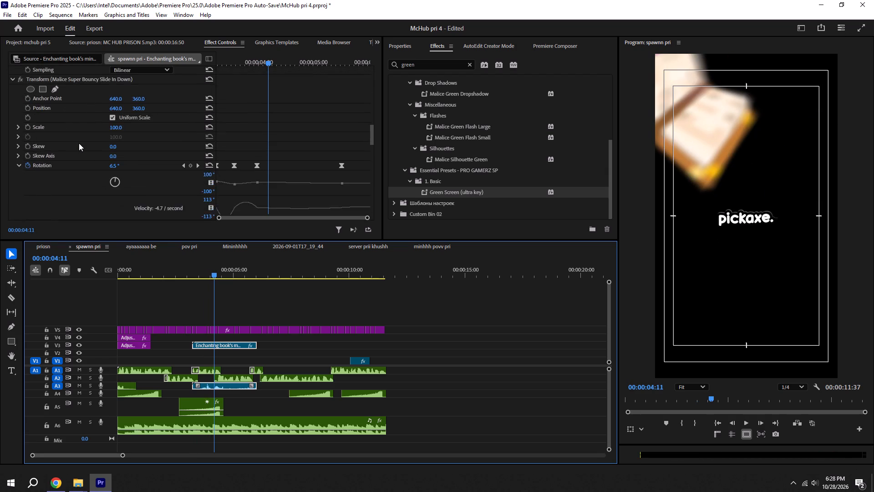
pyautogui.scroll(-20, 79, 143)
pyautogui.scroll(-14, 79, 143)
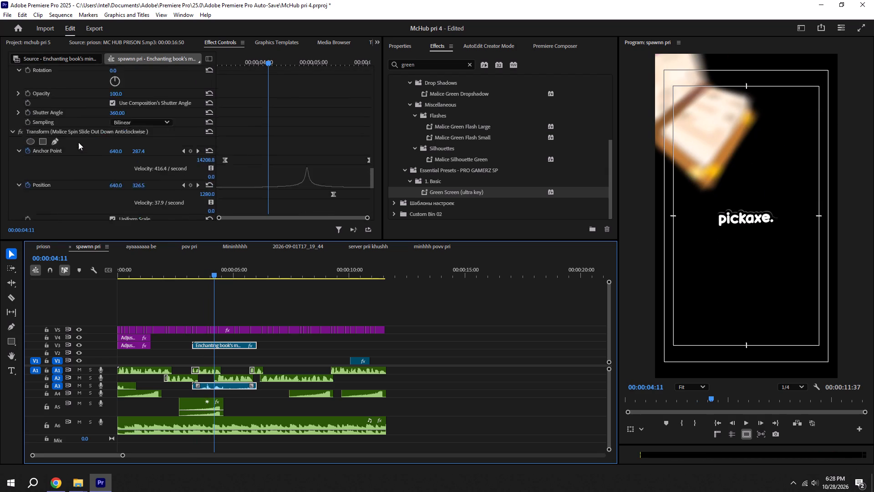
pyautogui.scroll(-11, 78, 142)
pyautogui.scroll(-20, 78, 142)
pyautogui.scroll(-1, 78, 142)
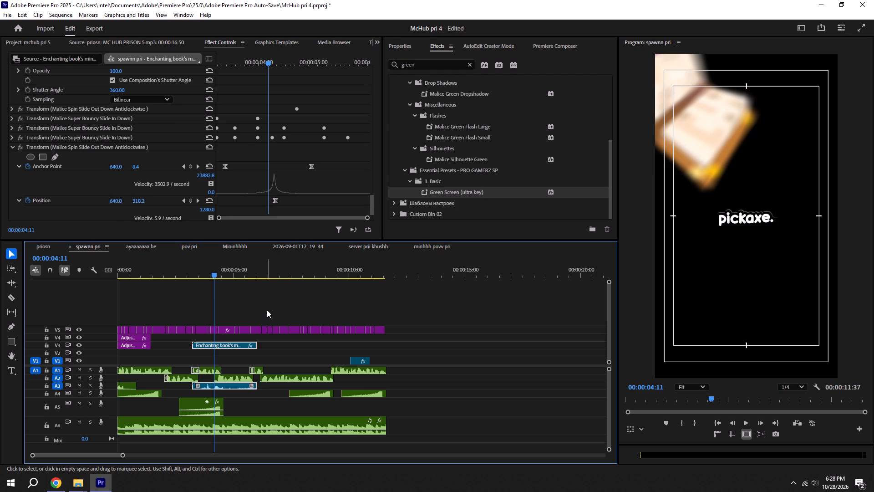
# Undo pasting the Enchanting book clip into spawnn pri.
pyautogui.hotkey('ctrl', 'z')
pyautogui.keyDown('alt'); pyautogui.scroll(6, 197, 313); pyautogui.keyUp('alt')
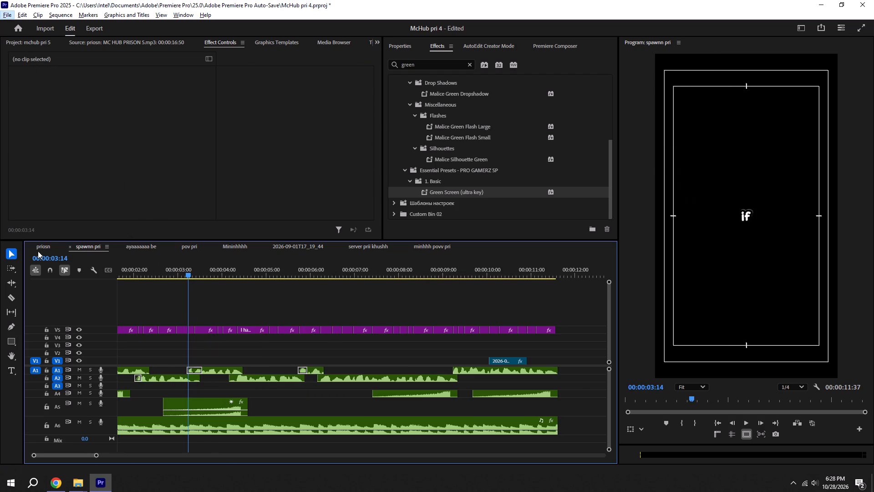
# Return to priosn and play the Enchanting book section to check the original clip's animation.
pyautogui.click(50, 248)
pyautogui.keyDown('alt'); pyautogui.scroll(3, 149, 309); pyautogui.keyUp('alt')
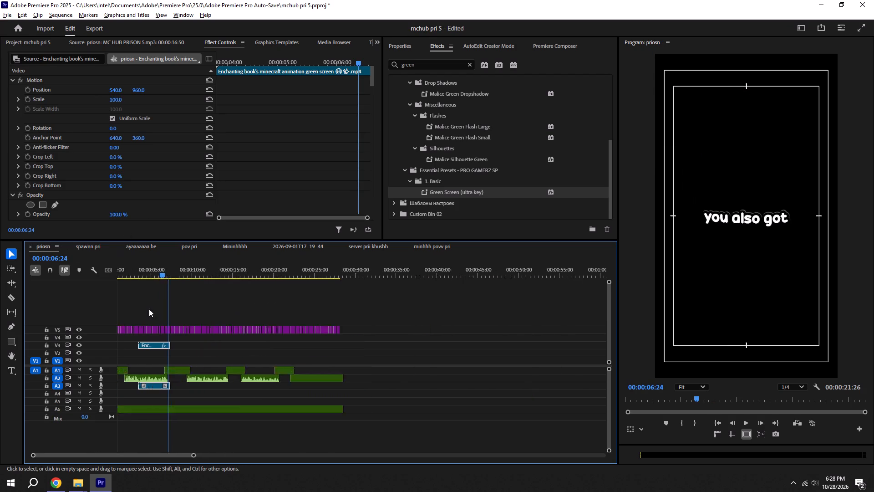
pyautogui.keyDown('alt'); pyautogui.scroll(9, 149, 309); pyautogui.keyUp('alt')
pyautogui.keyDown('shift'); pyautogui.click(132, 275); pyautogui.keyUp('shift')
pyautogui.press('space')
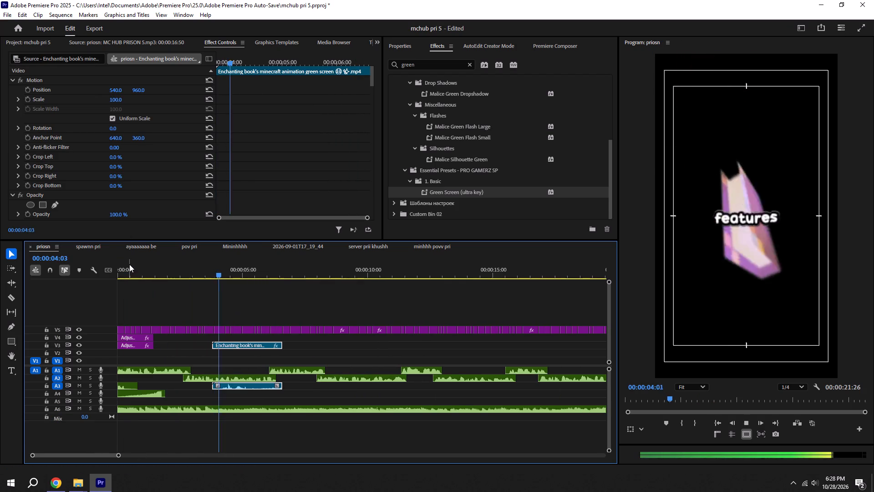
pyautogui.press('space')
# Undo the last effect change on the Enchanting book clip in priosn and replay its section.
pyautogui.scroll(6, 214, 311)
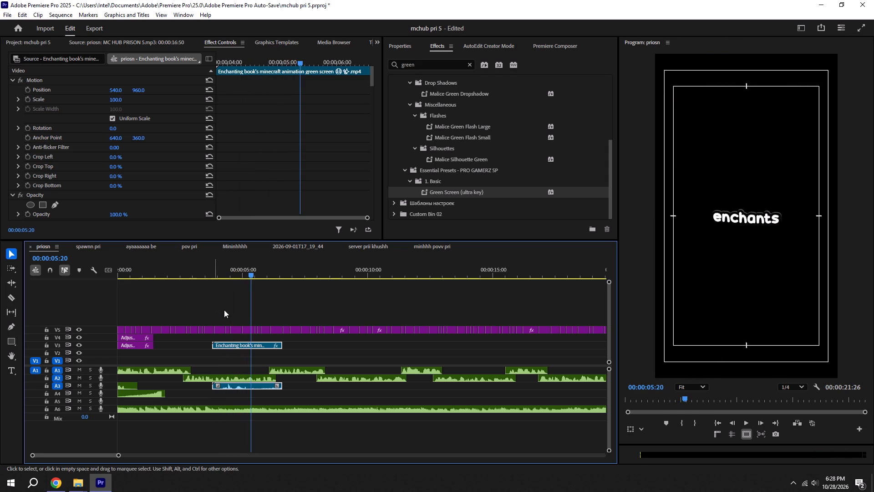
pyautogui.scroll(-12, 96, 146)
pyautogui.scroll(-20, 95, 154)
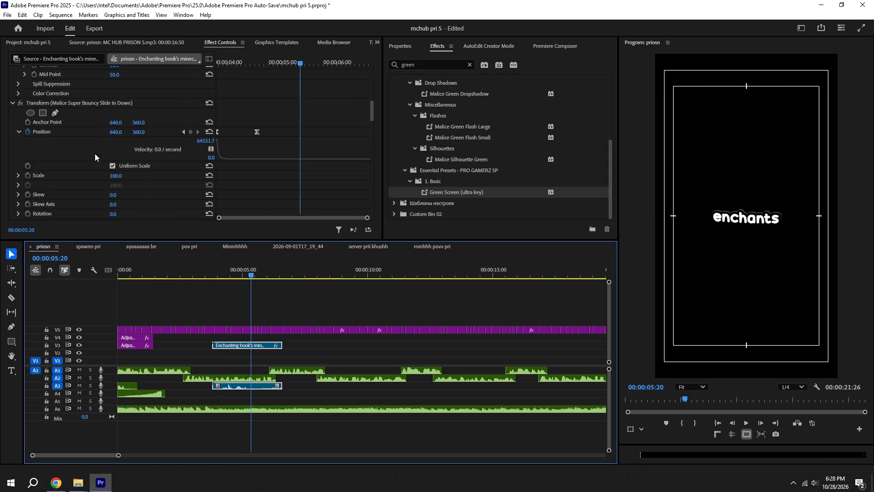
pyautogui.scroll(-20, 95, 154)
pyautogui.scroll(-4, 95, 154)
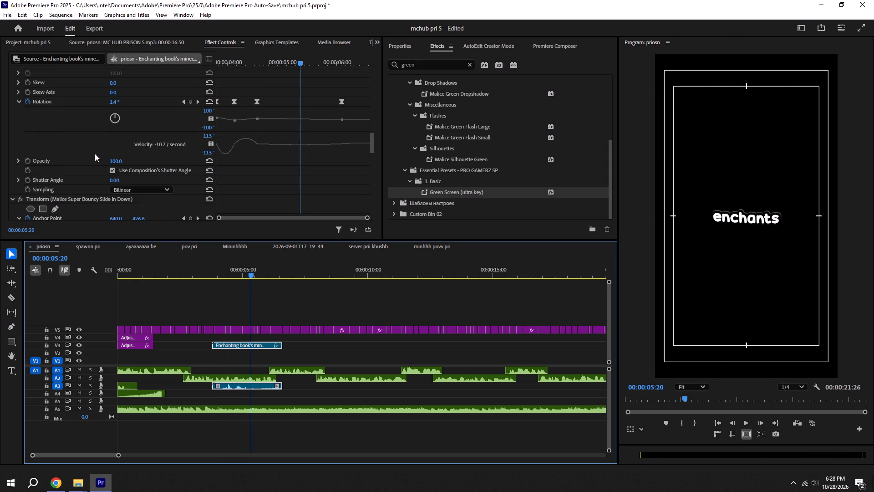
pyautogui.hotkey('ctrl', 'z')
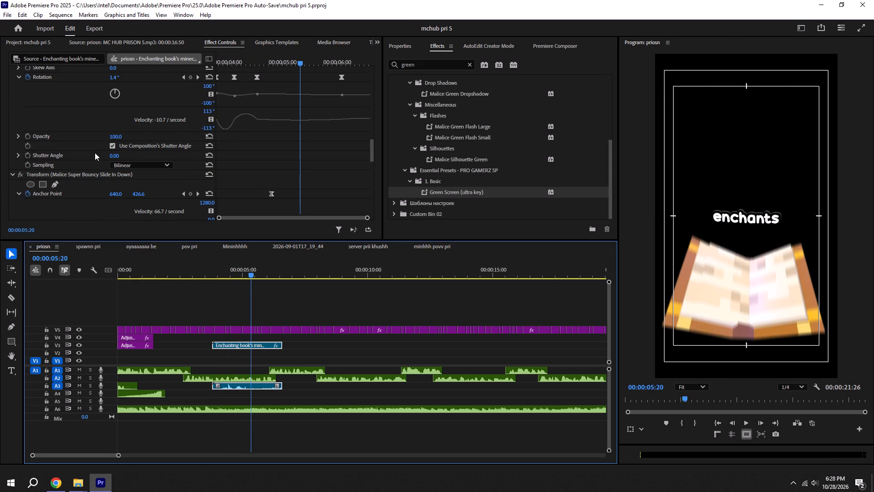
pyautogui.keyDown('shift'); pyautogui.moveTo(227, 269); pyautogui.dragTo(214, 269); pyautogui.keyUp('shift')
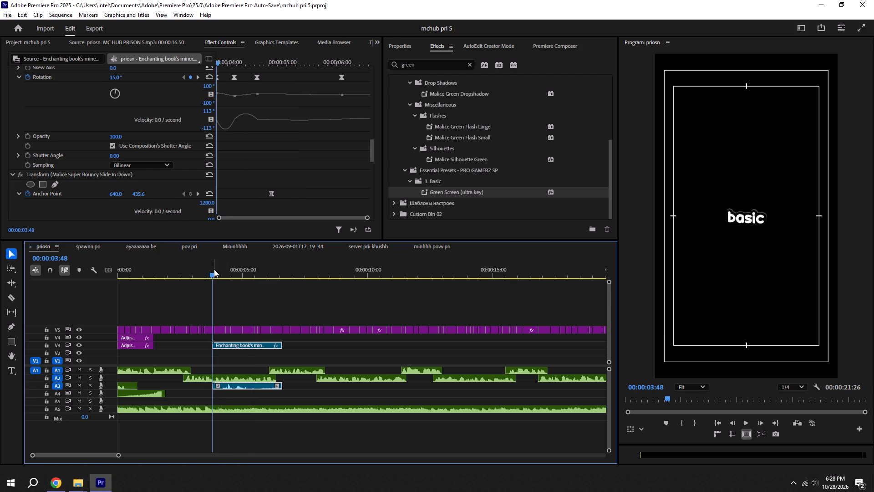
pyautogui.press('space')
pyautogui.press('space')
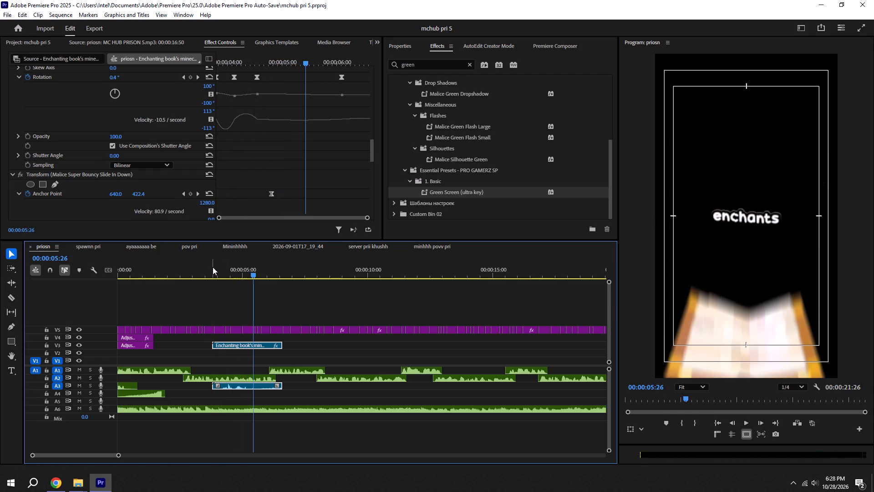
# Copy the Enchanting book clip from priosn, paste it into spawnn pri at 00:00:03:14 on V3, and save.
pyautogui.click(253, 348)
pyautogui.click(248, 343)
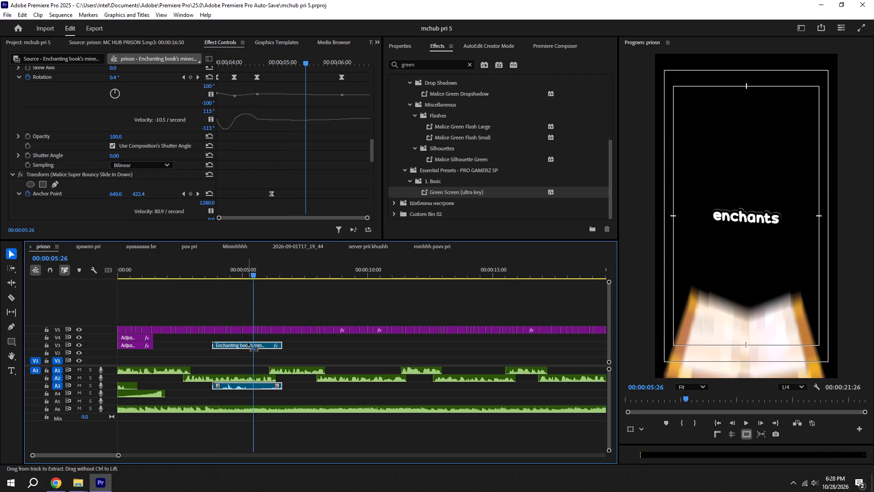
pyautogui.hotkey('ctrl', 'c')
pyautogui.click(84, 248)
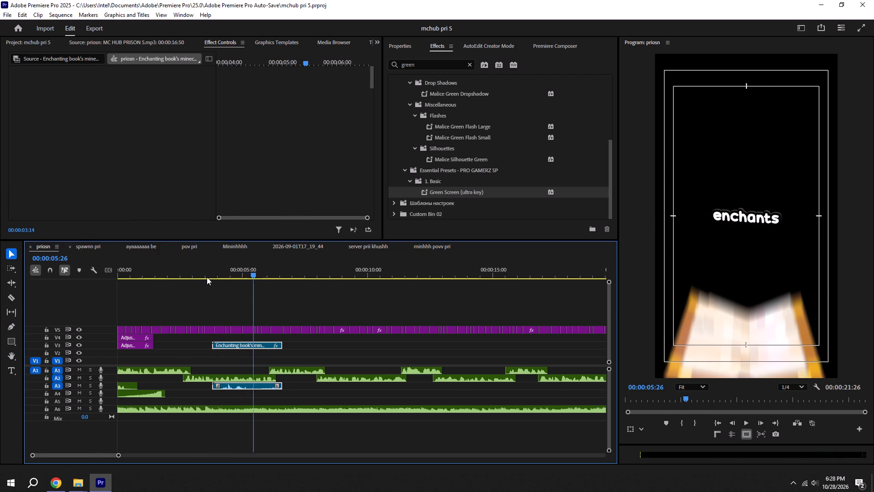
pyautogui.scroll(5, 169, 308)
pyautogui.keyDown('alt'); pyautogui.scroll(10, 199, 312); pyautogui.keyUp('alt')
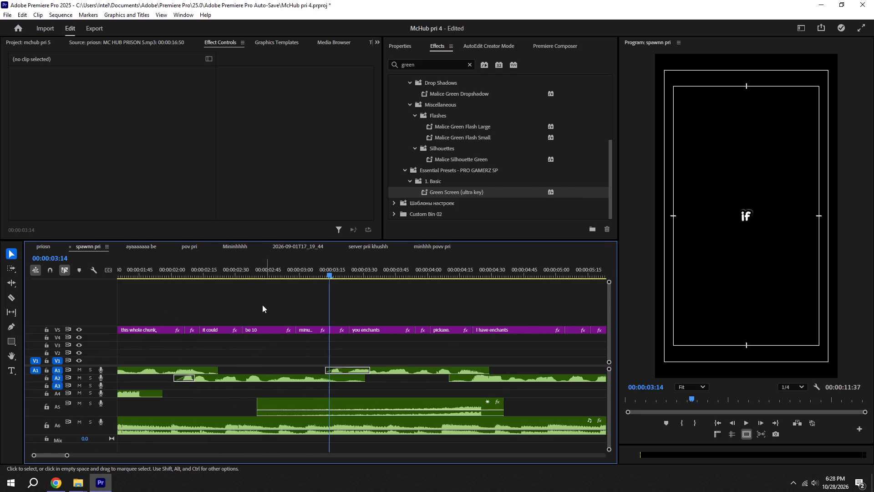
pyautogui.hotkey('ctrl', 'v')
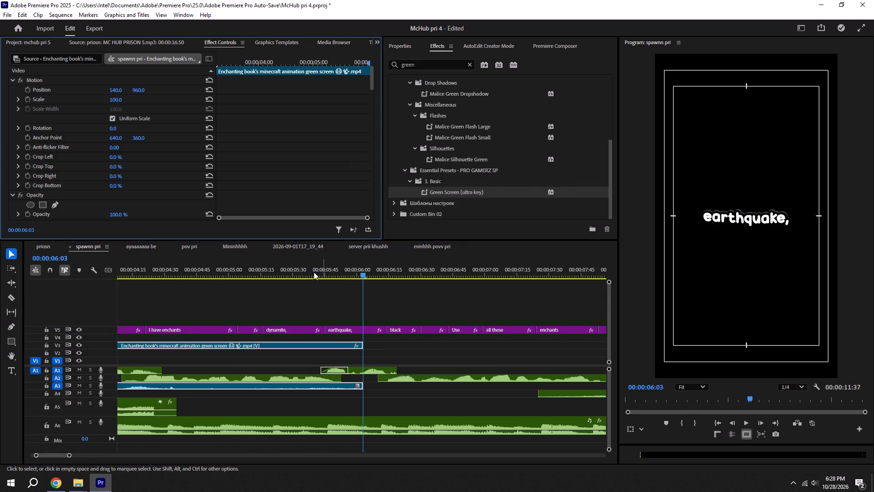
pyautogui.keyDown('alt'); pyautogui.scroll(-12, 212, 294); pyautogui.keyUp('alt')
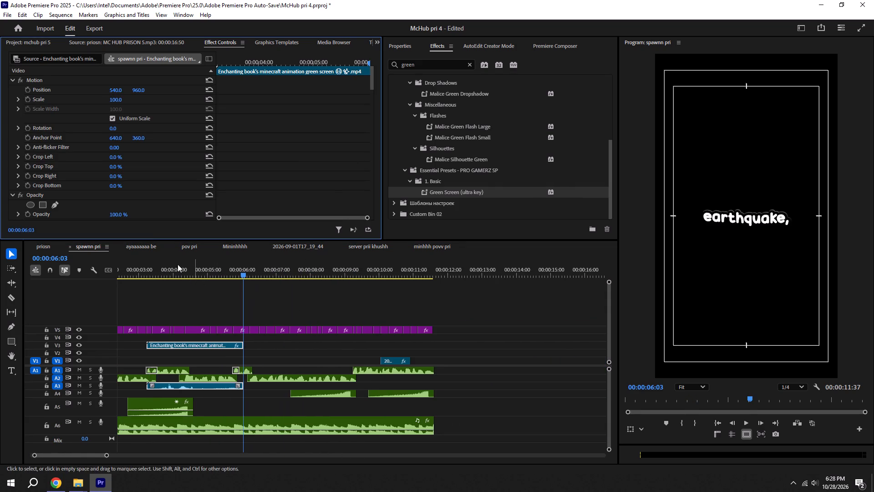
pyautogui.hotkey('ctrl', 's')
# Play spawnn pri from the start to check the pasted Enchanting book animation against the captions and sound.
pyautogui.keyDown('shift'); pyautogui.moveTo(144, 264); pyautogui.dragTo(138, 268); pyautogui.keyUp('shift')
pyautogui.press('space')
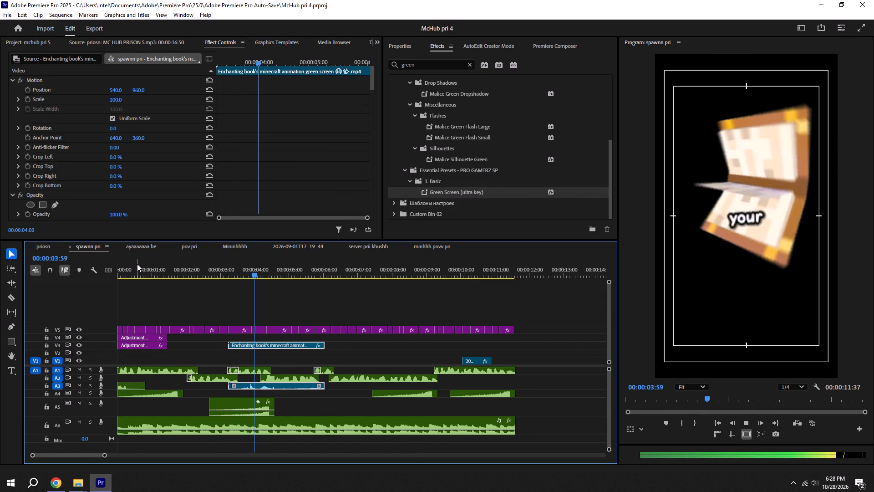
pyautogui.press('space')
pyautogui.press('space')
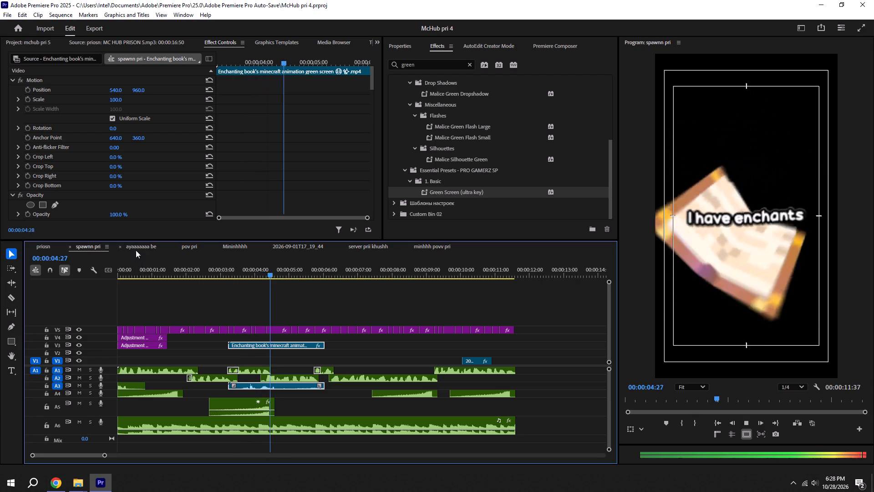
pyautogui.press('space')
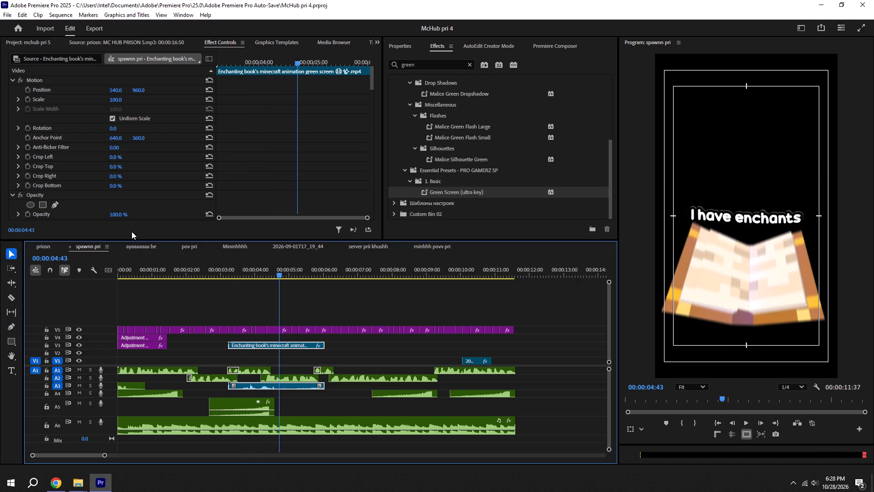
pyautogui.press('space')
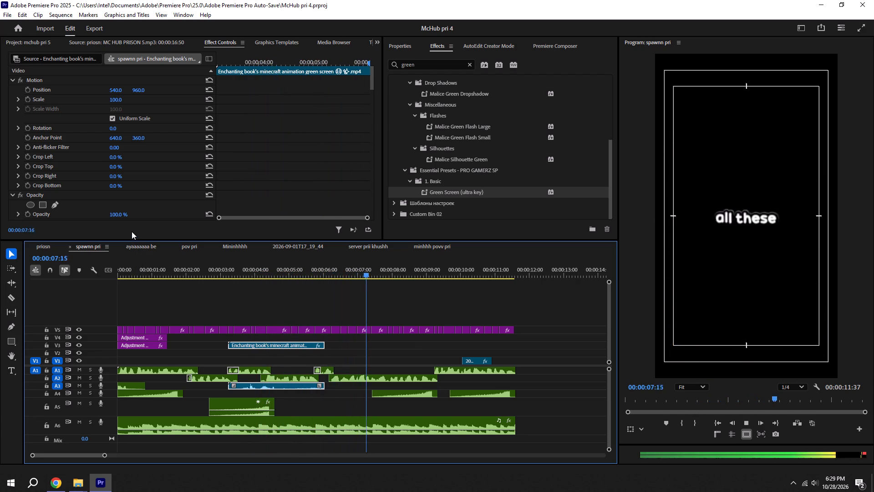
pyautogui.keyDown('alt'); pyautogui.scroll(-7, 264, 234); pyautogui.keyUp('alt')
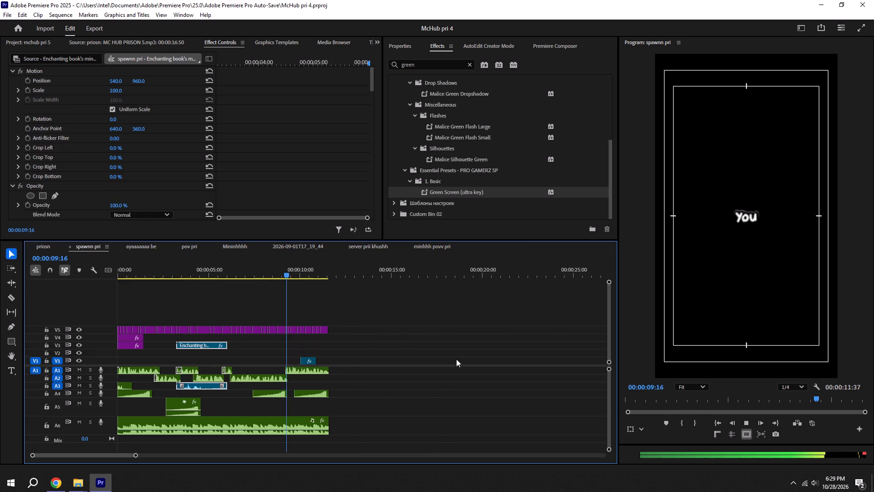
pyautogui.hotkey('ctrl', 's')
pyautogui.click(719, 423)
pyautogui.press('space')
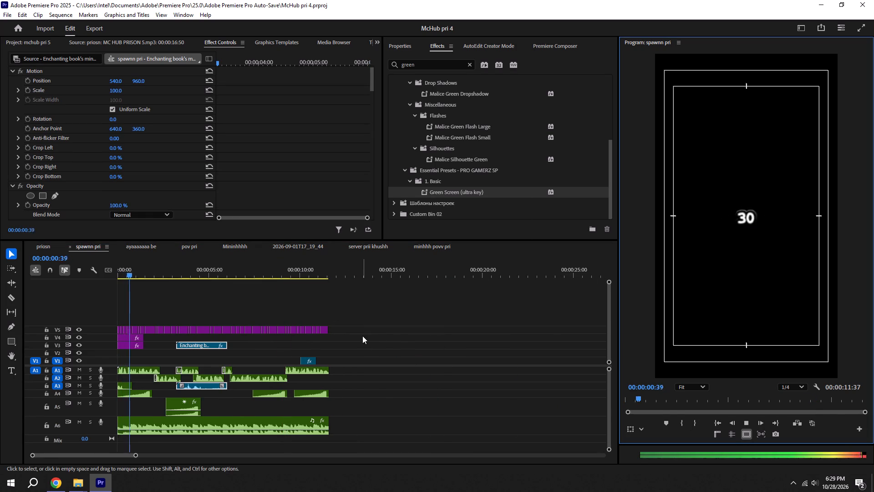
pyautogui.scroll(11, 219, 334)
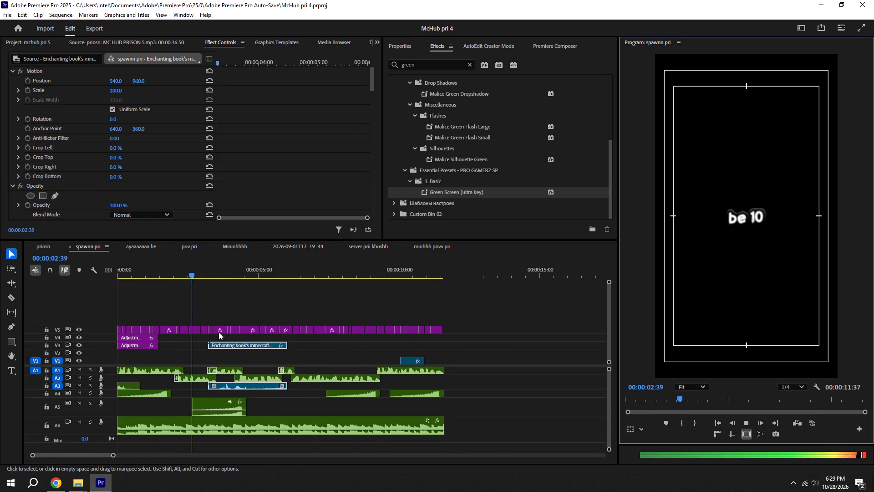
pyautogui.press('space')
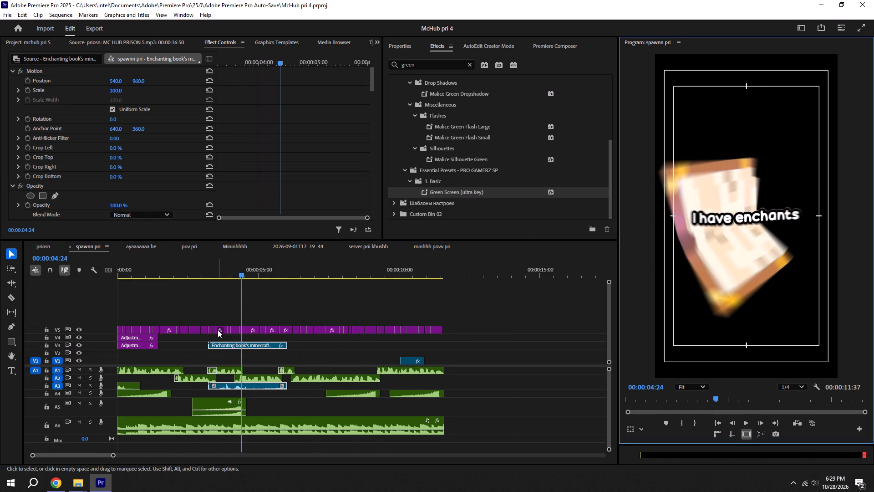
pyautogui.press('space')
pyautogui.press('space')
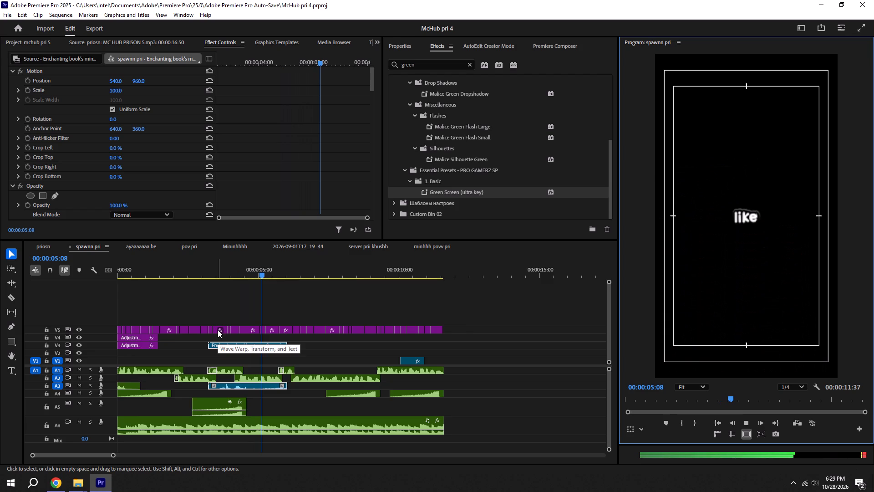
# Remove all the stacked Malice Transform effects from the Enchanting book clip in spawnn pri, keeping its Ultra Key.
pyautogui.keyDown('alt'); pyautogui.scroll(5, 225, 384); pyautogui.keyUp('alt')
pyautogui.click(218, 349)
pyautogui.click(217, 345)
pyautogui.scroll(-13, 72, 182)
pyautogui.scroll(-15, 72, 182)
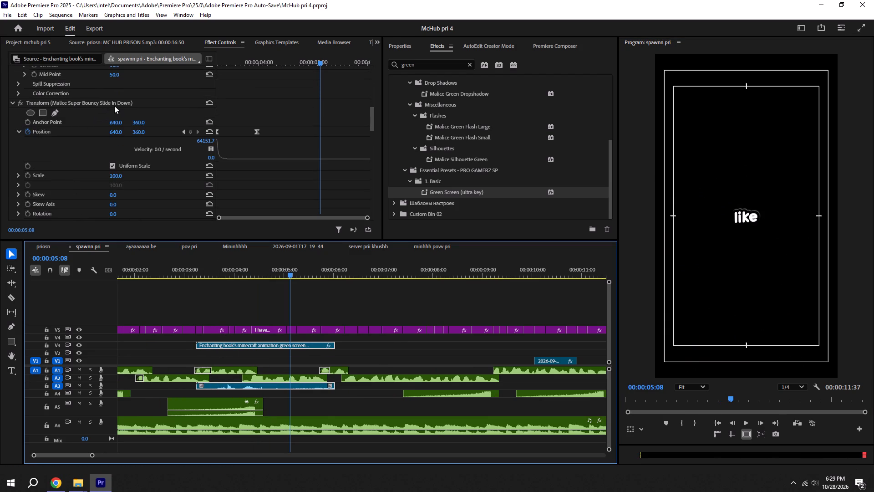
pyautogui.click(114, 106)
pyautogui.press('BackSpace')
pyautogui.hotkey('ctrl', 's')
pyautogui.click(115, 96)
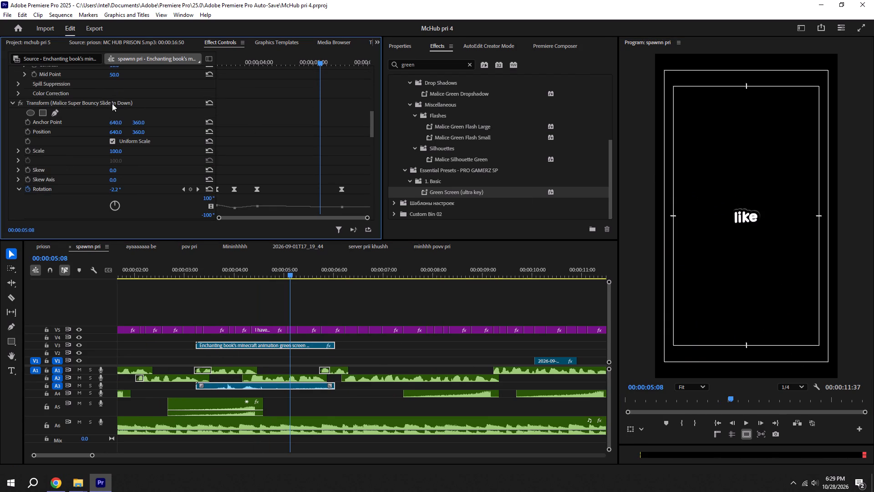
pyautogui.click(111, 106)
pyautogui.press('BackSpace')
pyautogui.click(111, 106)
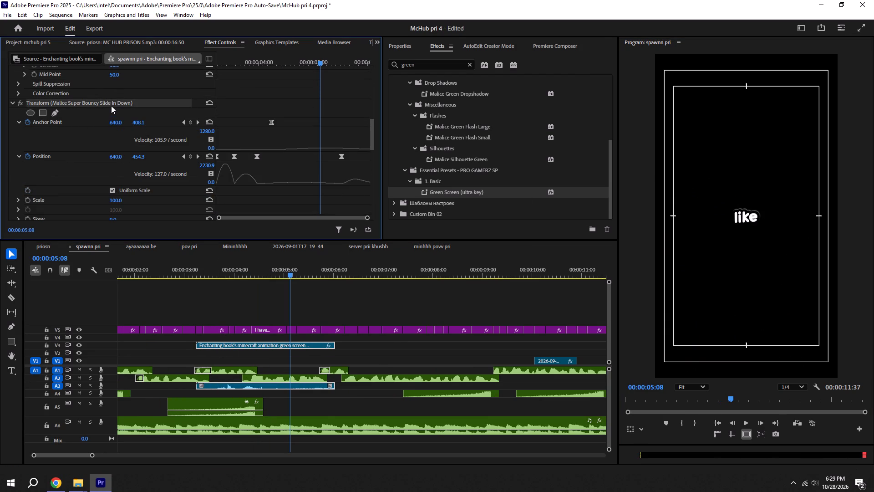
pyautogui.press('BackSpace')
pyautogui.click(111, 106)
pyautogui.press('BackSpace')
pyautogui.click(111, 103)
pyautogui.press('BackSpace')
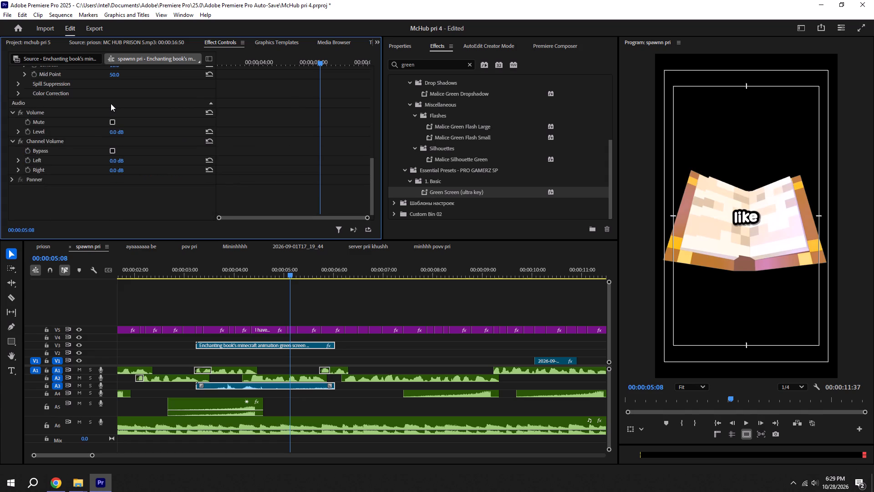
pyautogui.scroll(15, 111, 103)
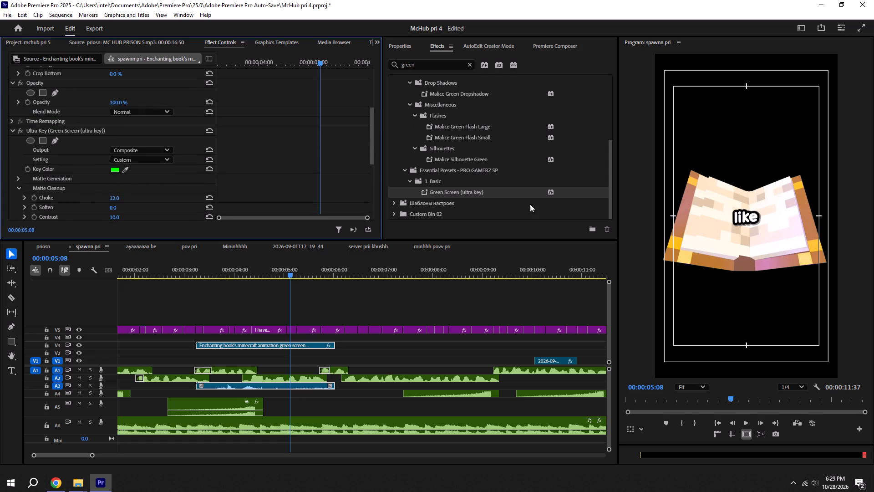
# Find the "slide up" presets, apply Malice Spin Slide In Up Clockwise to the Enchanting book clip, and preview it.
pyautogui.moveTo(442, 65); pyautogui.dragTo(329, 63)
pyautogui.press('BackSpace')
pyautogui.write('slide up')
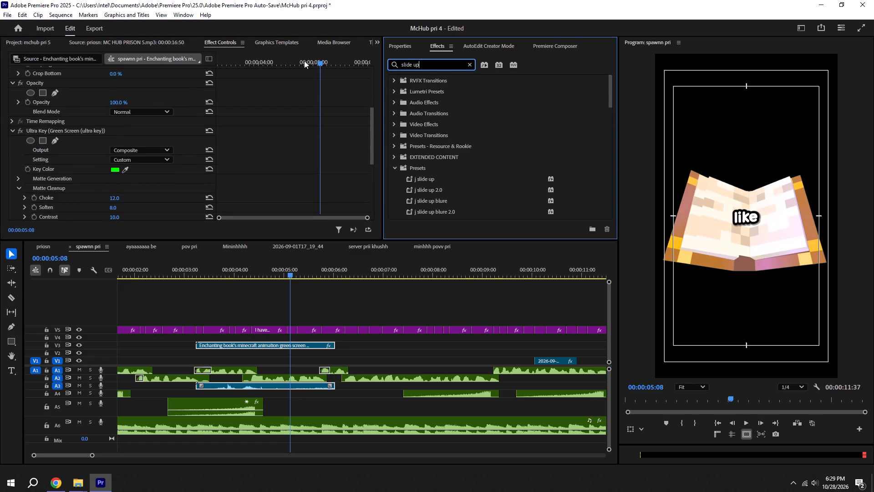
pyautogui.hotkey('ctrl', 's')
pyautogui.scroll(-5, 508, 118)
pyautogui.scroll(-20, 450, 159)
pyautogui.scroll(-4, 452, 161)
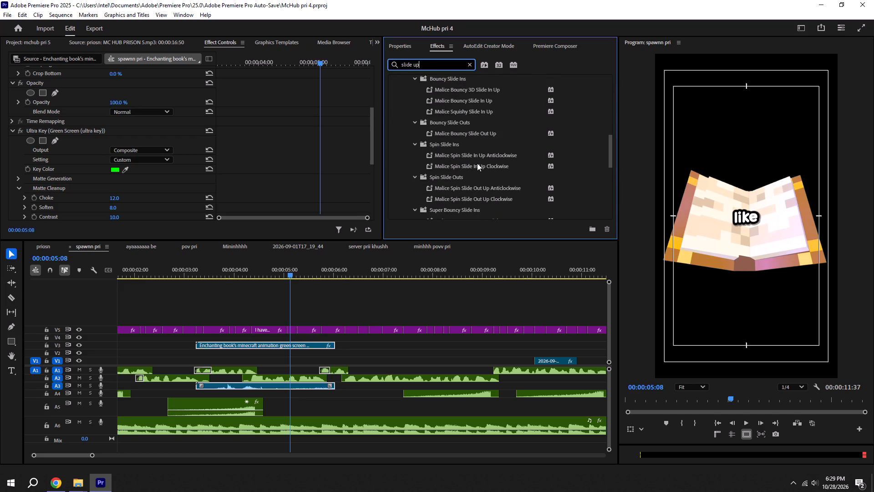
pyautogui.moveTo(476, 165); pyautogui.dragTo(349, 307)
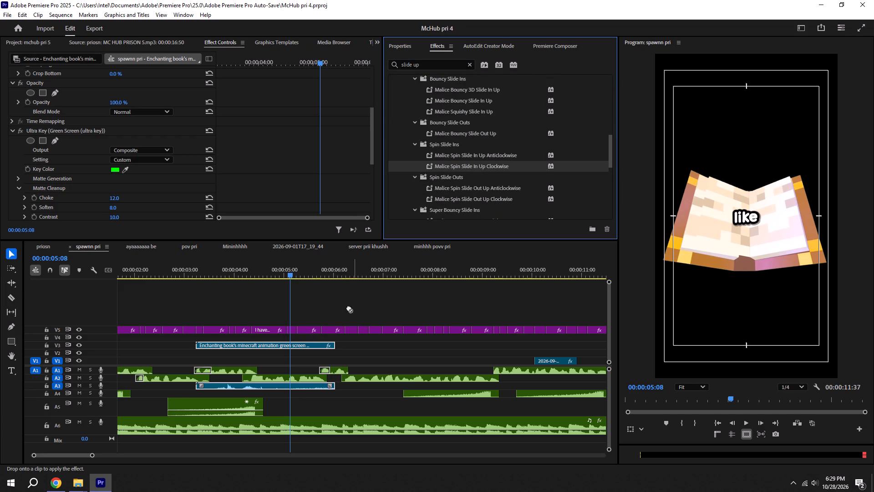
pyautogui.moveTo(349, 307); pyautogui.dragTo(305, 344)
pyautogui.keyDown('shift'); pyautogui.click(195, 273); pyautogui.keyUp('shift')
pyautogui.press('space')
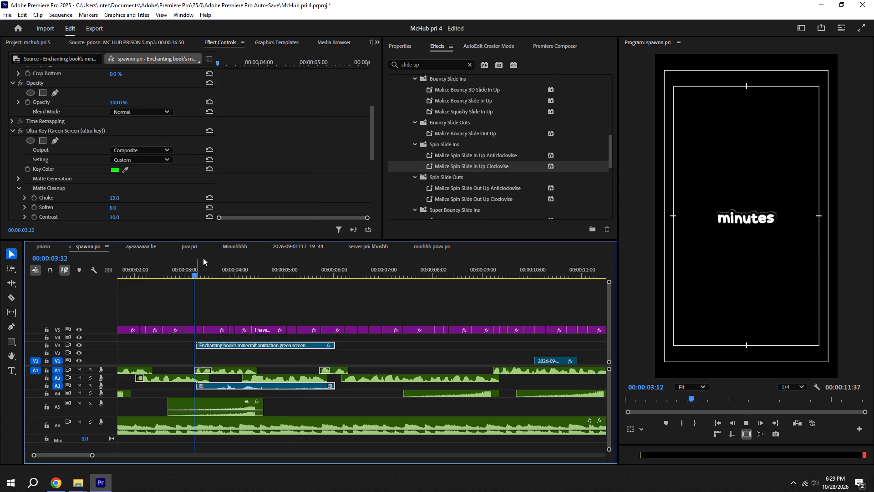
pyautogui.press('space')
pyautogui.press('space')
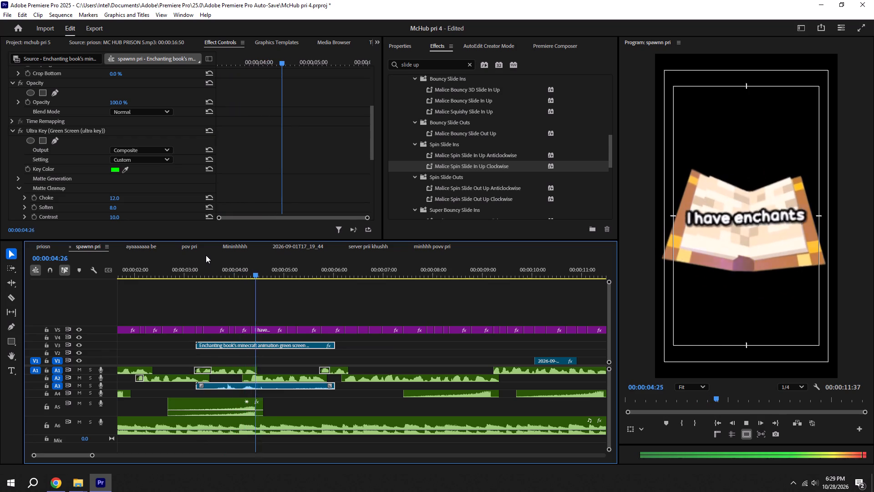
pyautogui.press('space')
# Find the "slide down" presets and apply Malice Super Bouncy Slide Out Down to the Enchanting book clip.
pyautogui.scroll(-4, 456, 170)
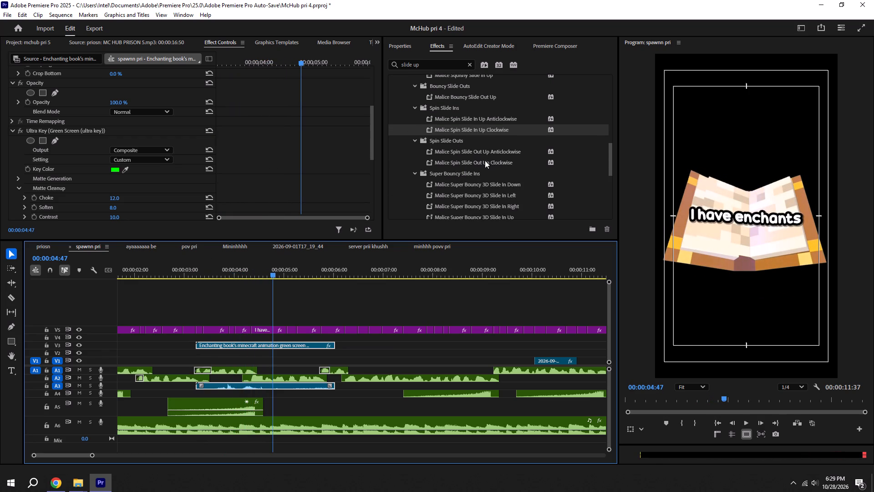
pyautogui.scroll(-4, 488, 167)
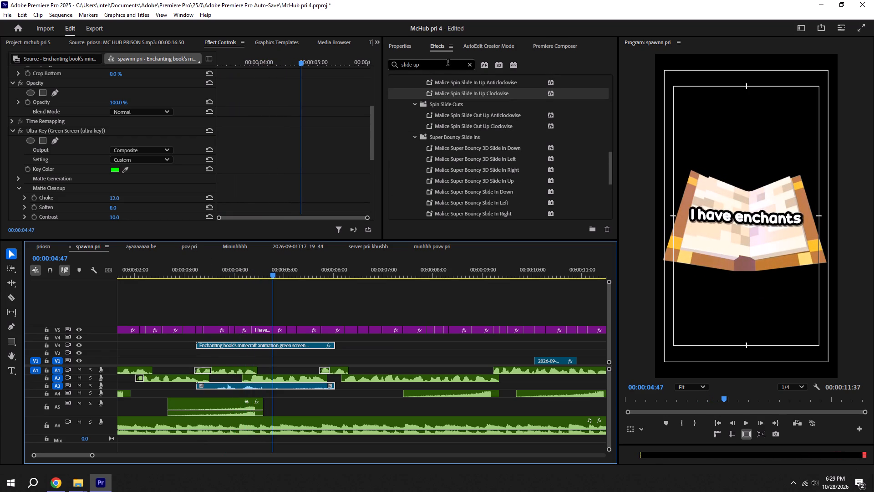
pyautogui.click(448, 63)
pyautogui.press('BackSpace')
pyautogui.press('BackSpace')
pyautogui.write('down')
pyautogui.hotkey('ctrl', 's')
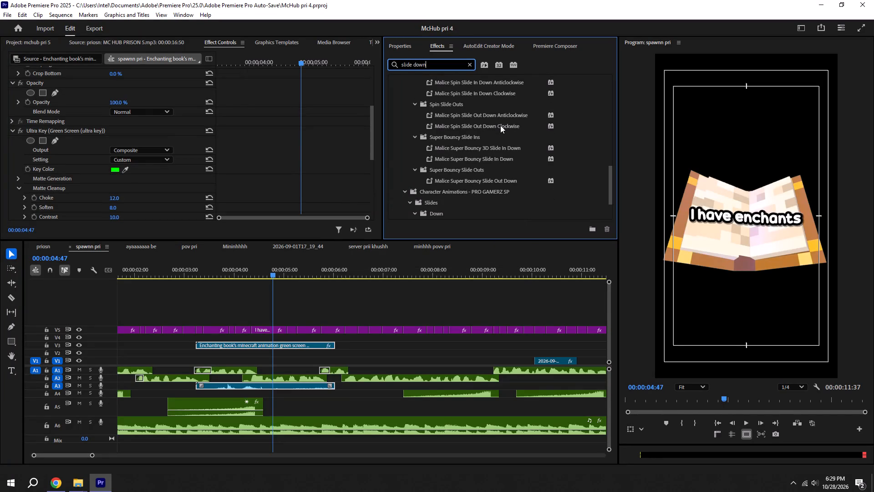
pyautogui.moveTo(492, 183); pyautogui.dragTo(310, 316)
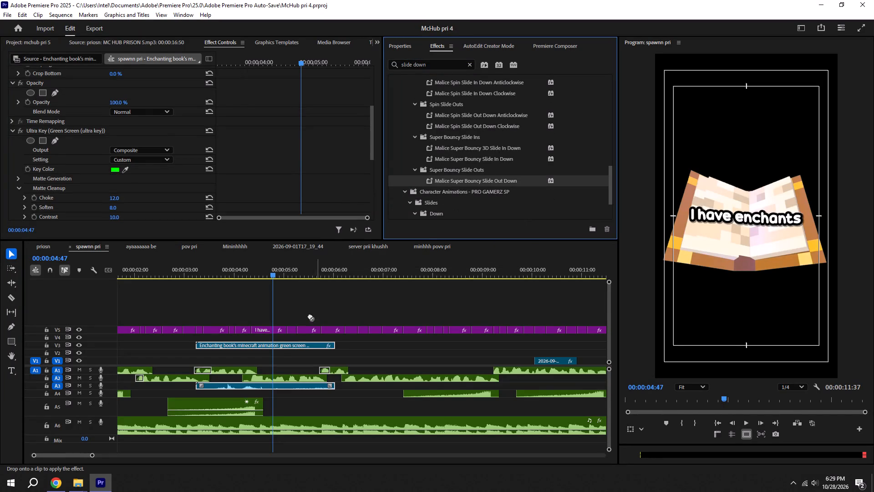
pyautogui.moveTo(310, 316); pyautogui.dragTo(278, 347)
pyautogui.keyDown('shift'); pyautogui.moveTo(243, 268); pyautogui.dragTo(204, 267); pyautogui.keyUp('shift')
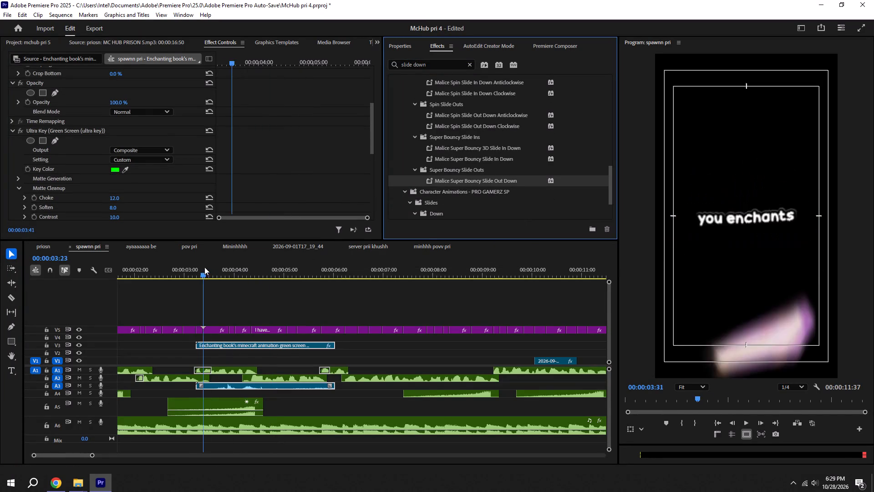
# Play the Enchanting book clip in spawnn pri to preview its slide-in and slide-out animation.
pyautogui.keyDown('shift'); pyautogui.moveTo(204, 267); pyautogui.dragTo(199, 267); pyautogui.keyUp('shift')
pyautogui.press('space')
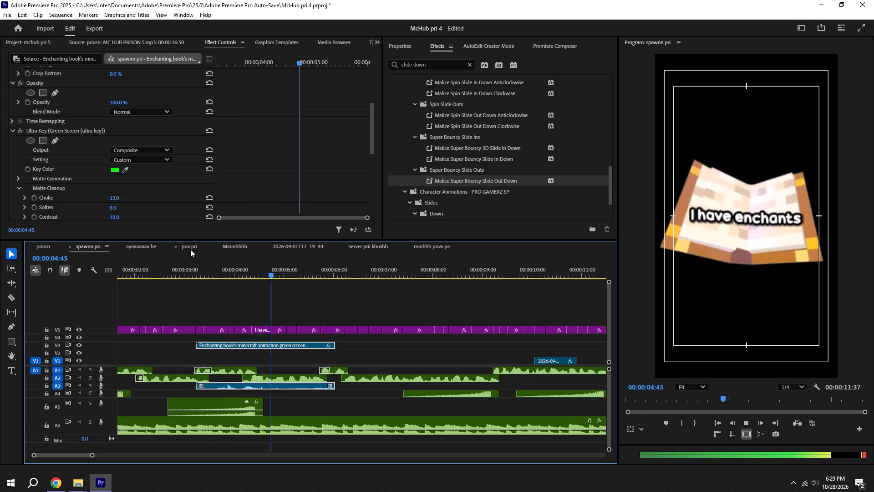
pyautogui.press('space')
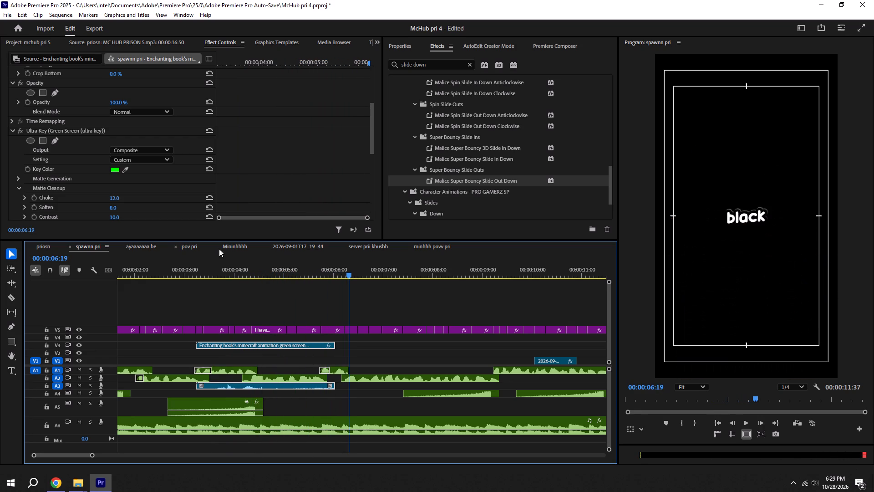
# Remove the three Malice Super Bouncy Slide Out Down Transform effects from the Enchanting book clip, keeping its Spin Slide In effects.
pyautogui.keyDown('shift'); pyautogui.moveTo(207, 266); pyautogui.dragTo(200, 267); pyautogui.keyUp('shift')
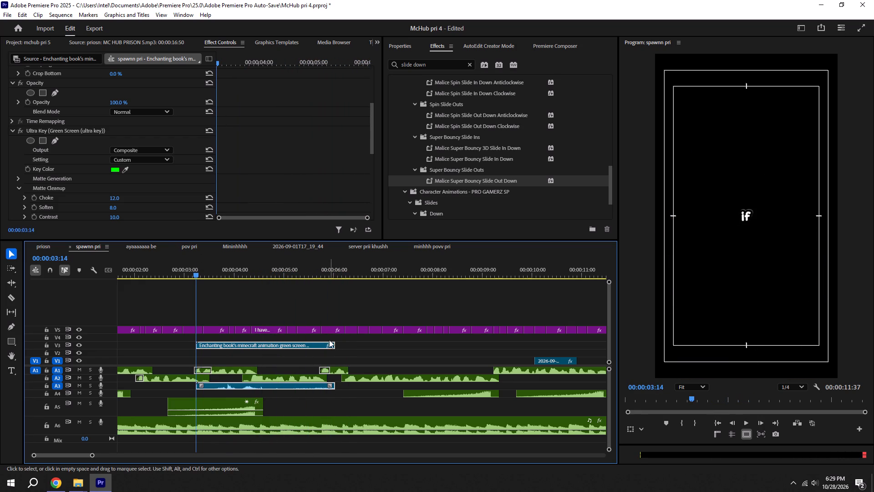
pyautogui.scroll(-12, 113, 181)
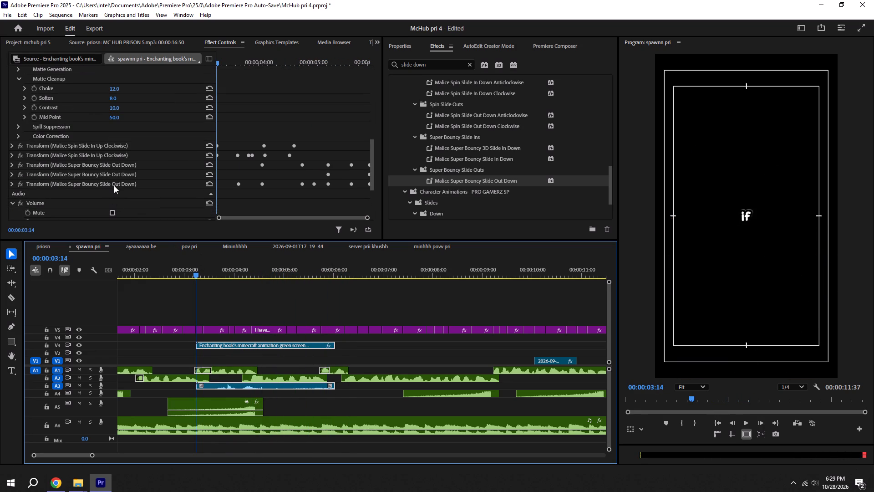
pyautogui.click(114, 184)
pyautogui.press('BackSpace')
pyautogui.click(124, 172)
pyautogui.press('BackSpace')
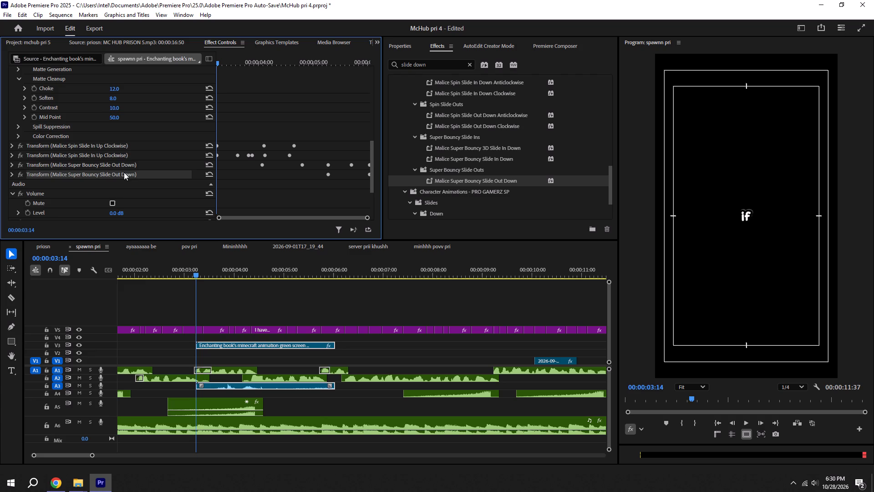
pyautogui.click(123, 164)
pyautogui.press('BackSpace')
# Trim the end of the Enchanting book clip in spawnn pri to about 2 seconds long and turn on timeline snapping.
pyautogui.moveTo(336, 349); pyautogui.dragTo(296, 348)
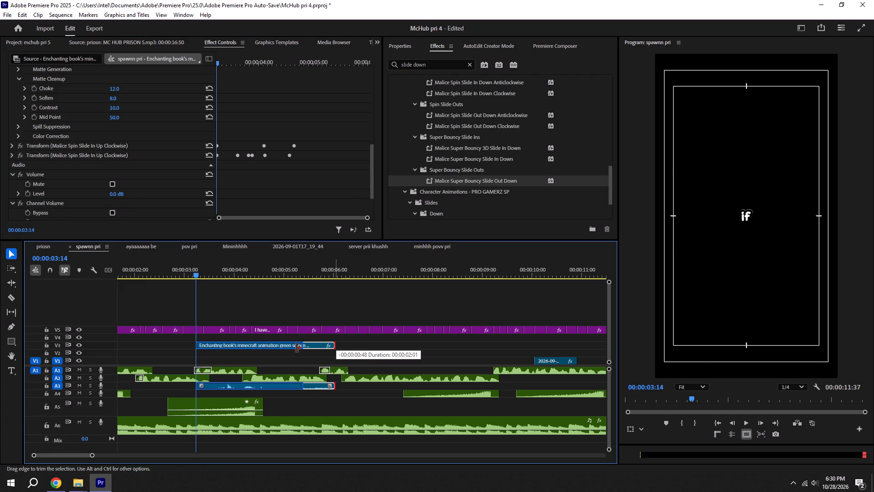
pyautogui.moveTo(296, 348); pyautogui.dragTo(299, 345)
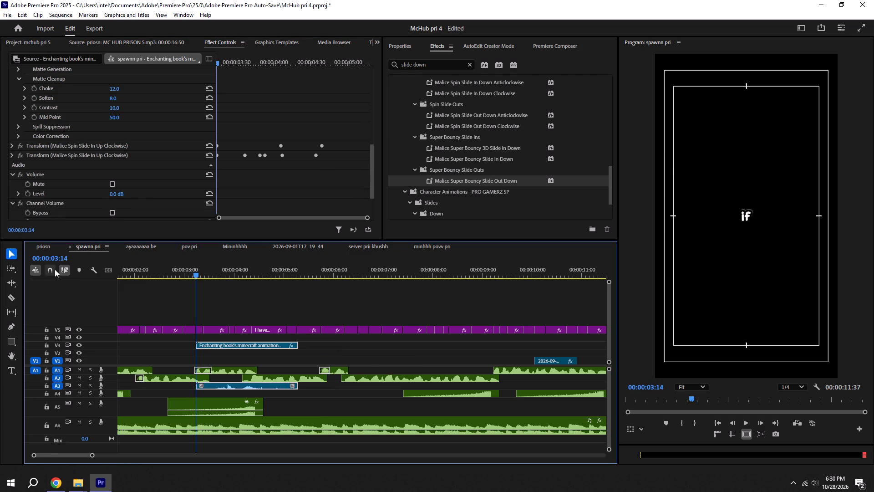
pyautogui.click(54, 269)
pyautogui.click(296, 348)
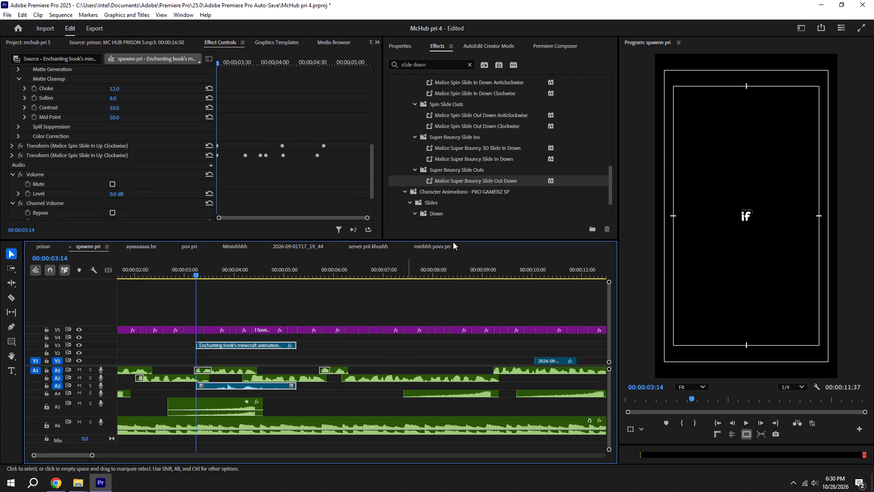
# Reapply Malice Super Bouncy Slide Out Down to the shortened Enchanting book clip and save the project.
pyautogui.moveTo(478, 182); pyautogui.dragTo(254, 343)
pyautogui.hotkey('ctrl', 's')
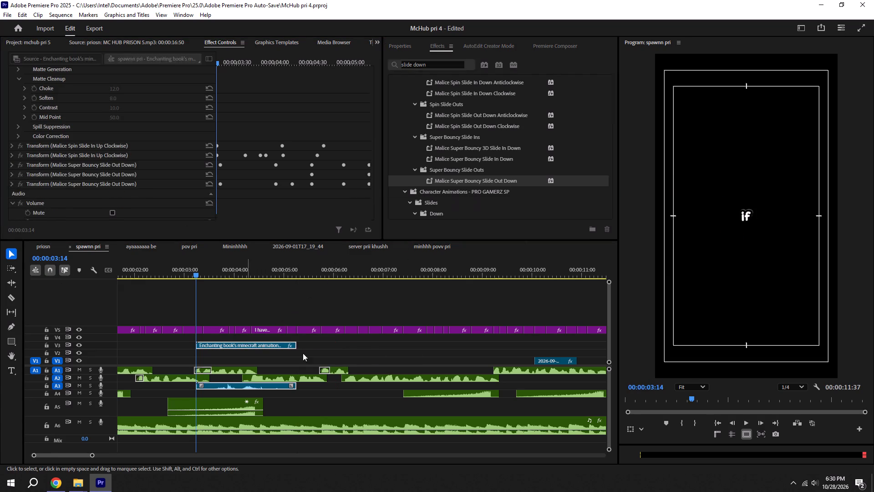
# Play spawnn pri around the shortened Enchanting book clip to check its entrance and exit, saving the project along the way.
pyautogui.click(357, 354)
pyautogui.press('space')
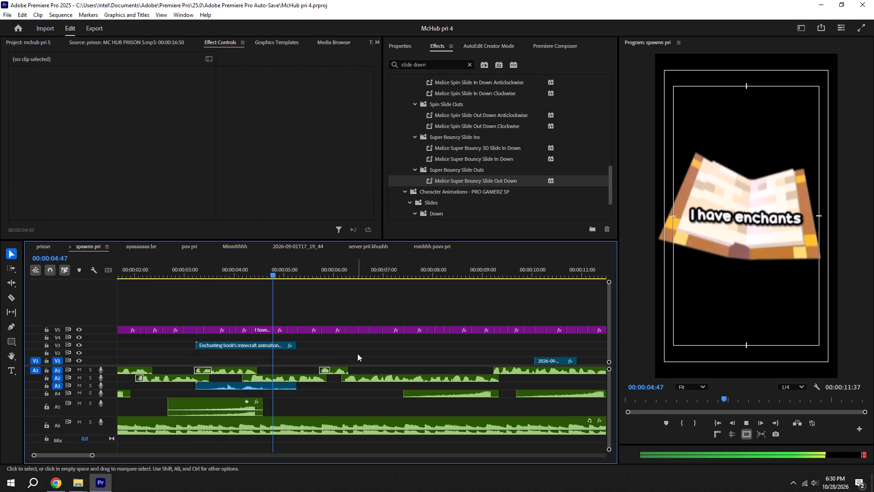
pyautogui.press('space')
pyautogui.press('space')
pyautogui.hotkey('ctrl', 's')
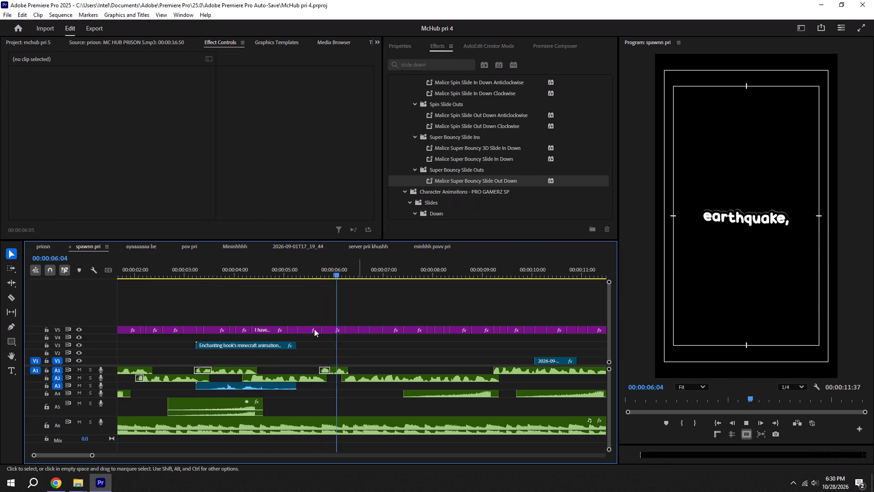
pyautogui.keyDown('shift'); pyautogui.moveTo(197, 270); pyautogui.dragTo(157, 266); pyautogui.keyUp('shift')
pyautogui.press('space')
pyautogui.keyDown('alt'); pyautogui.scroll(-6, 156, 266); pyautogui.keyUp('alt')
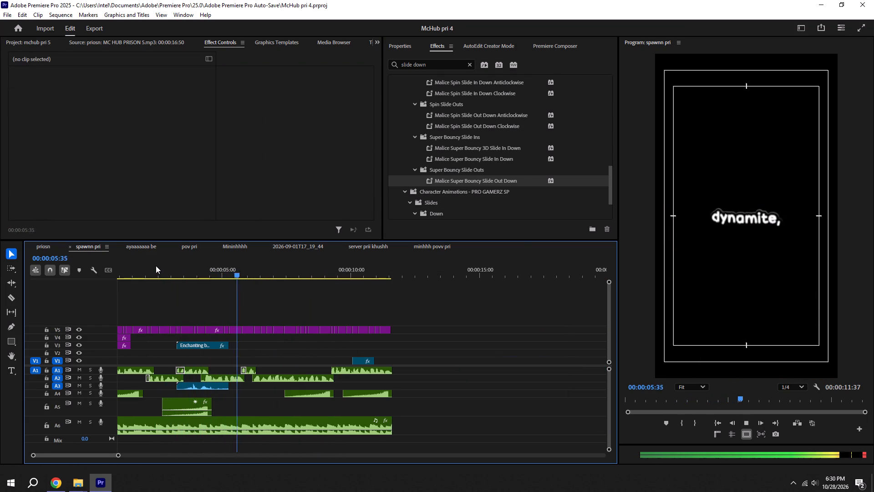
pyautogui.press('space')
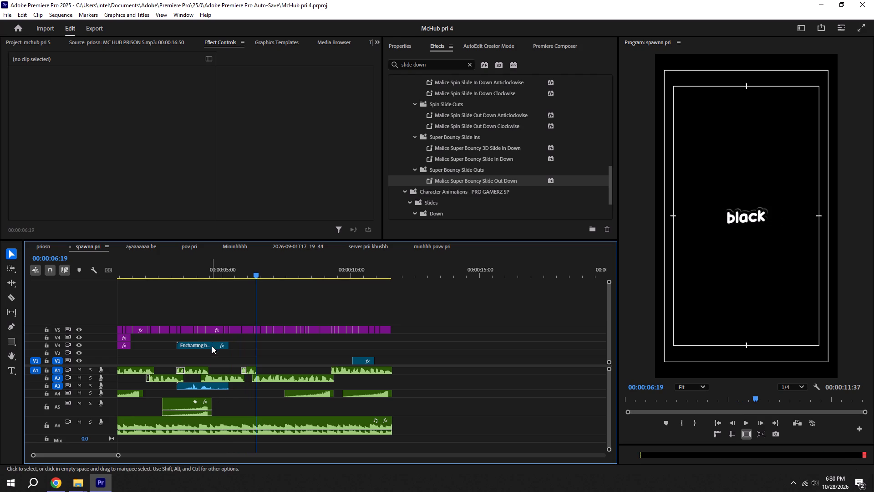
# Replace the Enchanting book clip in priosn with the one copied from spawnn pri, starting at 00:00:03:48, and delete the old clip's leftover.
pyautogui.click(212, 346)
pyautogui.hotkey('ctrl', 'c')
pyautogui.click(45, 248)
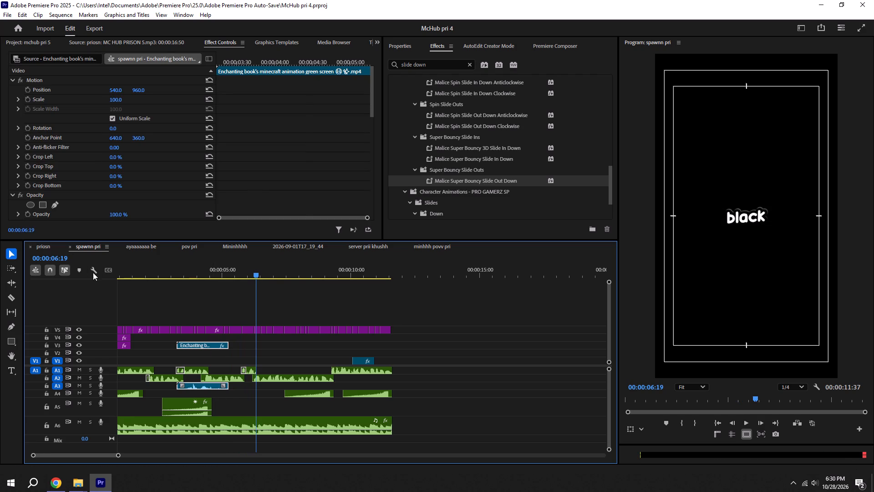
pyautogui.keyDown('shift'); pyautogui.click(210, 275); pyautogui.keyUp('shift')
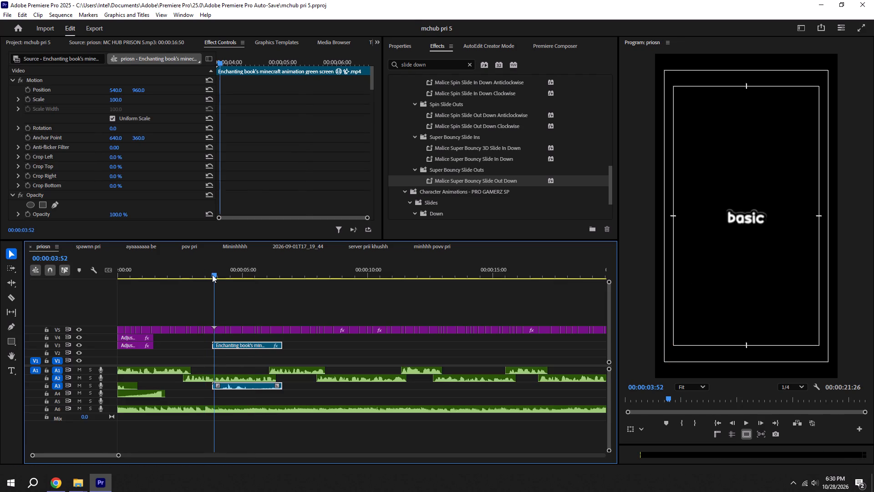
pyautogui.hotkey('ctrl', 'v')
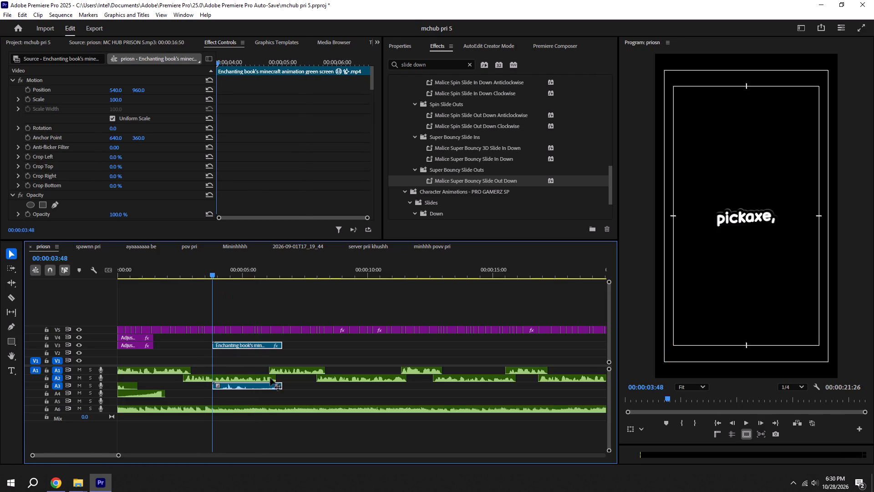
pyautogui.click(269, 347)
pyautogui.press('BackSpace')
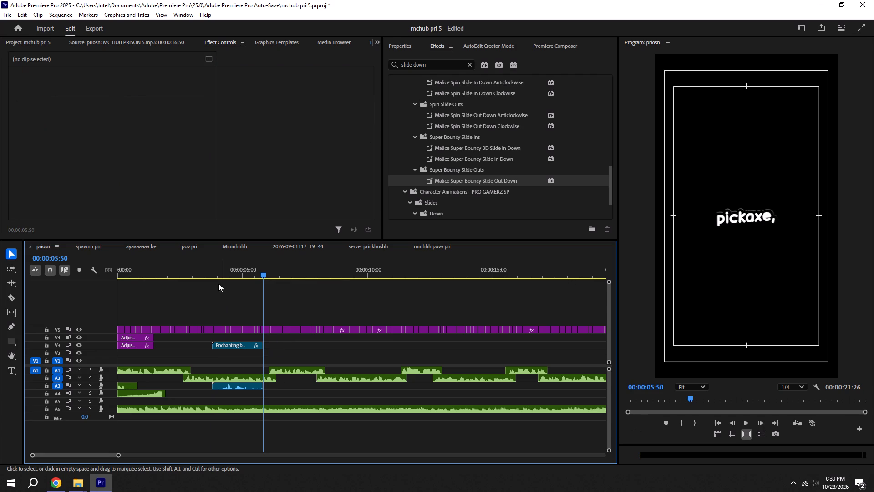
# Play priosn around the pasted Enchanting book clip to check its animation, and save the project.
pyautogui.keyDown('shift'); pyautogui.moveTo(211, 276); pyautogui.dragTo(188, 272); pyautogui.keyUp('shift')
pyautogui.press('space')
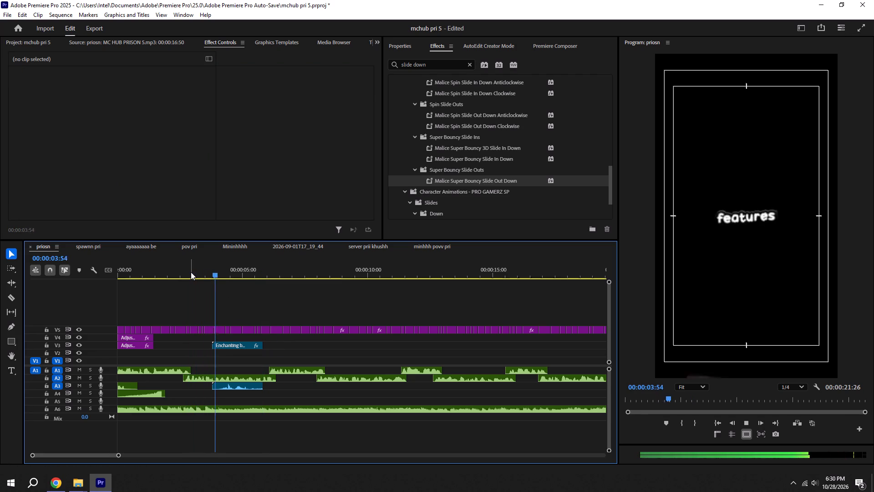
pyautogui.press('space')
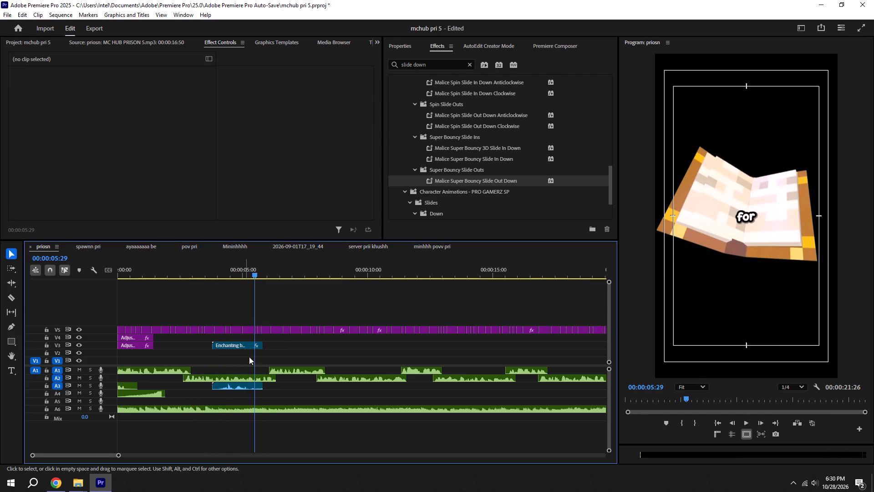
pyautogui.press('space')
pyautogui.hotkey('ctrl', 's')
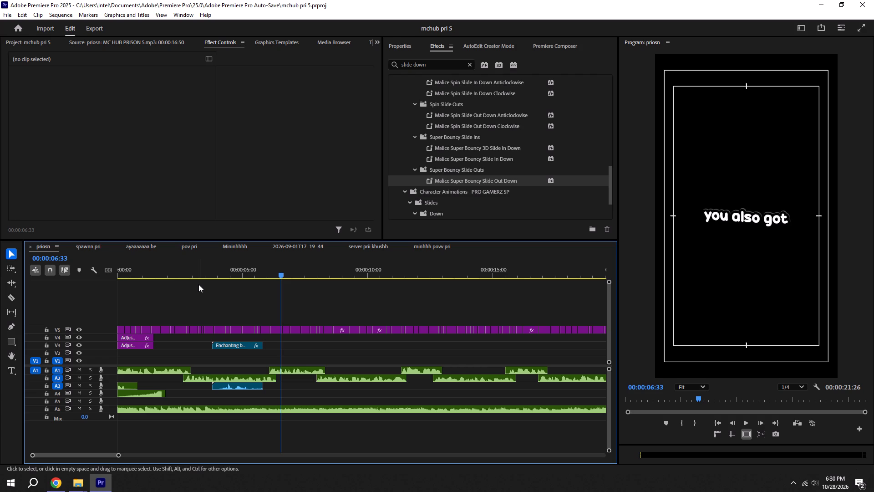
pyautogui.hotkey('ctrl', 's')
pyautogui.keyDown('alt'); pyautogui.scroll(-7, 279, 333); pyautogui.keyUp('alt')
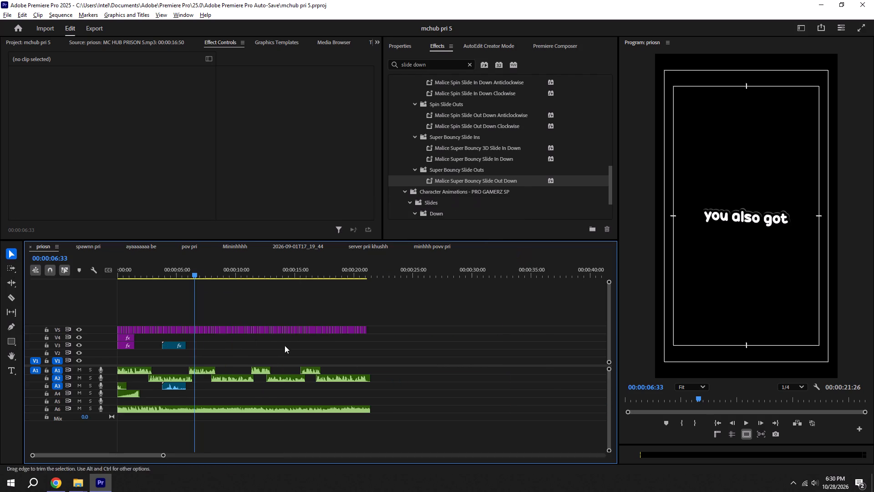
pyautogui.hotkey('ctrl', 's')
# Play priosn from the start to review the captions, book animation and sound, and save the project.
pyautogui.doubleClick(711, 421)
pyautogui.press('space')
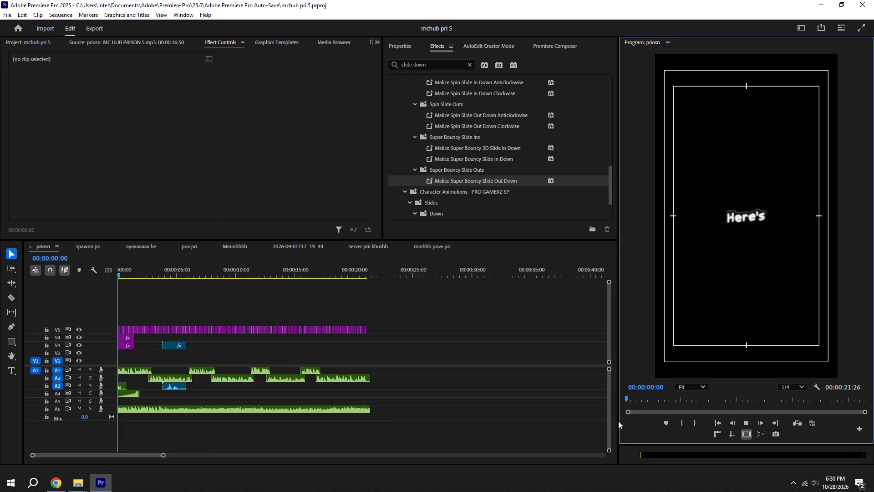
pyautogui.scroll(-6, 470, 417)
pyautogui.keyDown('alt'); pyautogui.scroll(20, 198, 374); pyautogui.keyUp('alt')
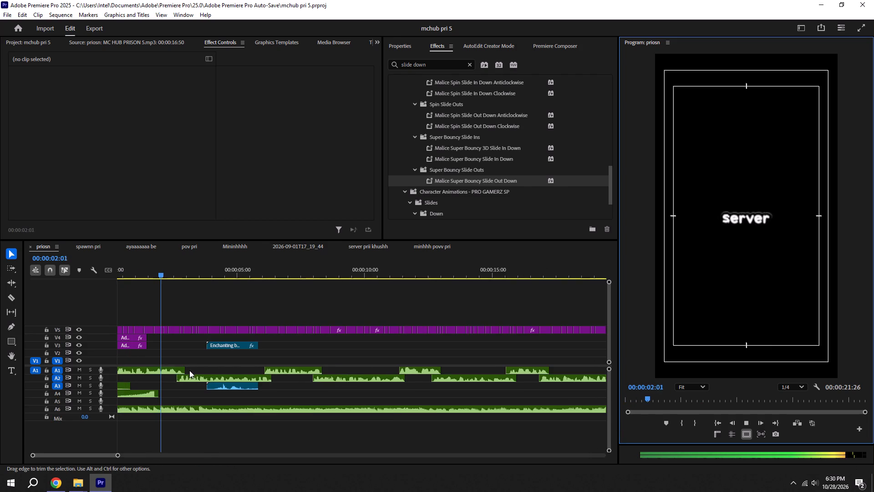
pyautogui.keyDown('alt'); pyautogui.scroll(4, 189, 370); pyautogui.keyUp('alt')
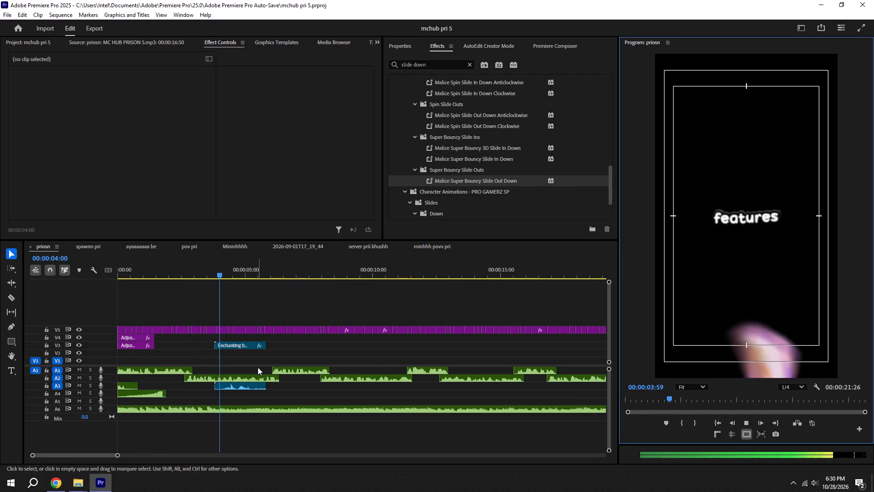
pyautogui.press('space')
pyautogui.press('space')
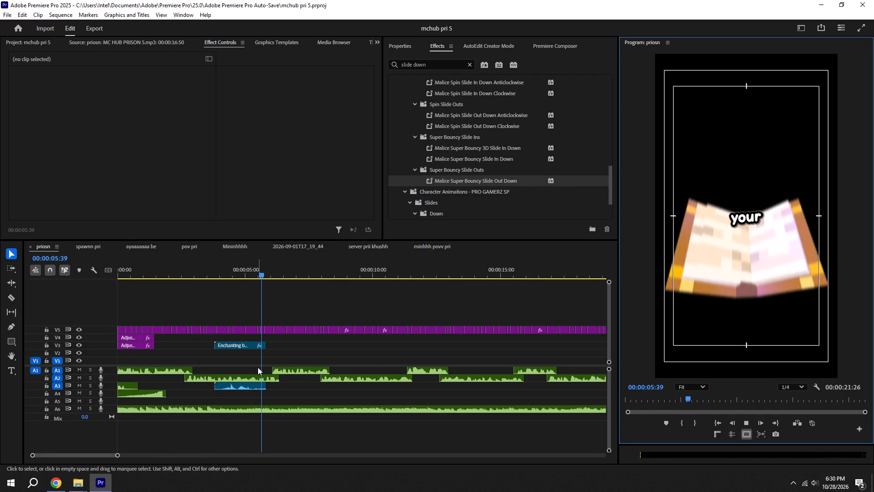
pyautogui.keyDown('alt'); pyautogui.scroll(-5, 252, 365); pyautogui.keyUp('alt')
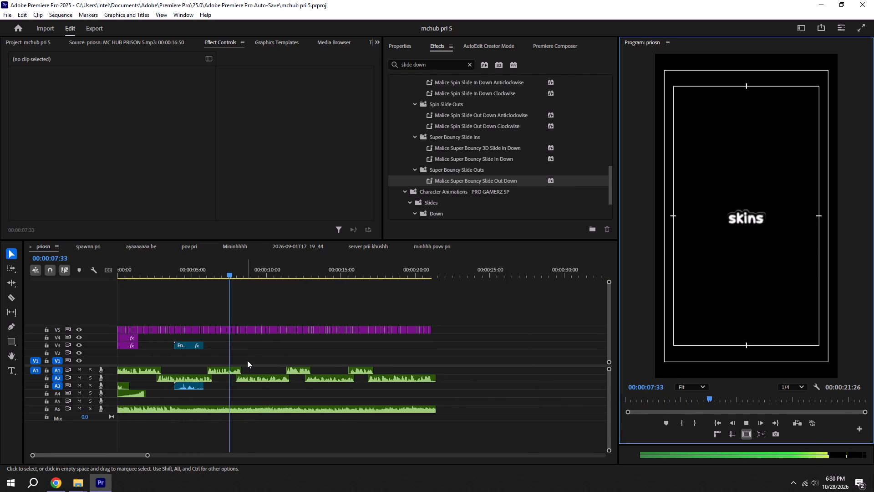
pyautogui.keyDown('alt'); pyautogui.scroll(5, 248, 359); pyautogui.keyUp('alt')
pyautogui.hotkey('ctrl', 's')
pyautogui.press('space')
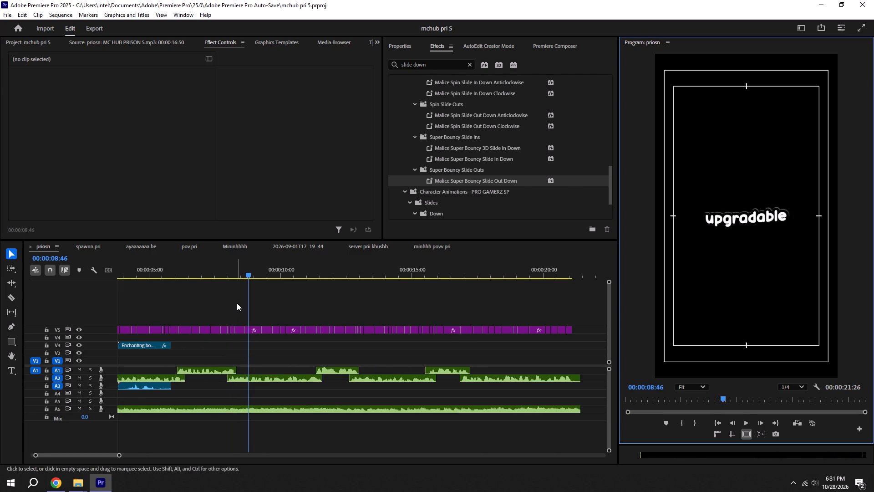
pyautogui.keyDown('alt'); pyautogui.scroll(-5, 268, 323); pyautogui.keyUp('alt')
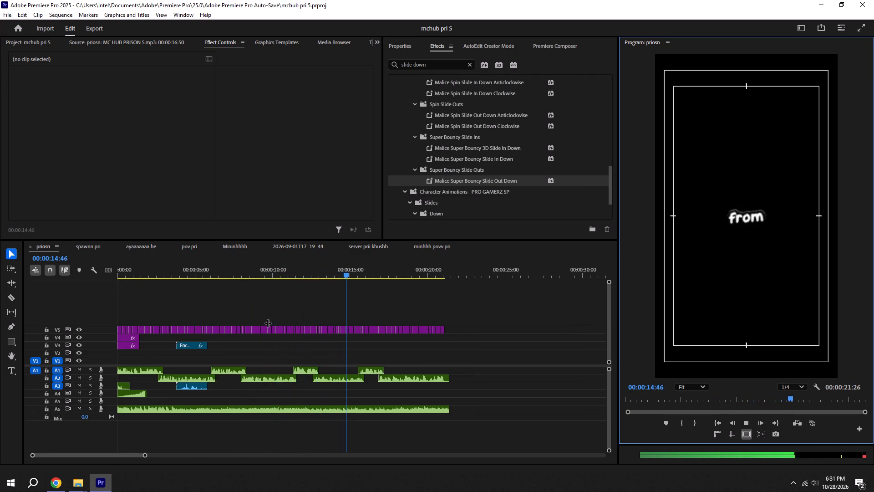
pyautogui.press('space')
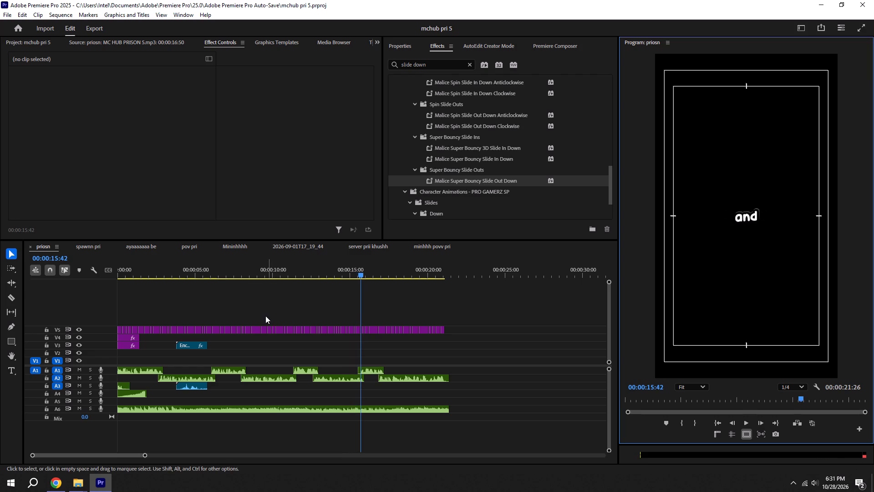
pyautogui.hotkey('ctrl', 's')
pyautogui.keyDown('alt'); pyautogui.scroll(5, 320, 346); pyautogui.keyUp('alt')
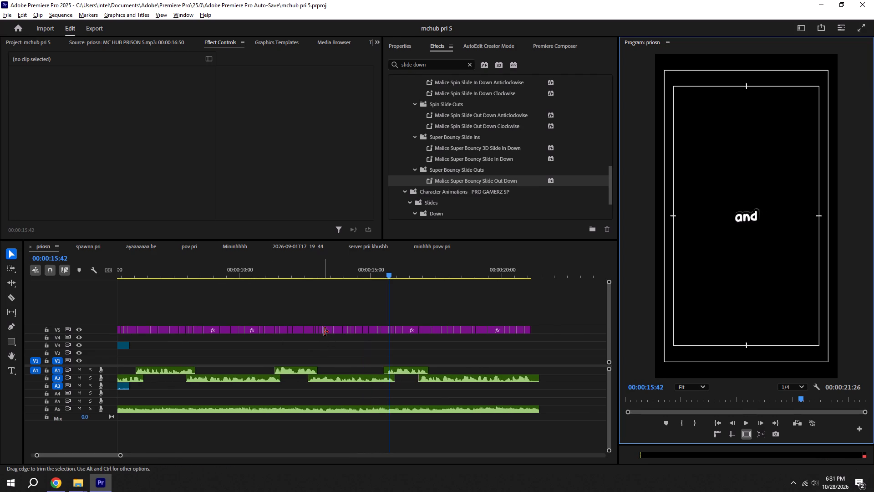
pyautogui.keyDown('alt'); pyautogui.scroll(4, 324, 332); pyautogui.keyUp('alt')
pyautogui.keyDown('alt'); pyautogui.scroll(-14, 324, 332); pyautogui.keyUp('alt')
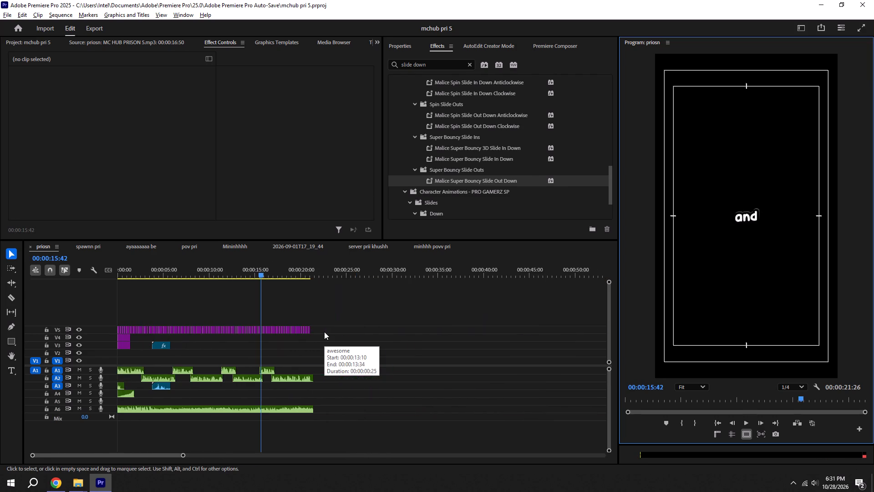
pyautogui.hotkey('ctrl', 's')
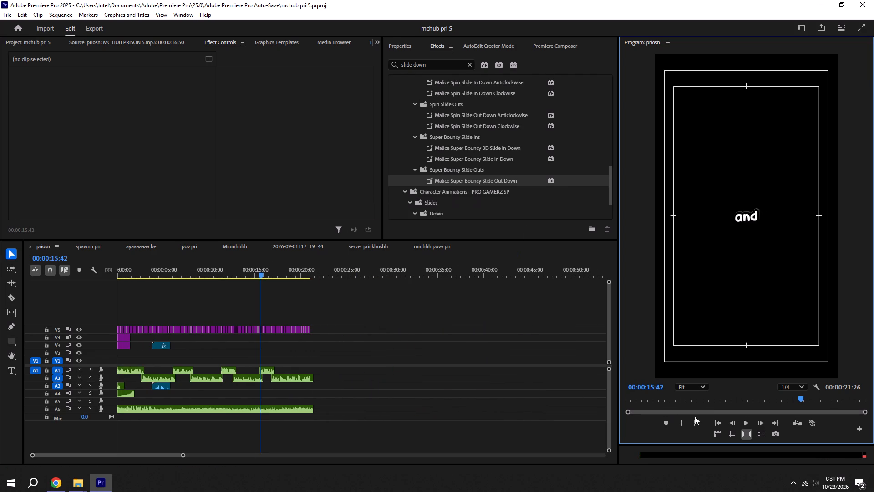
# Replay priosn's opening, duplicate the popular-riser-metallic sound effect on A4 beneath the Enchanting book clip, and preview it.
pyautogui.click(715, 420)
pyautogui.press('space')
pyautogui.keyDown('alt'); pyautogui.scroll(-4, 388, 357); pyautogui.keyUp('alt')
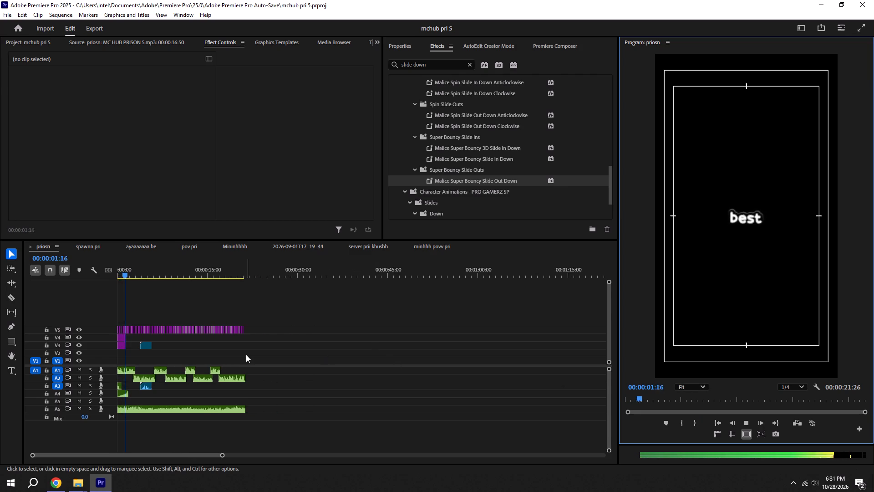
pyautogui.scroll(11, 117, 342)
pyautogui.keyDown('alt'); pyautogui.scroll(5, 177, 349); pyautogui.keyUp('alt')
pyautogui.scroll(5, 175, 358)
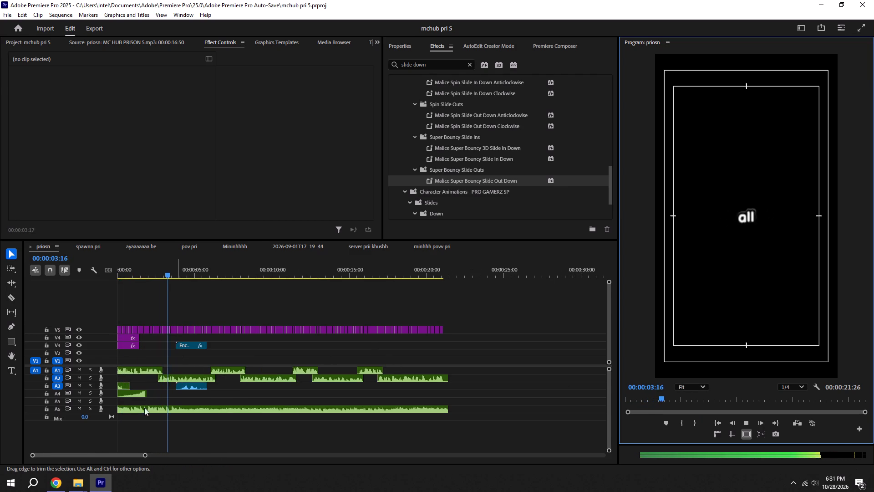
pyautogui.keyDown('alt'); pyautogui.moveTo(136, 395); pyautogui.dragTo(192, 394); pyautogui.keyUp('alt')
pyautogui.moveTo(169, 274); pyautogui.dragTo(144, 273)
pyautogui.press('space')
pyautogui.keyDown('alt'); pyautogui.scroll(6, 193, 370); pyautogui.keyUp('alt')
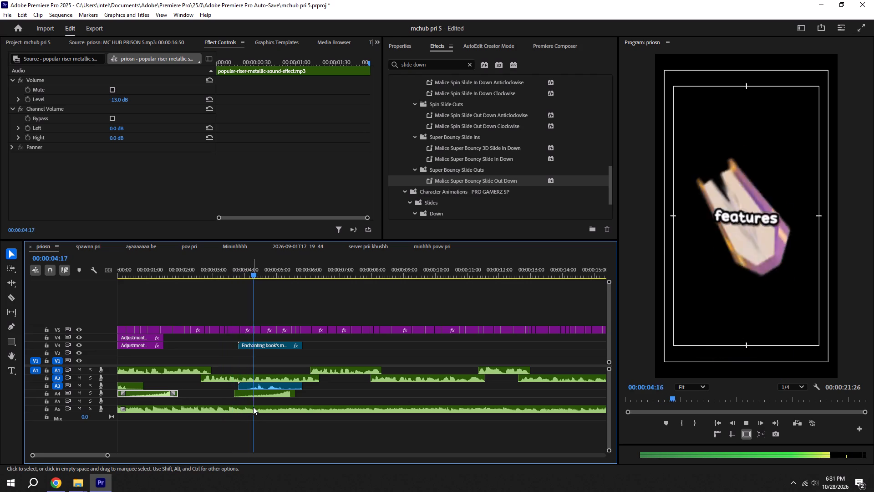
# Move the riser sound effect on A4 beneath the Enchanting book clip to start at 00:00:04:11 and preview it.
pyautogui.press('space')
pyautogui.moveTo(273, 391); pyautogui.dragTo(291, 391)
pyautogui.press('space')
pyautogui.press('space')
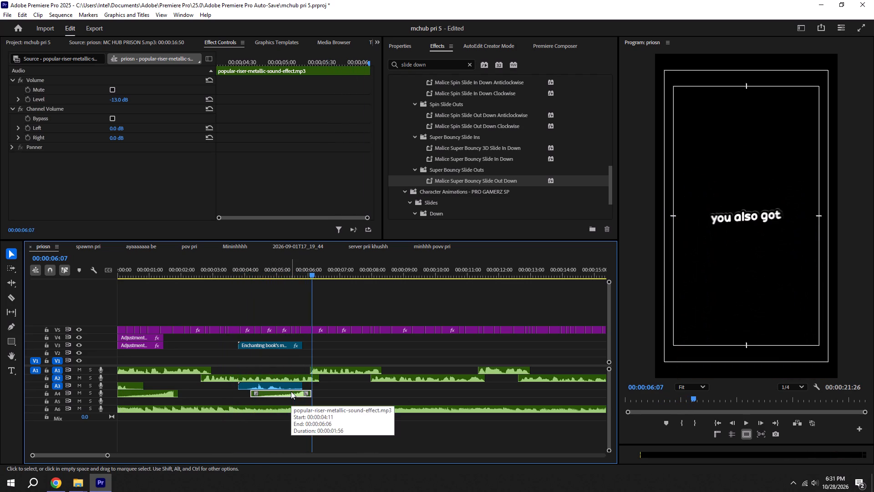
pyautogui.press('space')
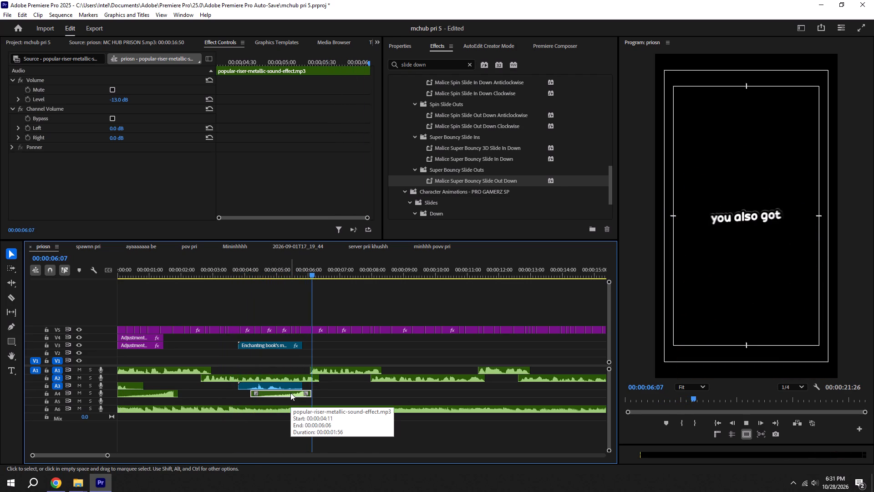
# Duplicate the A4 riser sound effect twice along the same track, starting at about 9 seconds and about 13 seconds.
pyautogui.keyDown('alt'); pyautogui.scroll(-5, 290, 393); pyautogui.keyUp('alt')
pyautogui.keyDown('alt'); pyautogui.moveTo(217, 395); pyautogui.dragTo(303, 393); pyautogui.keyUp('alt')
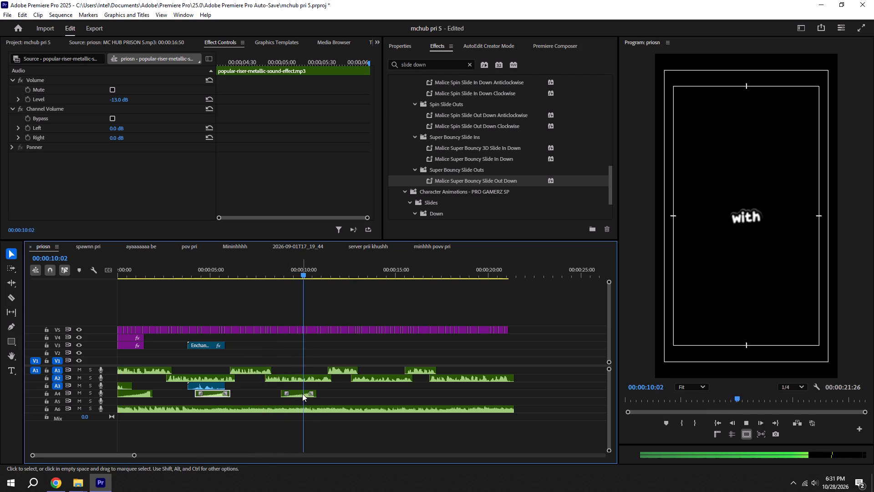
pyautogui.keyDown('alt'); pyautogui.moveTo(302, 394); pyautogui.dragTo(386, 398); pyautogui.keyUp('alt')
pyautogui.keyDown('alt'); pyautogui.click(386, 398); pyautogui.keyUp('alt')
pyautogui.moveTo(386, 400); pyautogui.dragTo(387, 393)
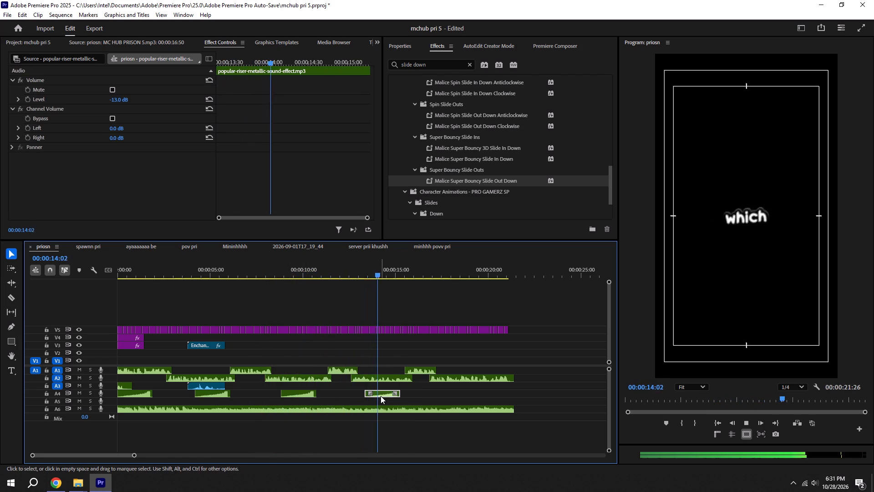
# Shift the last riser copy on A4 to start at about 14 seconds, previewing its timing against the voice-over.
pyautogui.moveTo(386, 396); pyautogui.dragTo(409, 396)
pyautogui.keyDown('shift'); pyautogui.click(382, 277); pyautogui.keyUp('shift')
pyautogui.press('space')
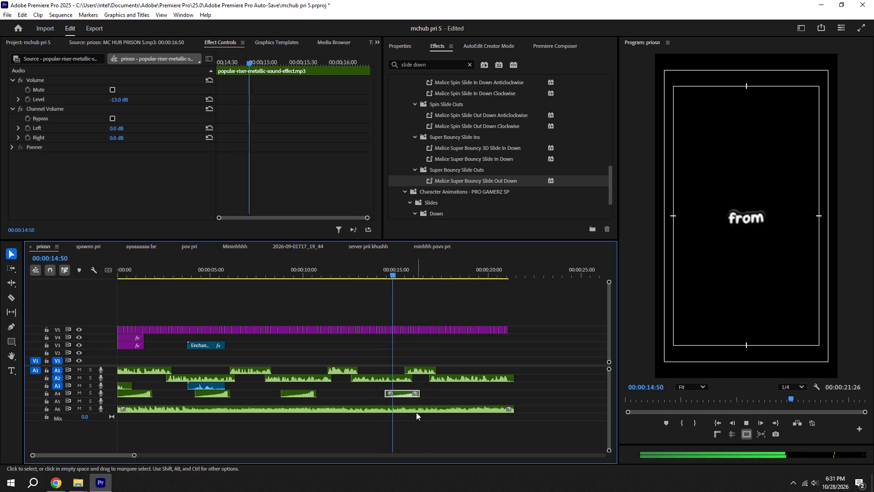
pyautogui.press('space')
pyautogui.scroll(5, 401, 398)
pyautogui.moveTo(410, 392); pyautogui.dragTo(407, 391)
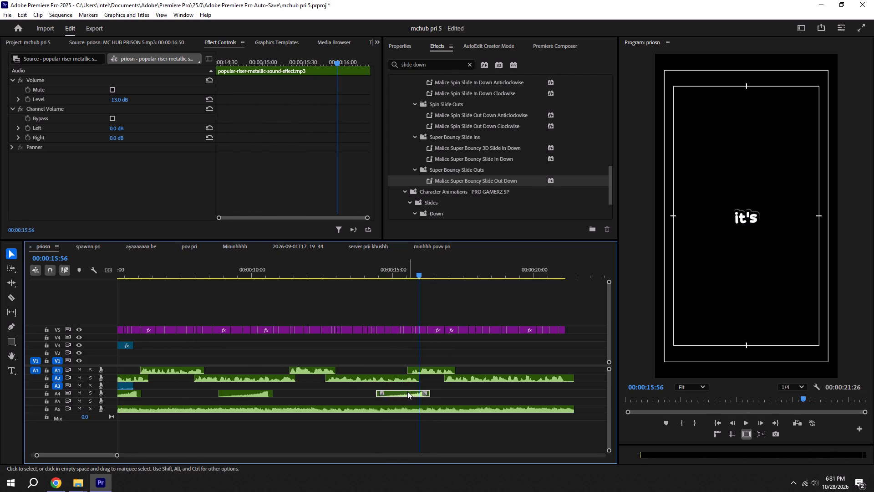
pyautogui.moveTo(407, 391); pyautogui.dragTo(400, 391)
pyautogui.moveTo(401, 391); pyautogui.dragTo(394, 391)
pyautogui.click(362, 257)
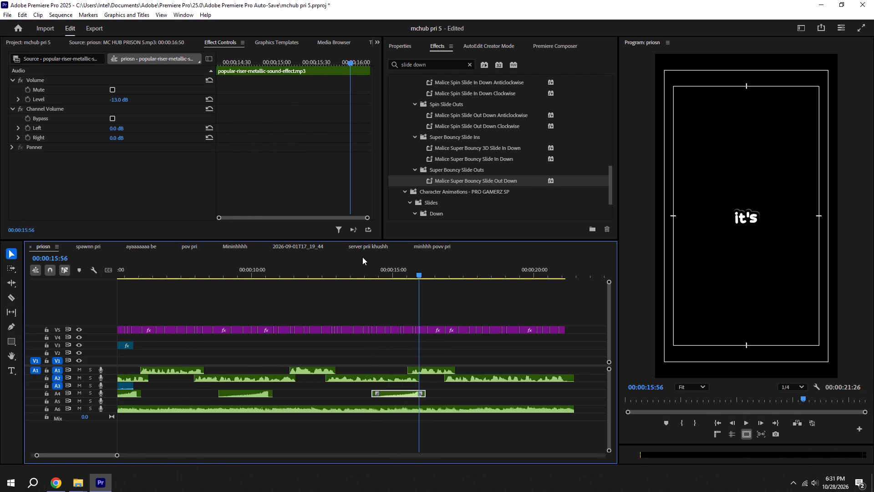
pyautogui.click(361, 267)
pyautogui.press('space')
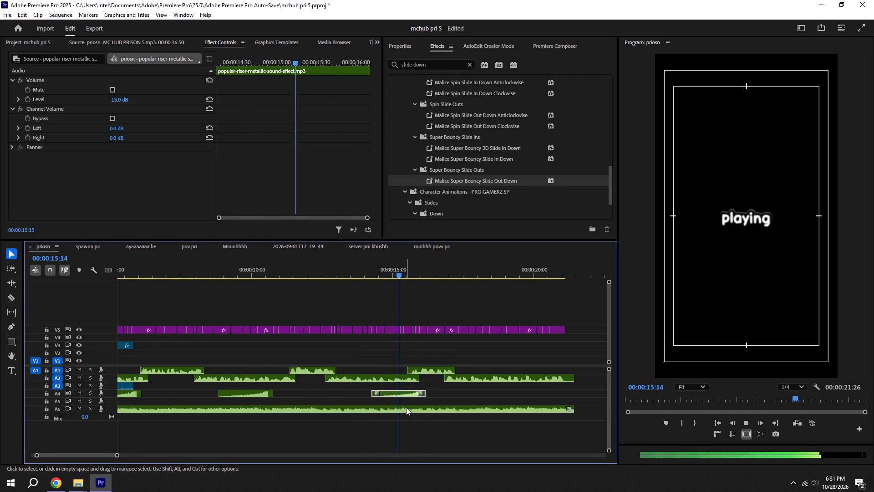
pyautogui.press('space')
pyautogui.keyDown('alt'); pyautogui.click(406, 398); pyautogui.keyUp('alt')
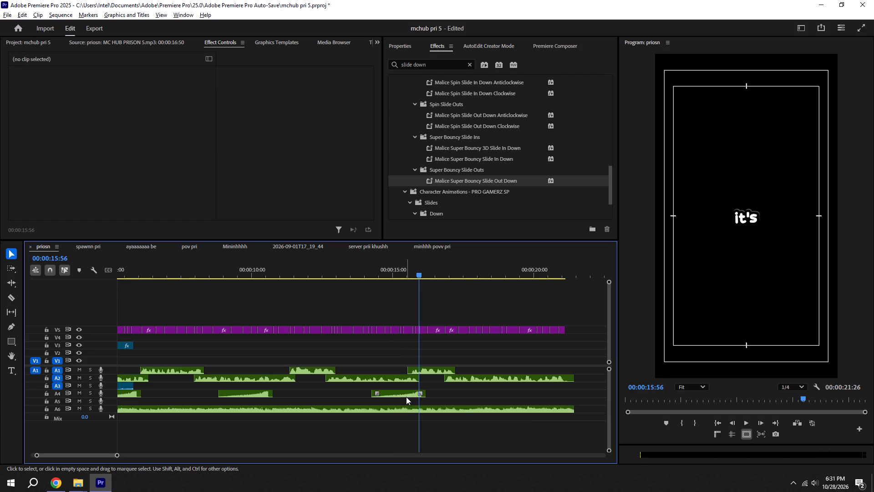
# Duplicate the last A4 riser so the copy finishes at the end of priosn, and save the project.
pyautogui.keyDown('alt'); pyautogui.moveTo(407, 395); pyautogui.dragTo(555, 394); pyautogui.keyUp('alt')
pyautogui.press('space')
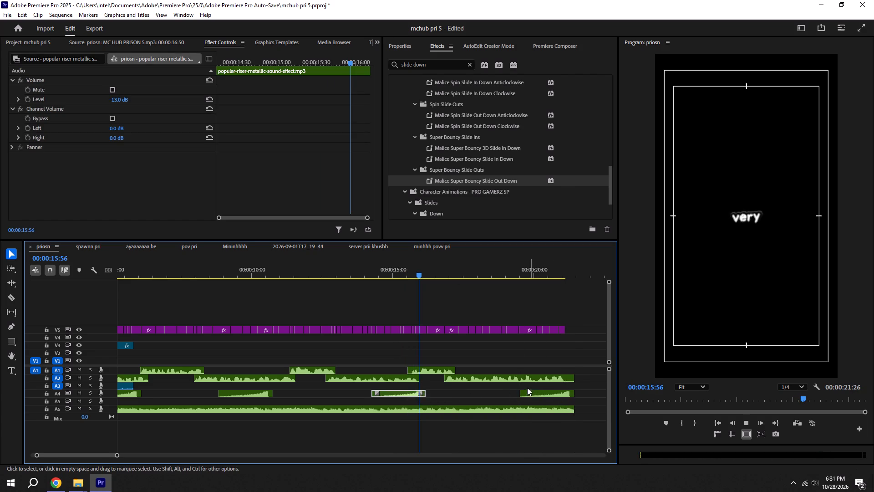
pyautogui.keyDown('alt'); pyautogui.scroll(-10, 461, 389); pyautogui.keyUp('alt')
pyautogui.hotkey('ctrl', 's')
# Play priosn from the start to review the riser sound effects with the captions, and save the project.
pyautogui.click(722, 422)
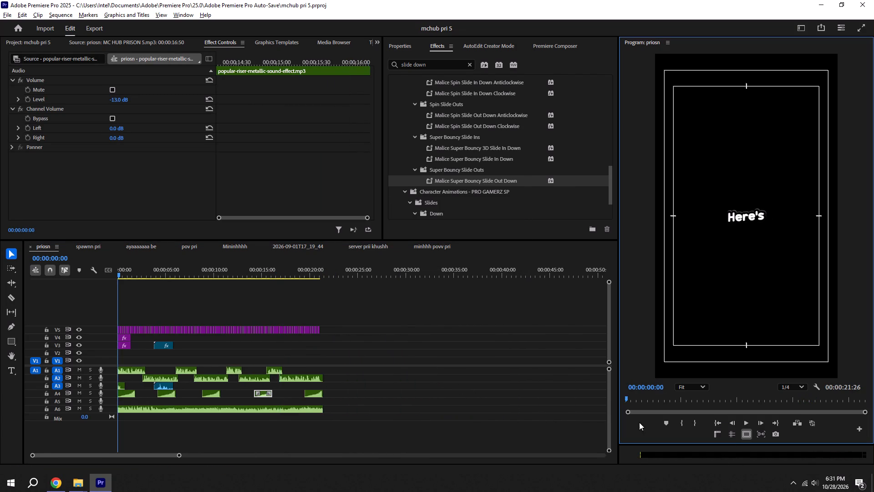
pyautogui.keyDown('alt'); pyautogui.scroll(-7, 478, 390); pyautogui.keyUp('alt')
pyautogui.click(408, 359)
pyautogui.press('space')
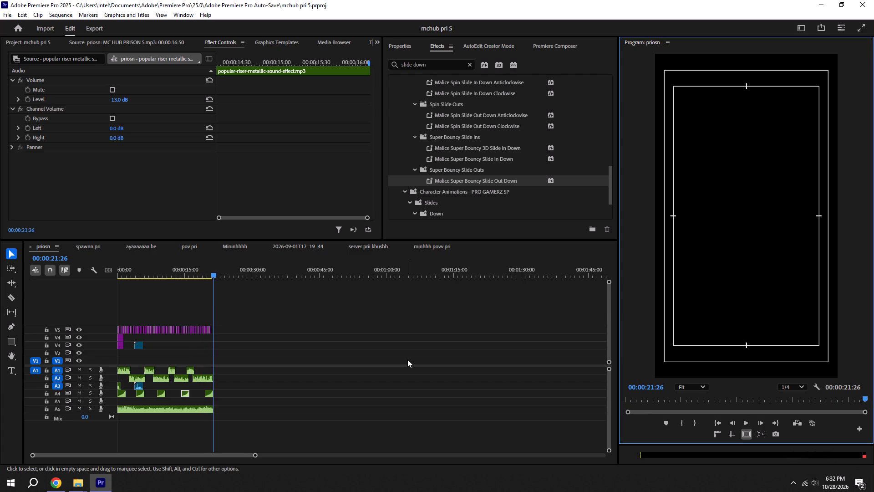
pyautogui.press('space')
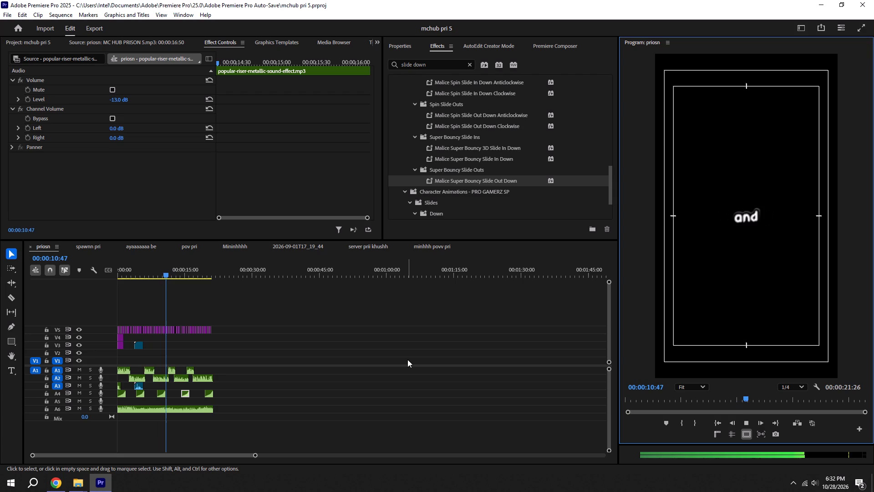
pyautogui.press('space')
pyautogui.hotkey('ctrl', 's')
pyautogui.keyDown('alt'); pyautogui.scroll(-5, 332, 374); pyautogui.keyUp('alt')
pyautogui.hotkey('ctrl', 's')
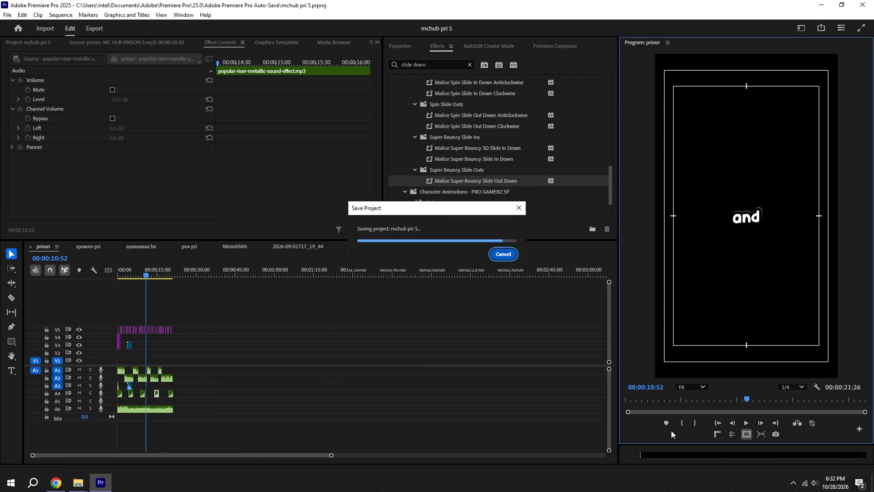
pyautogui.click(712, 422)
pyautogui.press('space')
pyautogui.scroll(16, 252, 401)
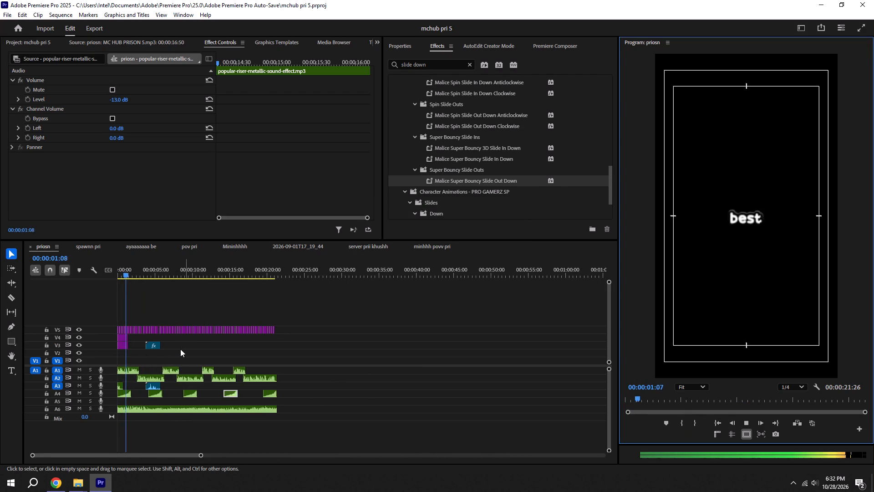
# Switch to the spawnn pri sequence and play it from the start to review its captions, book animation and sound.
pyautogui.click(88, 246)
pyautogui.moveTo(139, 267); pyautogui.dragTo(0, 291)
pyautogui.press('space')
pyautogui.keyDown('alt'); pyautogui.scroll(-3, 217, 357); pyautogui.keyUp('alt')
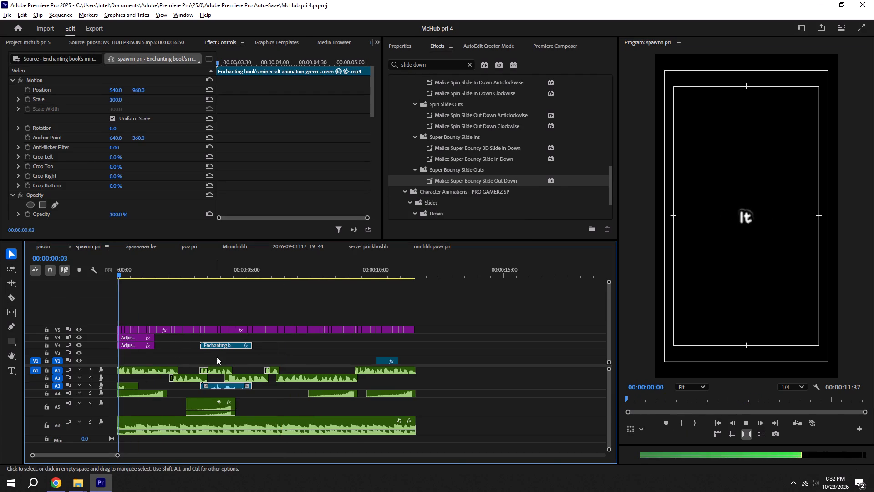
pyautogui.keyDown('alt'); pyautogui.scroll(-2, 217, 357); pyautogui.keyUp('alt')
pyautogui.click(392, 375)
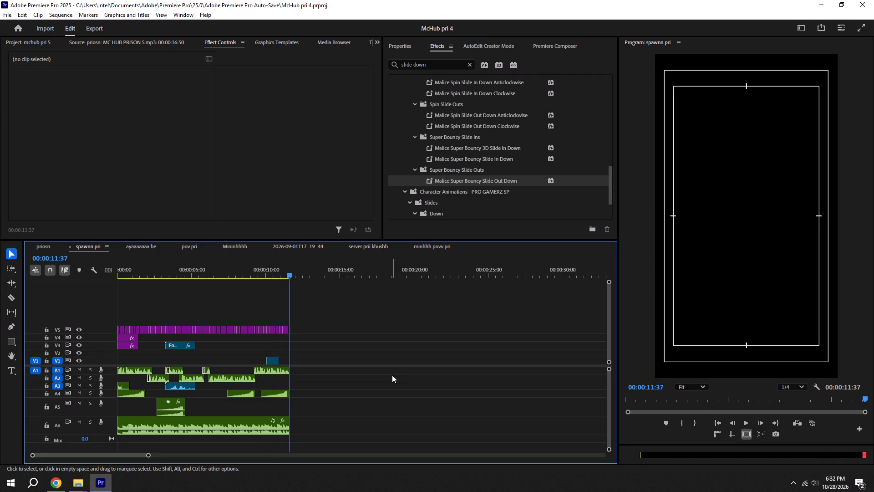
pyautogui.press('space')
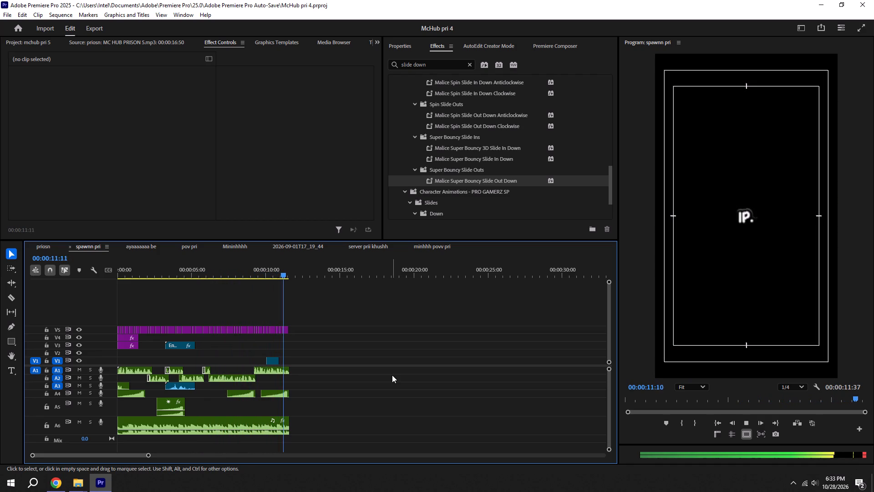
# Replay the end of spawnn pri from about 10 seconds to review its final captions and sound.
pyautogui.press('space')
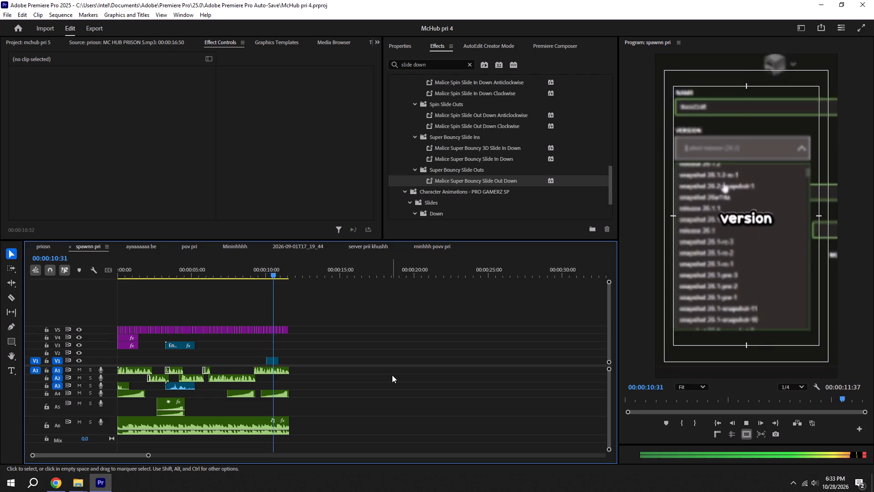
pyautogui.press('space')
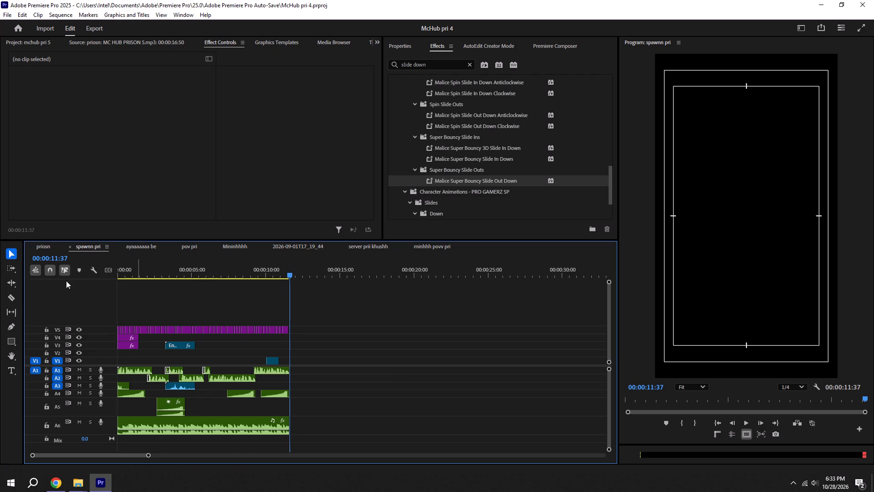
# Copy the closing mchub.com title, logo, glitch and ghoda lodaaa.mp4 clips from ayaaaaaaa be into spawnn pri at 00:00:10:55.
pyautogui.click(144, 246)
pyautogui.keyDown('alt'); pyautogui.scroll(-2, 326, 322); pyautogui.keyUp('alt')
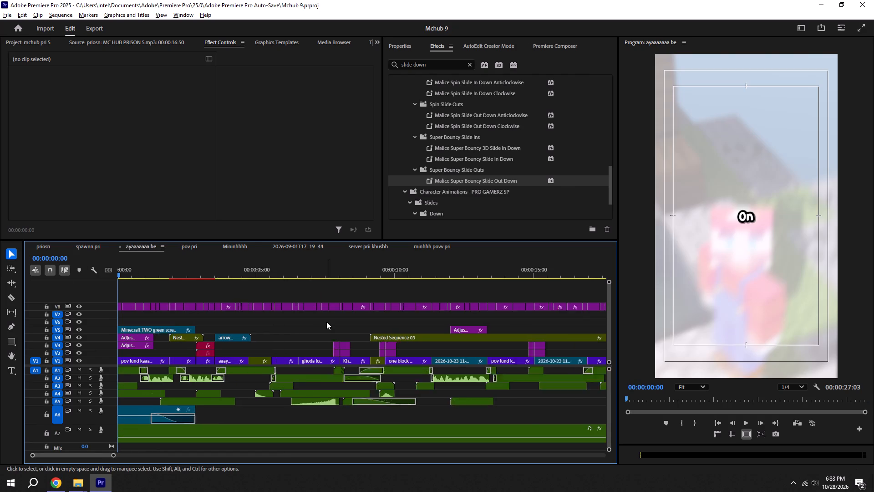
pyautogui.keyDown('alt'); pyautogui.scroll(-7, 326, 322); pyautogui.keyUp('alt')
pyautogui.hotkey('ctrl', 's')
pyautogui.keyDown('shift'); pyautogui.click(371, 268); pyautogui.keyUp('shift')
pyautogui.press('space')
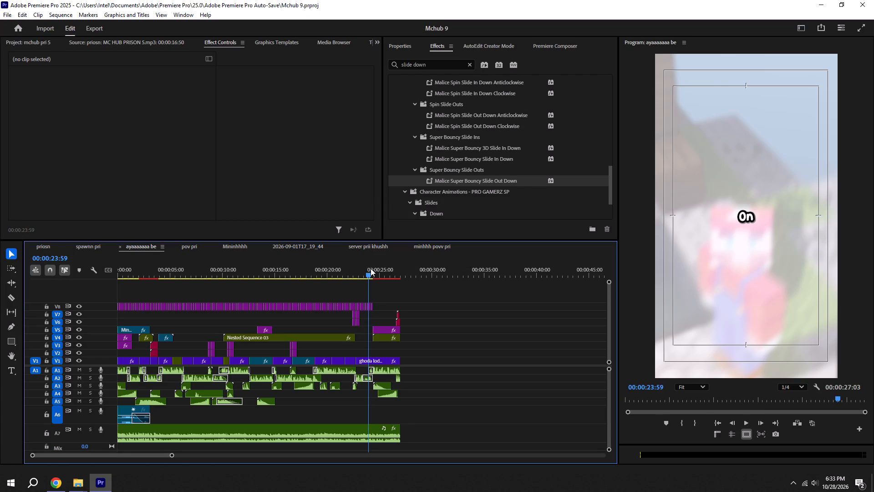
pyautogui.press('space')
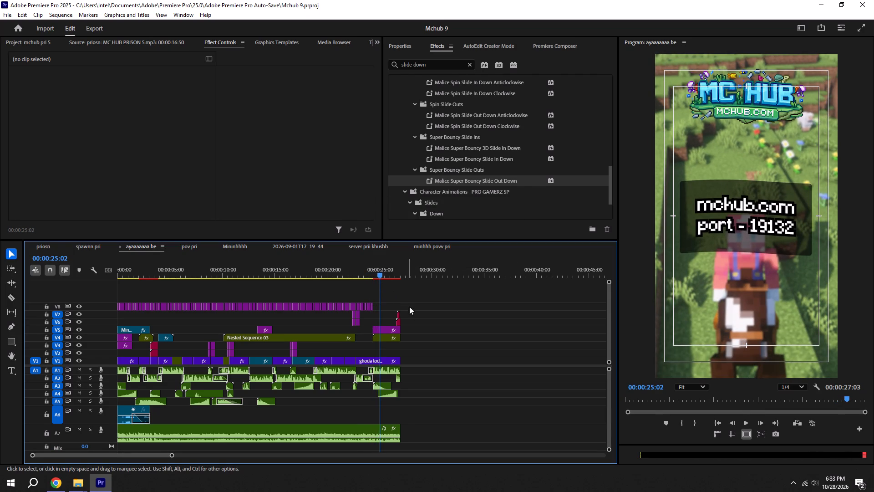
pyautogui.moveTo(386, 309); pyautogui.dragTo(398, 363)
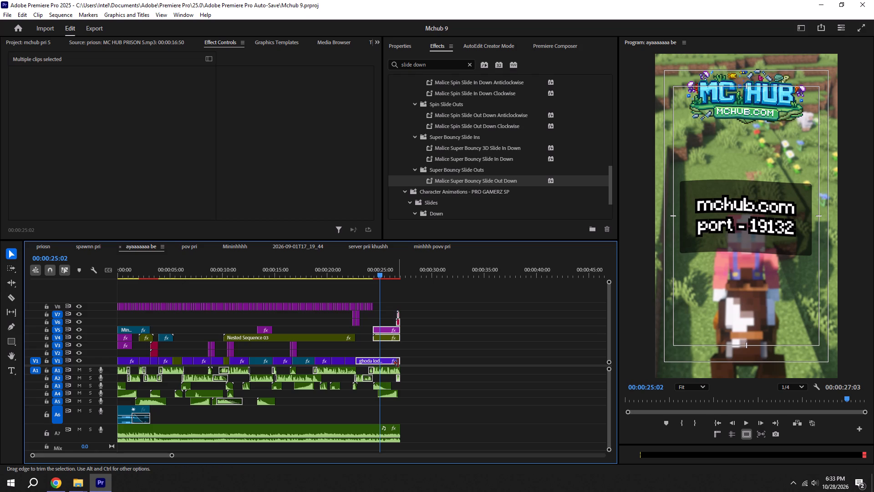
pyautogui.hotkey('ctrl', 'c')
pyautogui.click(93, 249)
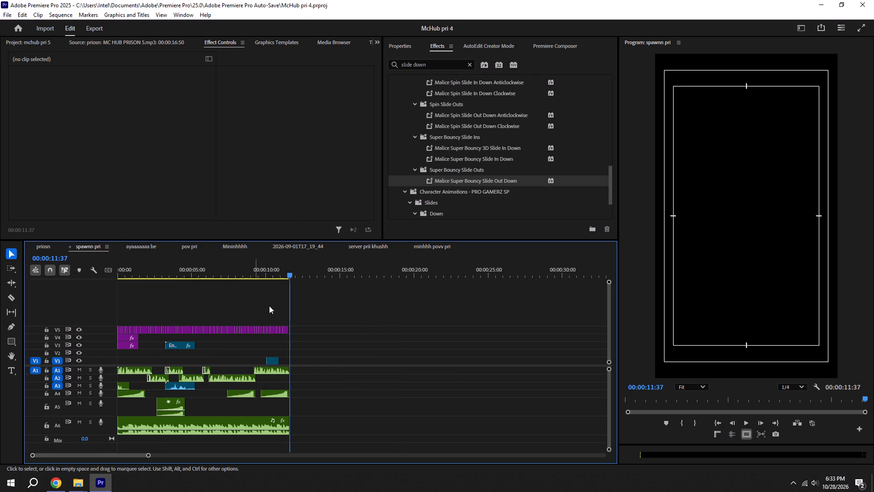
pyautogui.keyDown('alt'); pyautogui.scroll(10, 308, 342); pyautogui.keyUp('alt')
pyautogui.keyDown('alt'); pyautogui.scroll(5, 261, 341); pyautogui.keyUp('alt')
pyautogui.keyDown('shift'); pyautogui.click(295, 266); pyautogui.keyUp('shift')
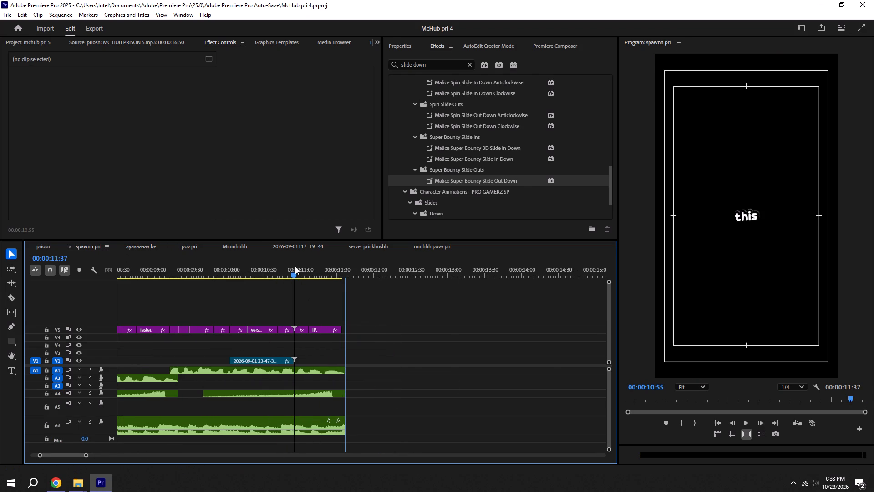
pyautogui.hotkey('ctrl', 'v')
pyautogui.keyDown('alt'); pyautogui.scroll(-7, 261, 310); pyautogui.keyUp('alt')
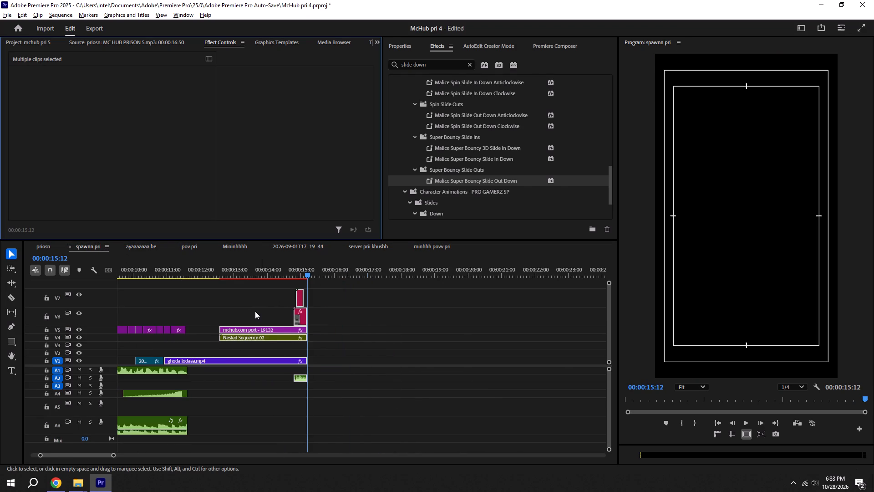
pyautogui.keyDown('alt'); pyautogui.scroll(-2, 249, 311); pyautogui.keyUp('alt')
# Preview the pasted outro, and move its title, logo and glitch clips two tracks down to start together with ghoda lodaaa.mp4.
pyautogui.keyDown('shift'); pyautogui.moveTo(167, 273); pyautogui.dragTo(151, 272); pyautogui.keyUp('shift')
pyautogui.press('space')
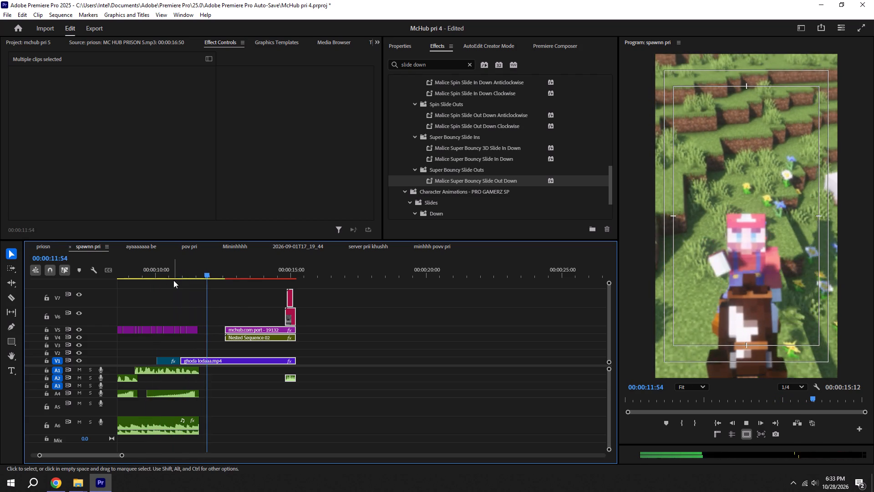
pyautogui.press('space')
pyautogui.click(227, 306)
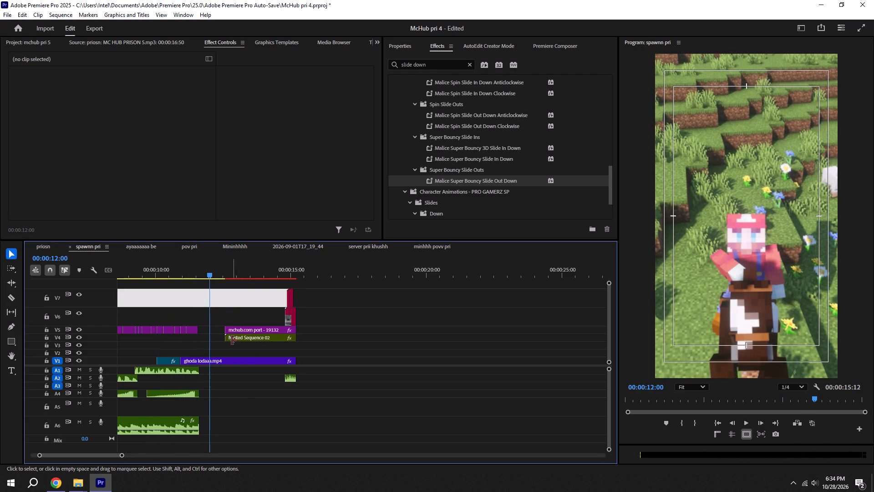
pyautogui.click(230, 307)
pyautogui.moveTo(231, 296); pyautogui.dragTo(288, 338)
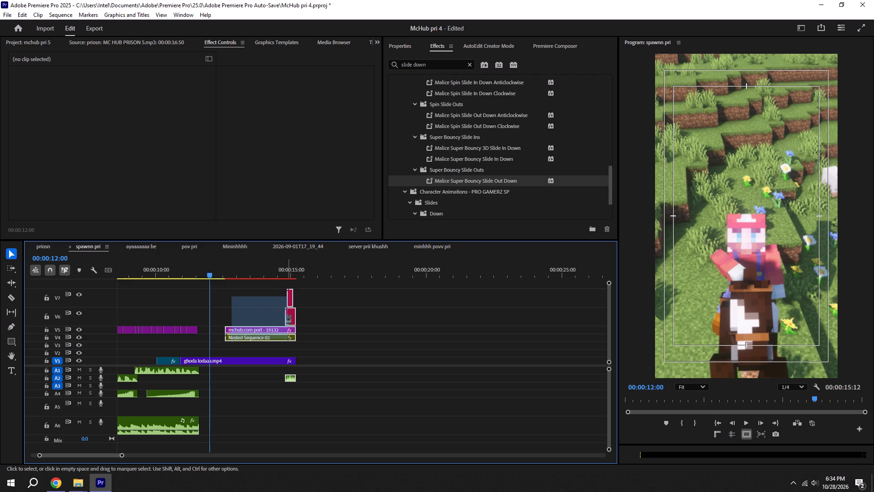
pyautogui.moveTo(288, 338); pyautogui.dragTo(296, 345)
pyautogui.moveTo(262, 336); pyautogui.dragTo(228, 348)
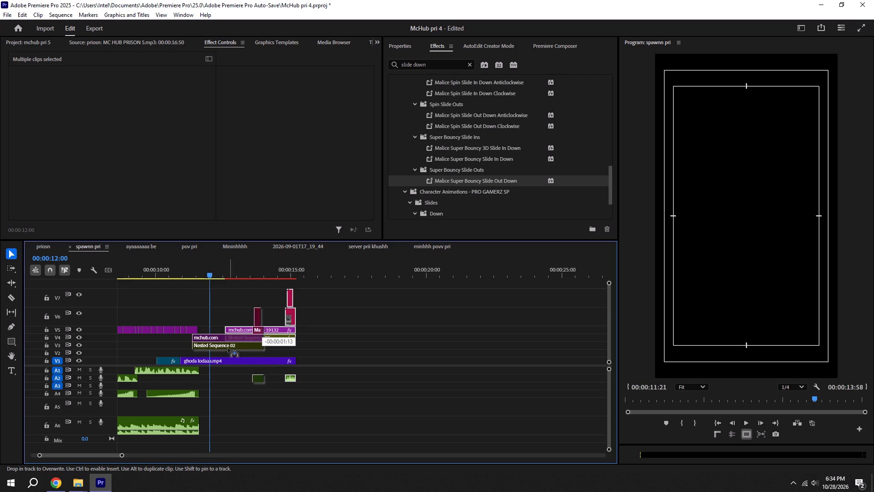
pyautogui.moveTo(228, 348); pyautogui.dragTo(218, 353)
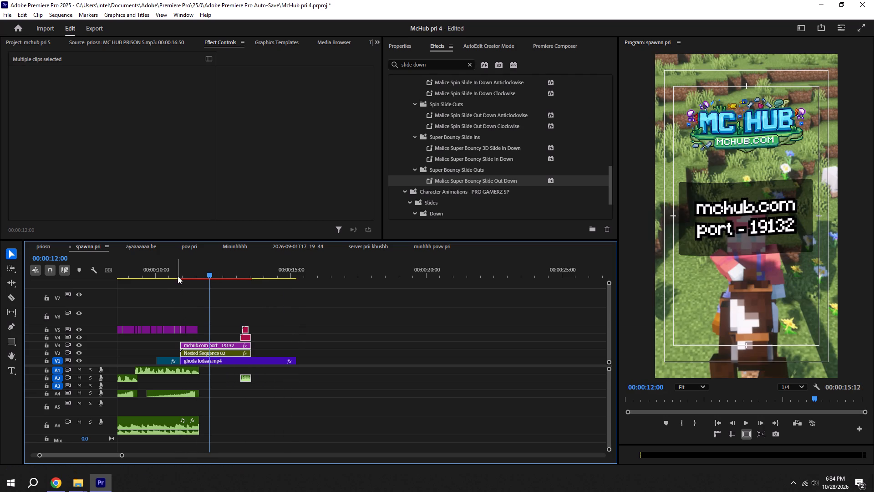
# Play the outro's start, delete the V5 captions that overlap the mchub.com title, and save the project.
pyautogui.keyDown('shift'); pyautogui.click(178, 273); pyautogui.keyUp('shift')
pyautogui.press('space')
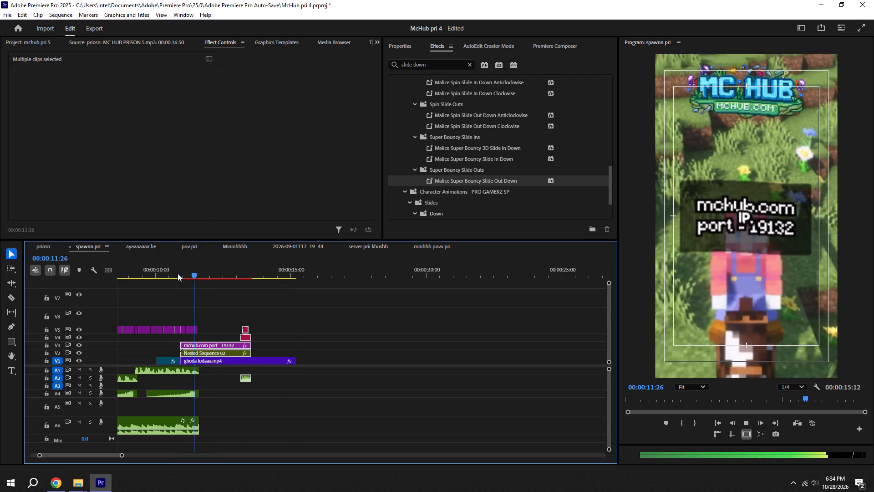
pyautogui.press('space')
pyautogui.moveTo(215, 327); pyautogui.dragTo(183, 328)
pyautogui.press('BackSpace')
pyautogui.hotkey('ctrl', 's')
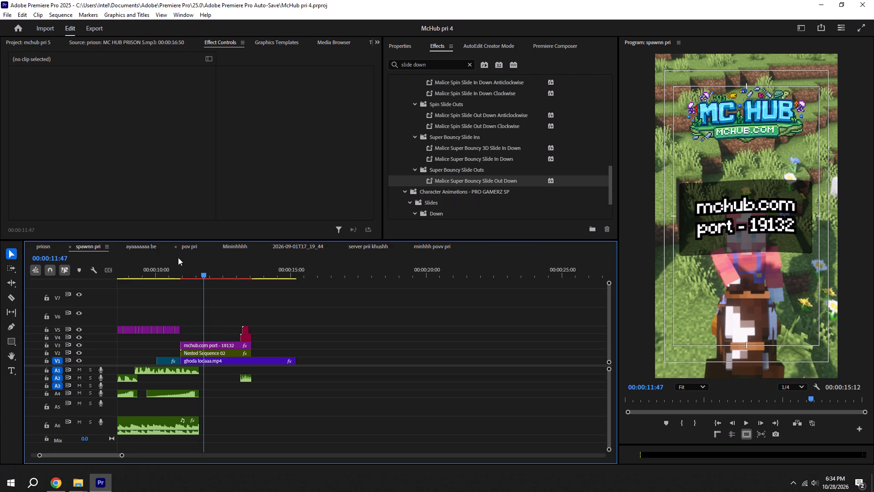
# Play spawnn pri from before the version clip into the mchub.com outro to review the transition and timing.
pyautogui.keyDown('shift'); pyautogui.click(141, 275); pyautogui.keyUp('shift')
pyautogui.press('space')
pyautogui.keyDown('alt'); pyautogui.scroll(4, 188, 333); pyautogui.keyUp('alt')
pyautogui.keyDown('alt'); pyautogui.scroll(-3, 275, 325); pyautogui.keyUp('alt')
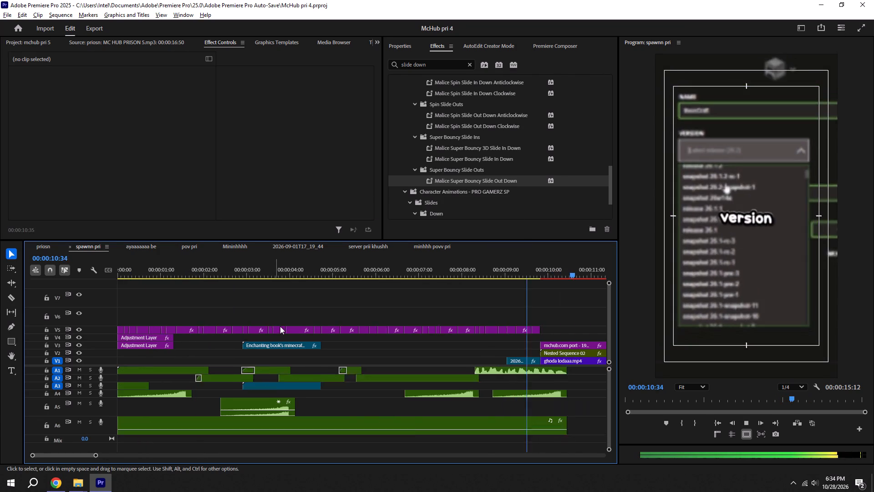
pyautogui.keyDown('alt'); pyautogui.scroll(-1, 280, 326); pyautogui.keyUp('alt')
pyautogui.press('space')
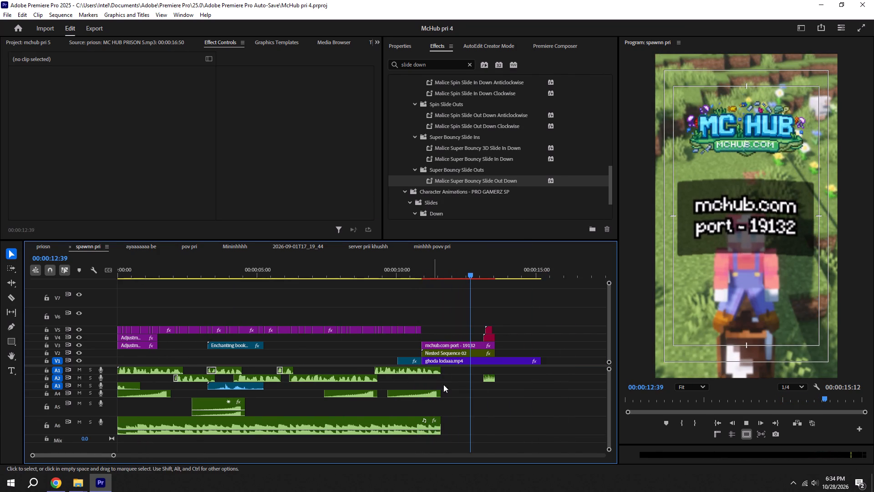
# Move the glitch transition clips and their sound earlier to start at about 00:00:12:35.
pyautogui.scroll(9, 488, 348)
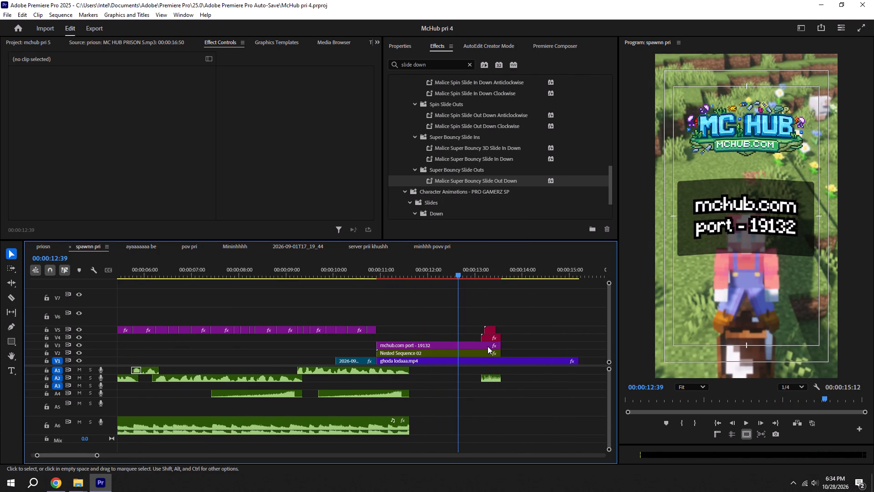
pyautogui.moveTo(491, 338); pyautogui.dragTo(466, 338)
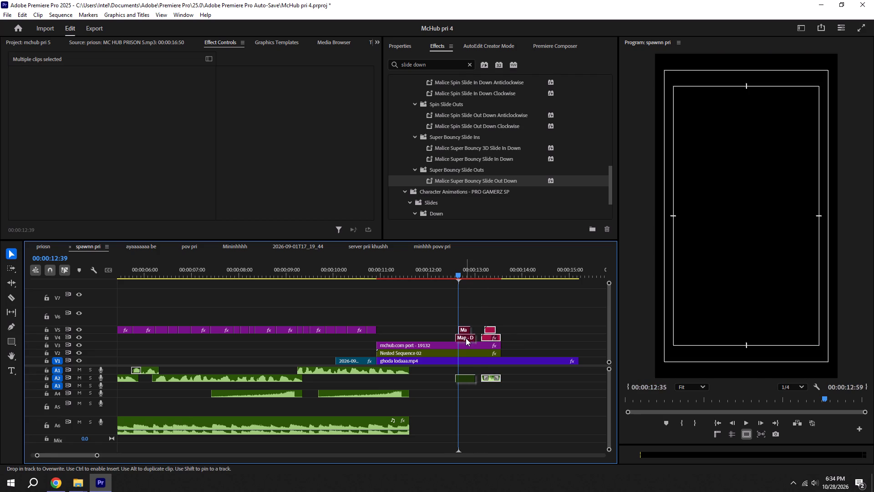
# Trim the mchub.com title, Nested Sequence 02 and ghoda lodaaa.mp4 to end with the glitch transition at 00:00:13:00, and save.
pyautogui.moveTo(486, 319); pyautogui.dragTo(496, 382)
pyautogui.click(531, 332)
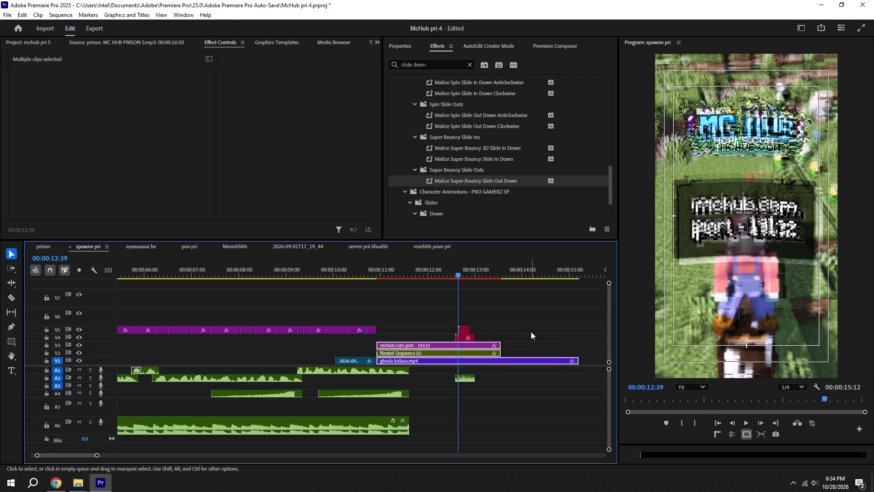
pyautogui.moveTo(489, 328); pyautogui.dragTo(491, 361)
pyautogui.click(509, 335)
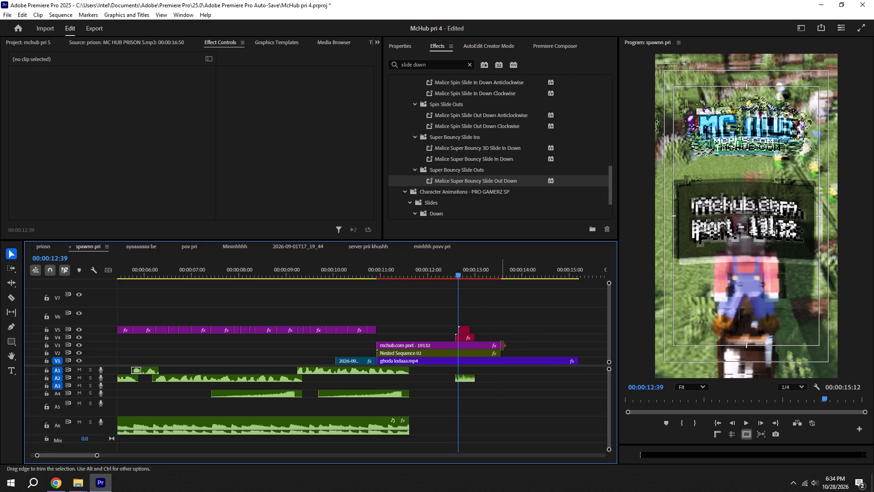
pyautogui.click(501, 346)
pyautogui.moveTo(492, 333); pyautogui.dragTo(495, 351)
pyautogui.moveTo(499, 343); pyautogui.dragTo(473, 344)
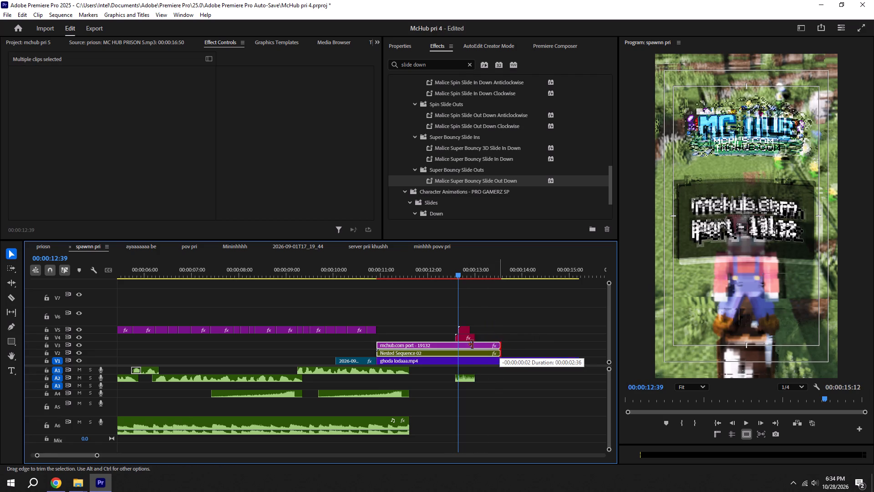
pyautogui.moveTo(473, 344); pyautogui.dragTo(472, 344)
pyautogui.click(512, 341)
pyautogui.moveTo(580, 361); pyautogui.dragTo(490, 374)
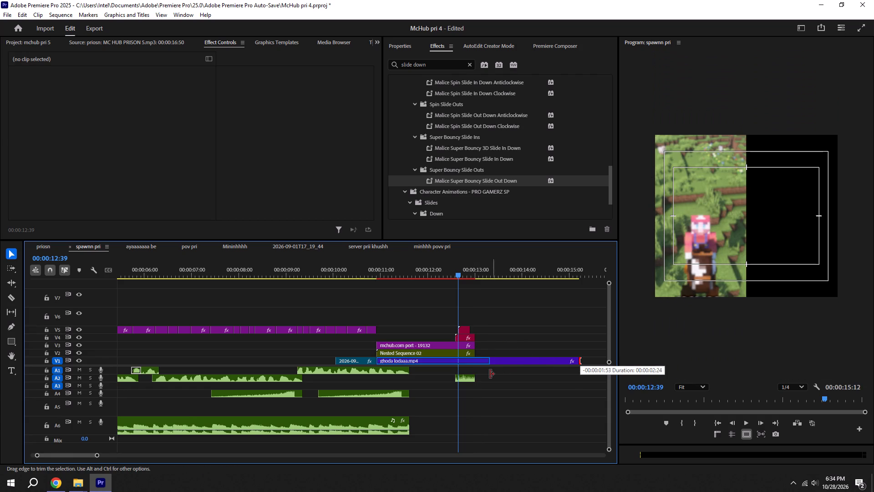
pyautogui.moveTo(490, 374); pyautogui.dragTo(477, 372)
pyautogui.click(477, 370)
pyautogui.hotkey('ctrl', 's')
# Move the last riser on A4 to finish at the outro's end at 00:00:13:00, and save the project.
pyautogui.keyDown('shift'); pyautogui.moveTo(383, 273); pyautogui.dragTo(374, 273); pyautogui.keyUp('shift')
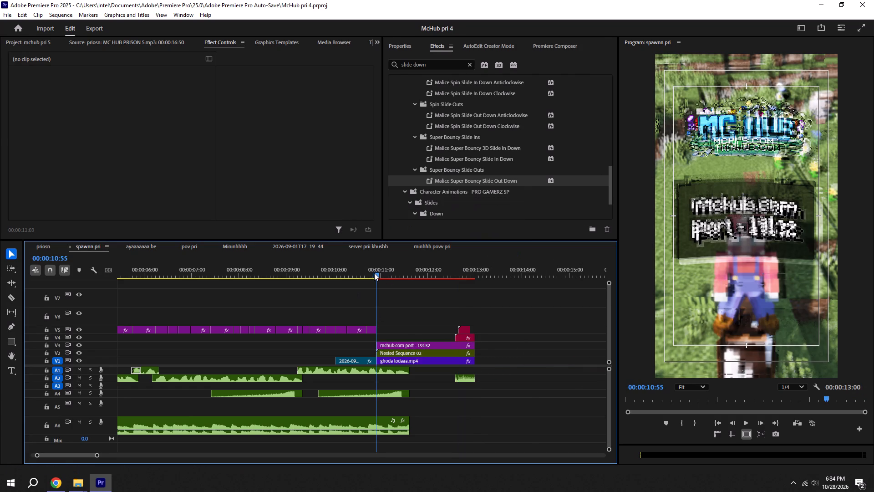
pyautogui.keyDown('shift'); pyautogui.moveTo(374, 273); pyautogui.dragTo(372, 273); pyautogui.keyUp('shift')
pyautogui.hotkey('ctrl', 's')
pyautogui.keyDown('shift'); pyautogui.click(378, 272); pyautogui.keyUp('shift')
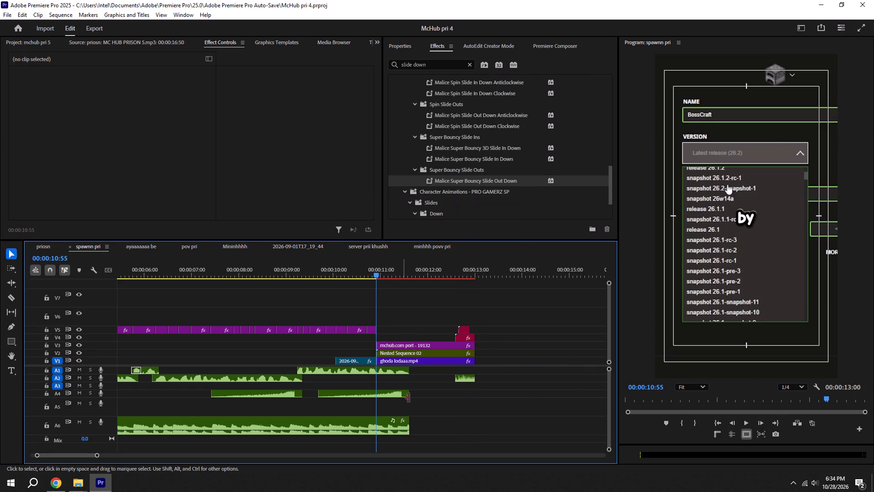
pyautogui.moveTo(392, 394); pyautogui.dragTo(458, 390)
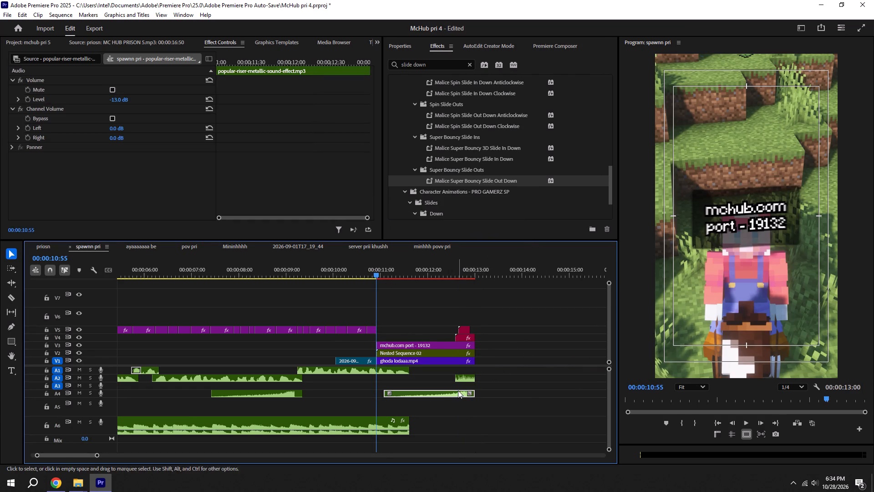
pyautogui.hotkey('ctrl', 's')
# Copy the levelup.mp3 sound from the end of ayaaaaaaa be to A3 in spawnn pri at 00:00:10:55, and save.
pyautogui.click(154, 245)
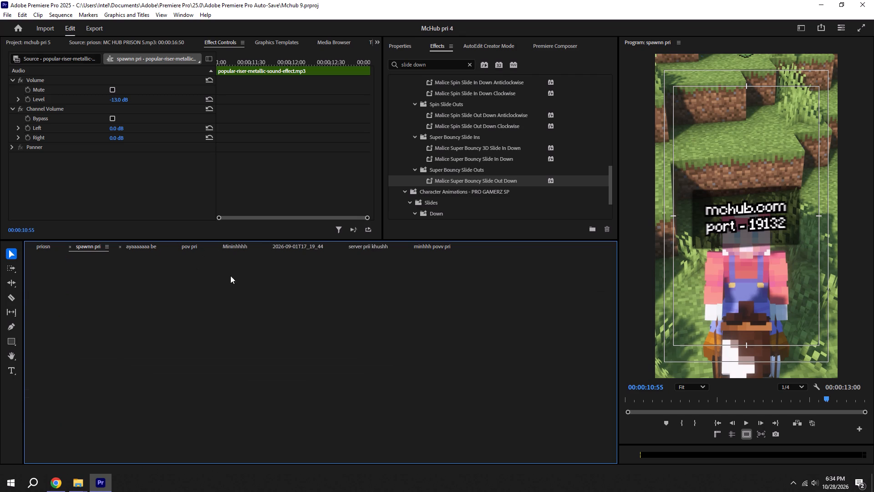
pyautogui.click(386, 385)
pyautogui.click(384, 387)
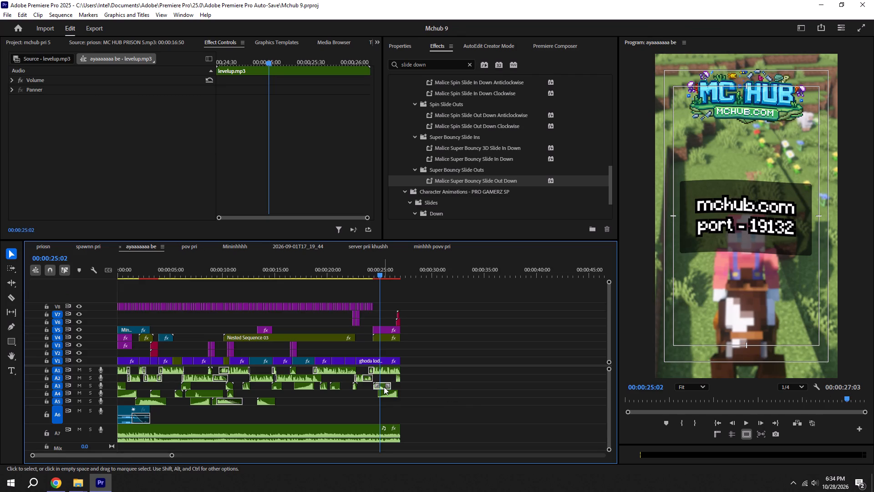
pyautogui.hotkey('ctrl', 'c')
pyautogui.click(95, 246)
pyautogui.keyDown('alt'); pyautogui.scroll(5, 427, 333); pyautogui.keyUp('alt')
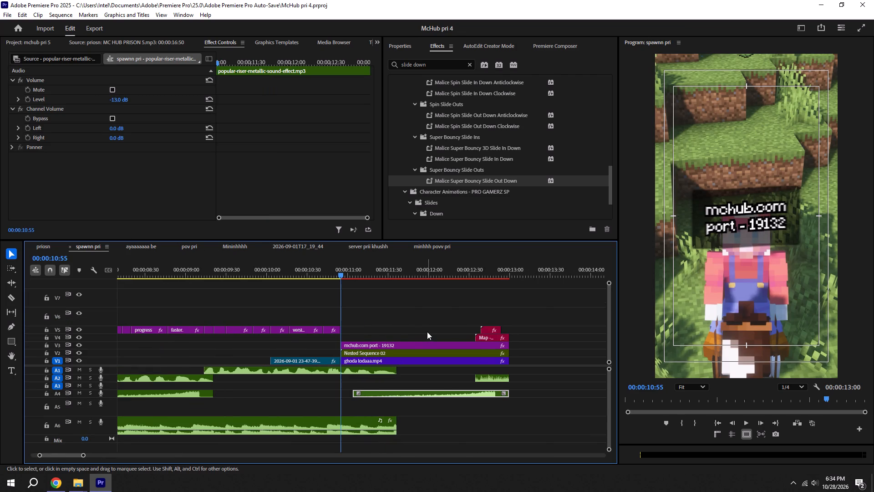
pyautogui.hotkey('ctrl', 'v')
pyautogui.hotkey('ctrl', 's')
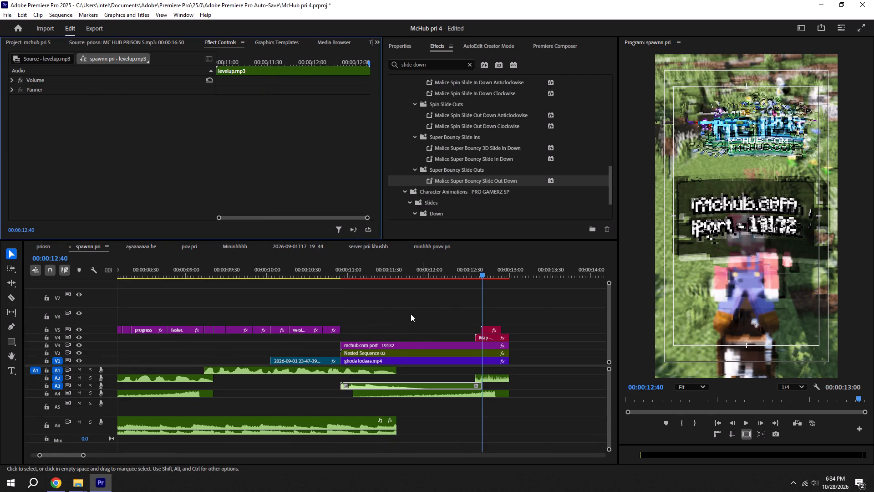
# Play the mchub.com outro through to its end to check the level-up, riser and glitch sounds.
pyautogui.keyDown('shift'); pyautogui.click(337, 270); pyautogui.keyUp('shift')
pyautogui.press('space')
pyautogui.keyDown('alt'); pyautogui.scroll(-4, 337, 270); pyautogui.keyUp('alt')
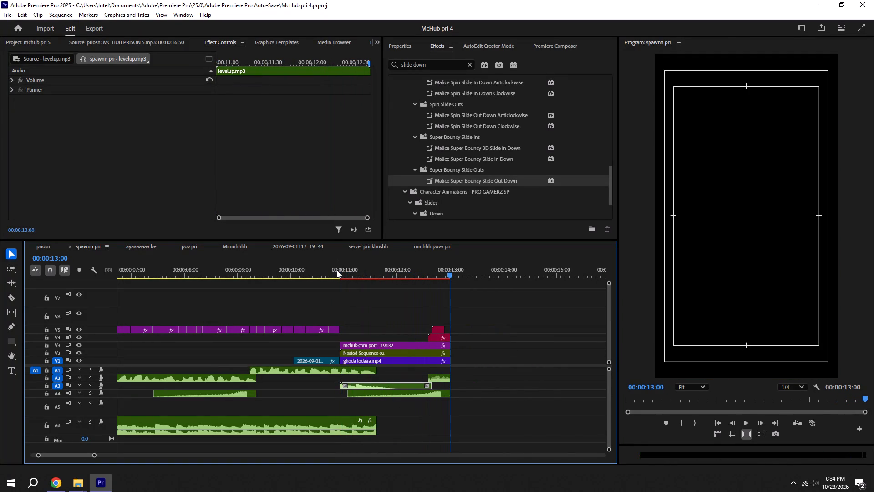
# Add a Gaussian Blur Blurriness keyframe of 25 on ghoda lodaaa.mp4 at 00:00:11:54, and save.
pyautogui.click(381, 364)
pyautogui.scroll(-9, 149, 160)
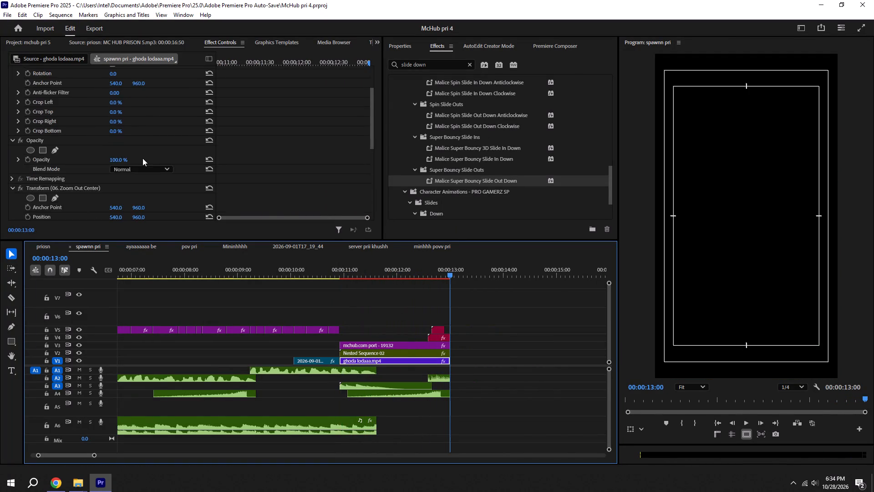
pyautogui.scroll(-4, 142, 158)
pyautogui.scroll(-6, 126, 191)
pyautogui.scroll(-14, 165, 206)
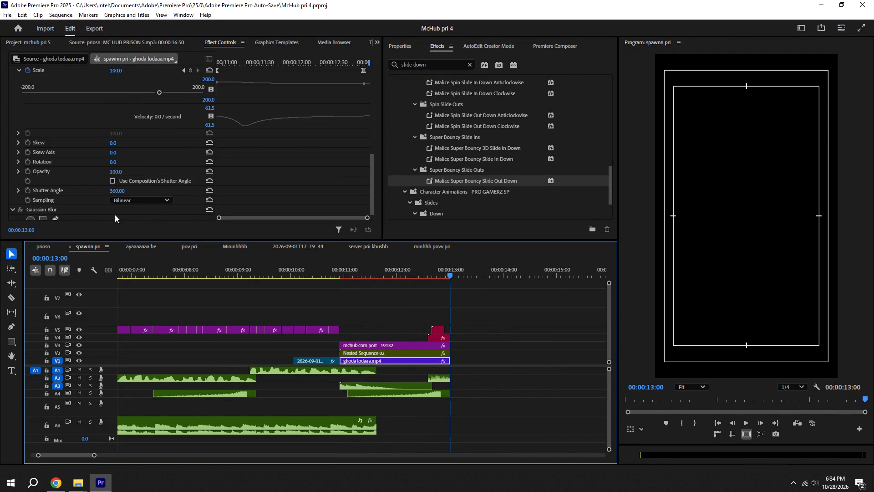
pyautogui.scroll(-7, 112, 207)
pyautogui.moveTo(372, 188); pyautogui.dragTo(366, 251)
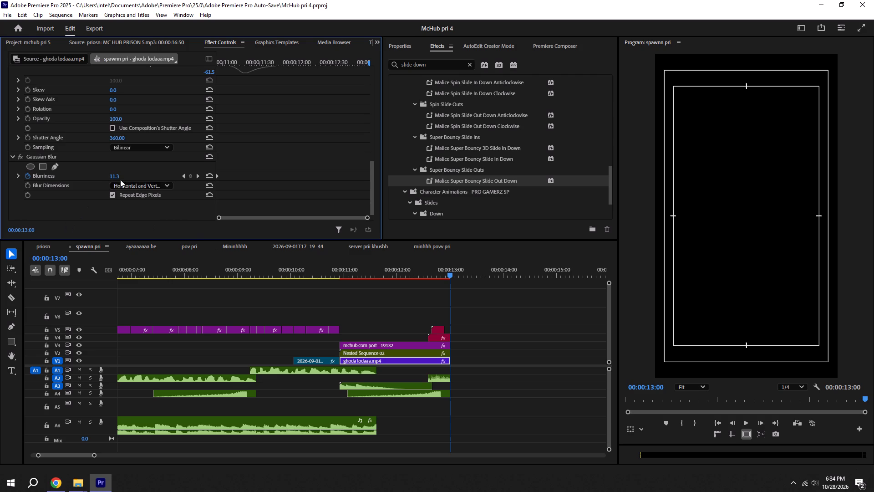
pyautogui.click(115, 176)
pyautogui.click(267, 165)
pyautogui.keyDown('shift'); pyautogui.moveTo(261, 56); pyautogui.dragTo(163, 67); pyautogui.keyUp('shift')
pyautogui.press('space')
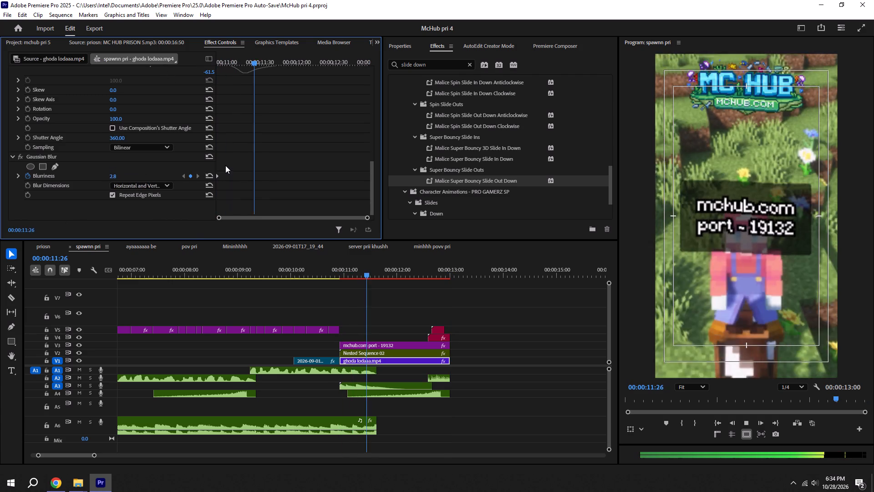
pyautogui.press('space')
pyautogui.click(191, 177)
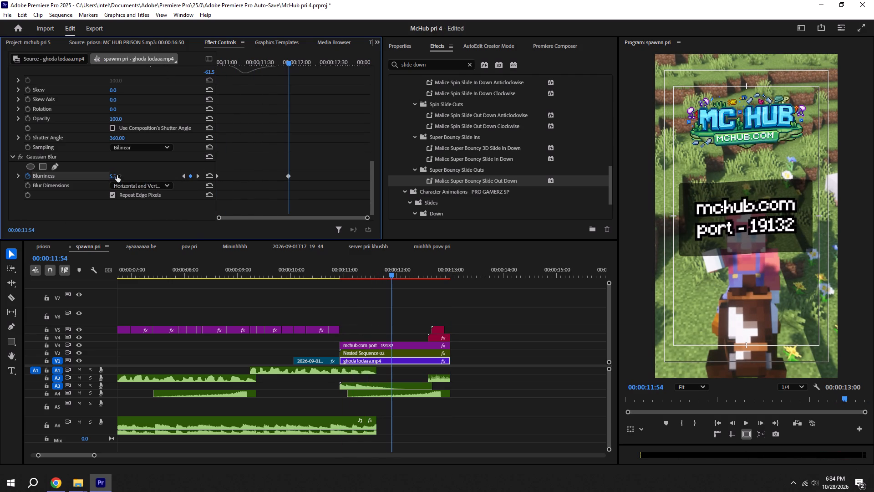
pyautogui.click(117, 175)
pyautogui.write('25')
pyautogui.press('Return')
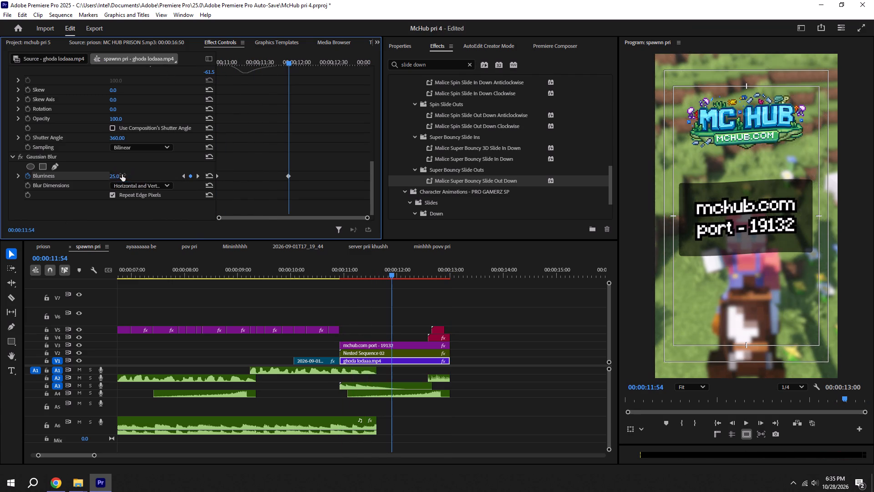
pyautogui.hotkey('ctrl', 's')
# Move the Blurriness 25 keyframe to the end of ghoda lodaaa.mp4, save, and play the outro to check the blur.
pyautogui.moveTo(290, 175); pyautogui.dragTo(447, 169)
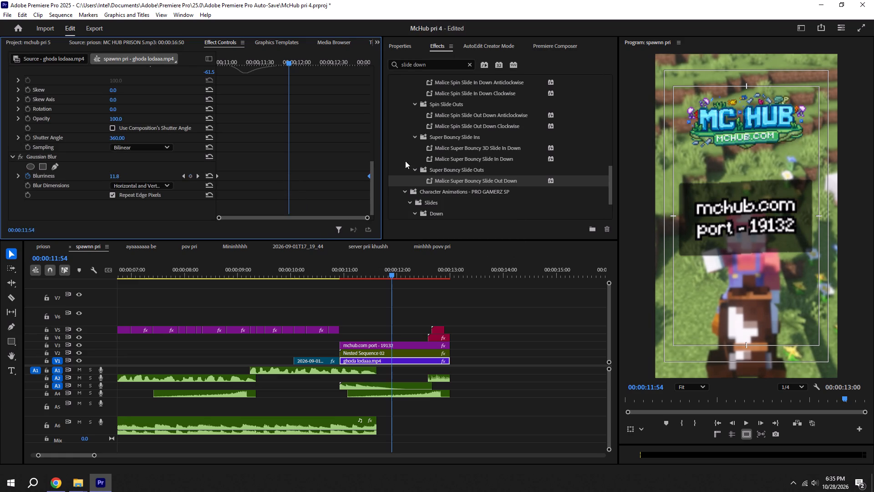
pyautogui.hotkey('ctrl', 's')
pyautogui.click(352, 313)
pyautogui.keyDown('shift'); pyautogui.moveTo(349, 272); pyautogui.dragTo(335, 272); pyautogui.keyUp('shift')
pyautogui.press('space')
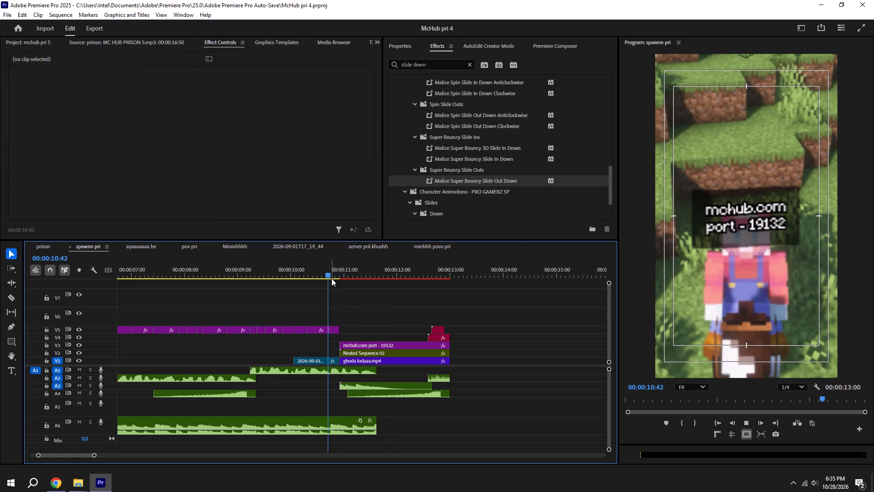
pyautogui.press('space')
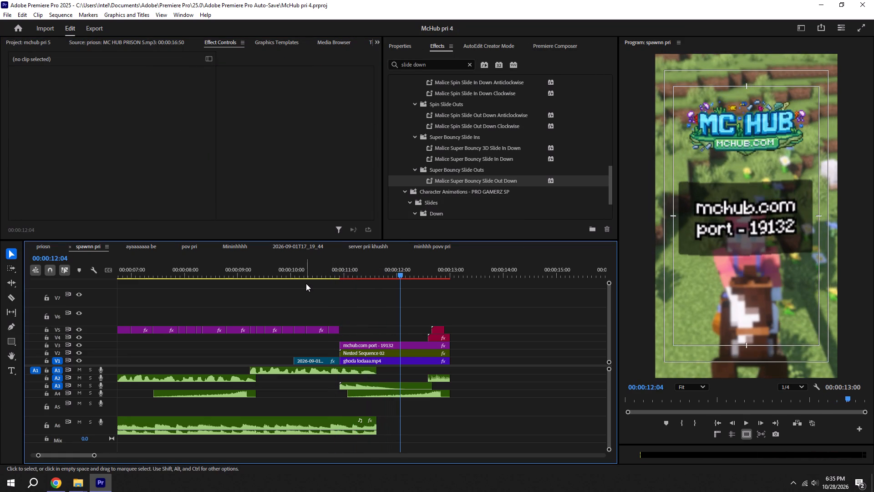
# Add the Starter Pack's Digital Glitch transition with sound at the outro's start, 00:00:10:55, and save.
pyautogui.keyDown('shift'); pyautogui.click(335, 283); pyautogui.keyUp('shift')
pyautogui.keyDown('shift'); pyautogui.click(337, 275); pyautogui.keyUp('shift')
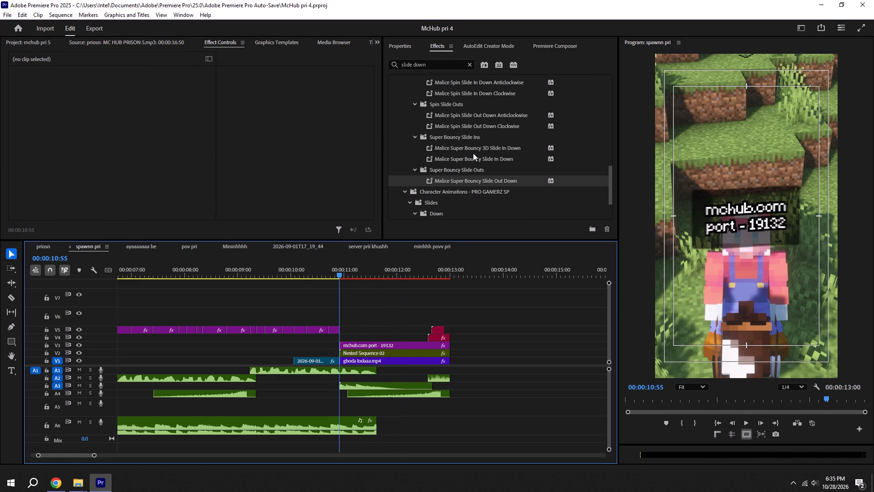
pyautogui.click(567, 50)
pyautogui.click(429, 108)
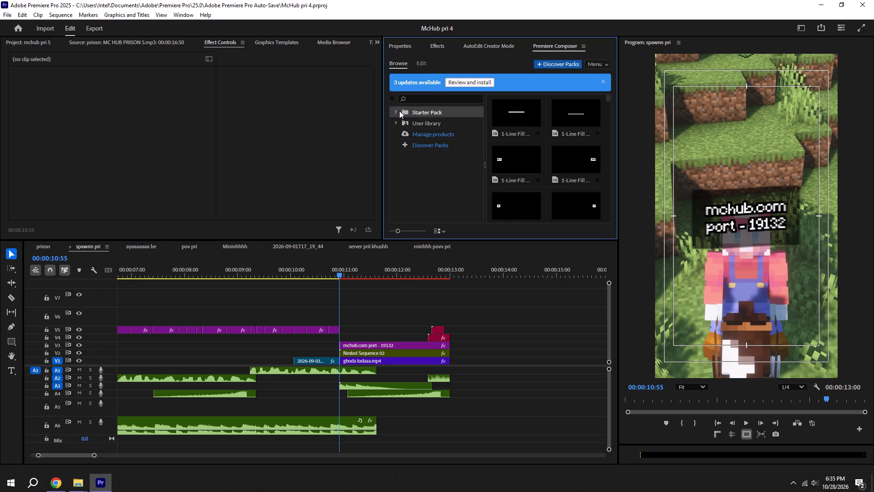
pyautogui.click(399, 111)
pyautogui.click(426, 147)
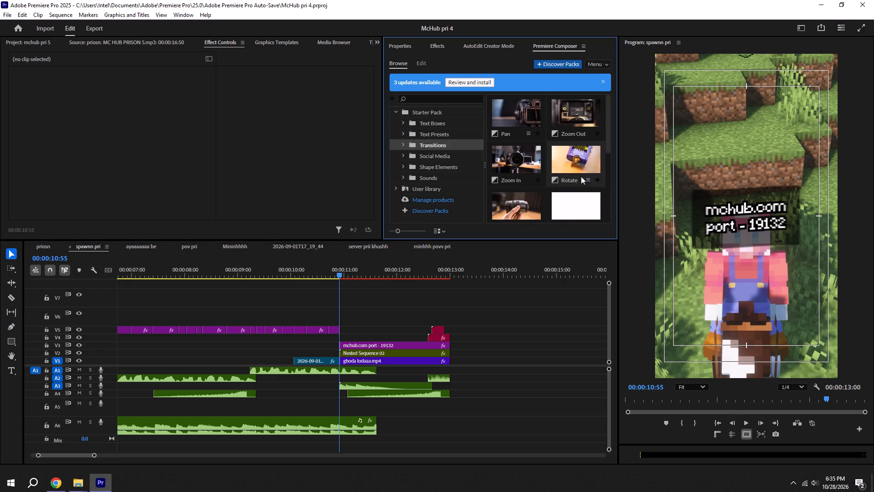
pyautogui.scroll(-1, 577, 170)
pyautogui.click(573, 202)
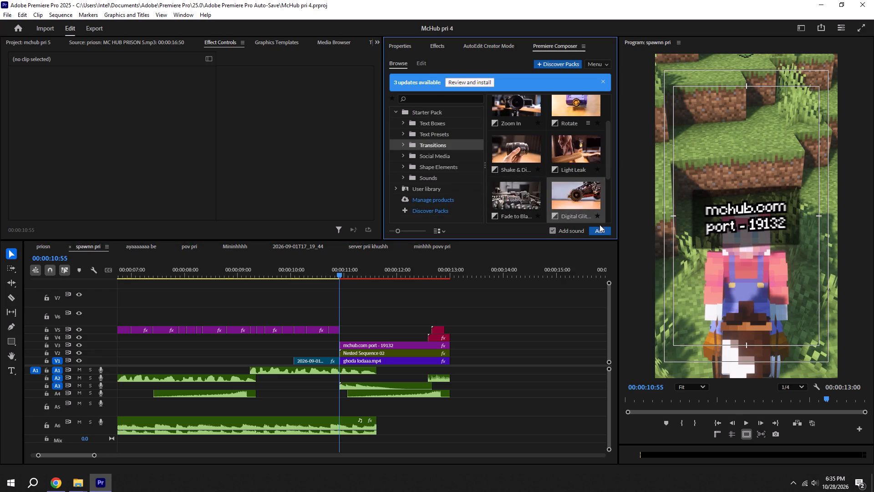
pyautogui.click(596, 228)
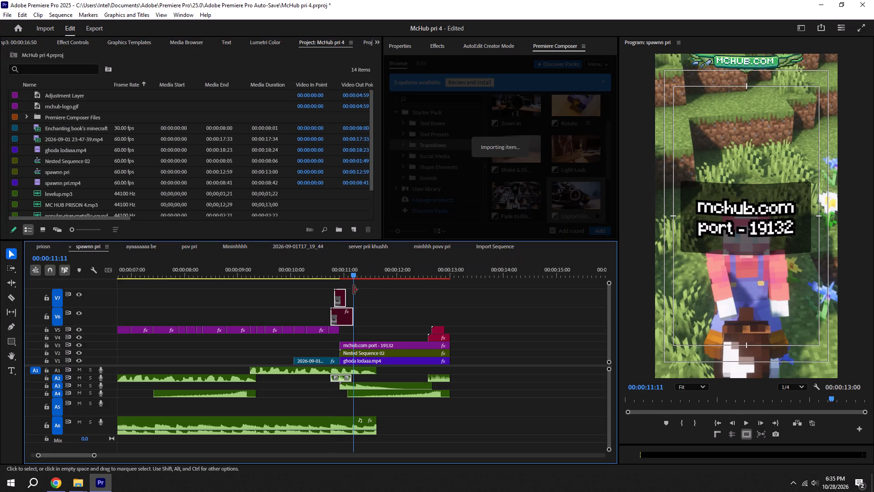
pyautogui.keyDown('alt'); pyautogui.scroll(5, 339, 324); pyautogui.keyUp('alt')
pyautogui.hotkey('ctrl', 's')
# Play from just before the cut into the mchub.com outro to check the glitch transition.
pyautogui.moveTo(305, 272); pyautogui.dragTo(296, 271)
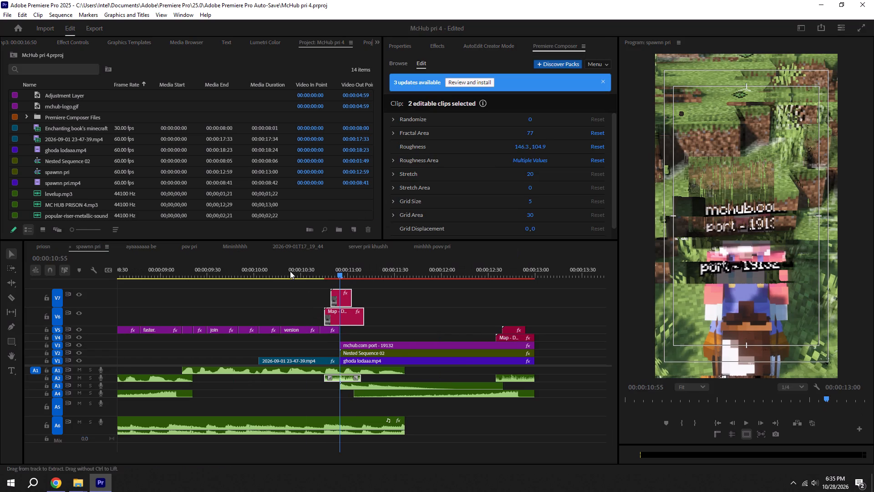
pyautogui.click(296, 270)
pyautogui.press('space')
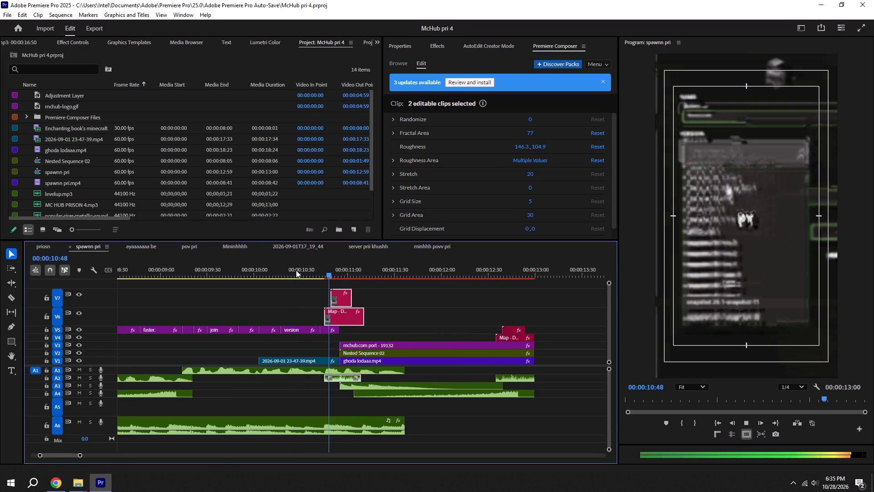
pyautogui.press('space')
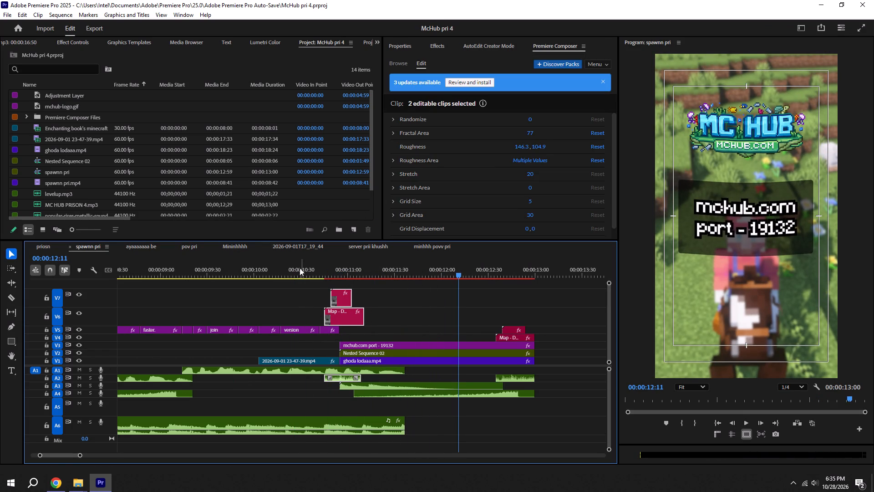
pyautogui.moveTo(290, 266); pyautogui.dragTo(277, 266)
pyautogui.press('space')
pyautogui.keyDown('alt'); pyautogui.scroll(-4, 251, 266); pyautogui.keyUp('alt')
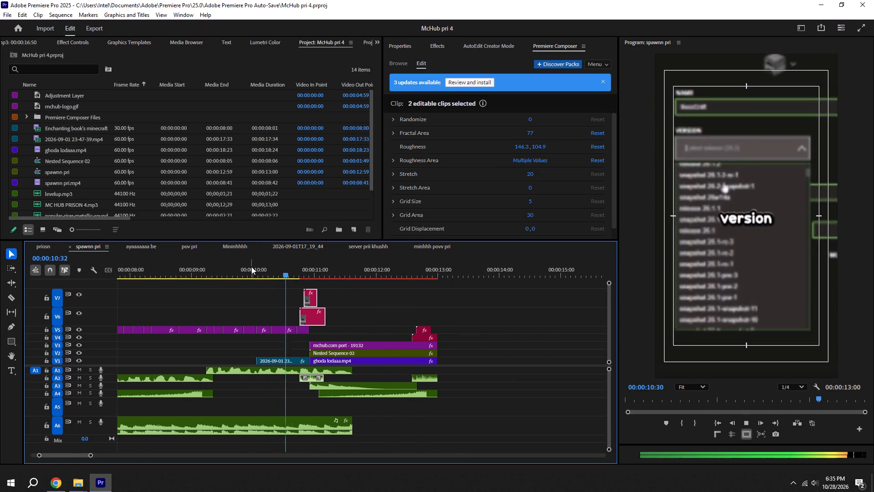
pyautogui.press('space')
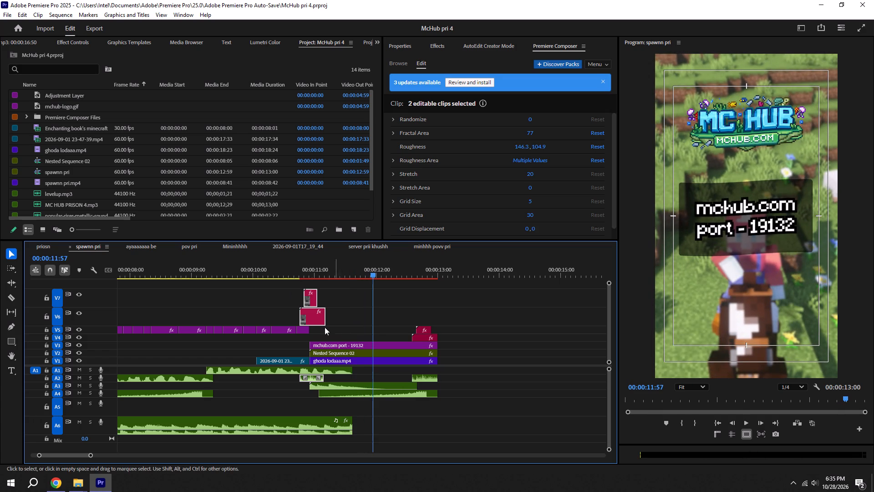
# Move the two glitch transition layers from V6 and V7 down to V4 and V5 without shifting their timing, save, and replay the cut.
pyautogui.moveTo(313, 311); pyautogui.dragTo(315, 339)
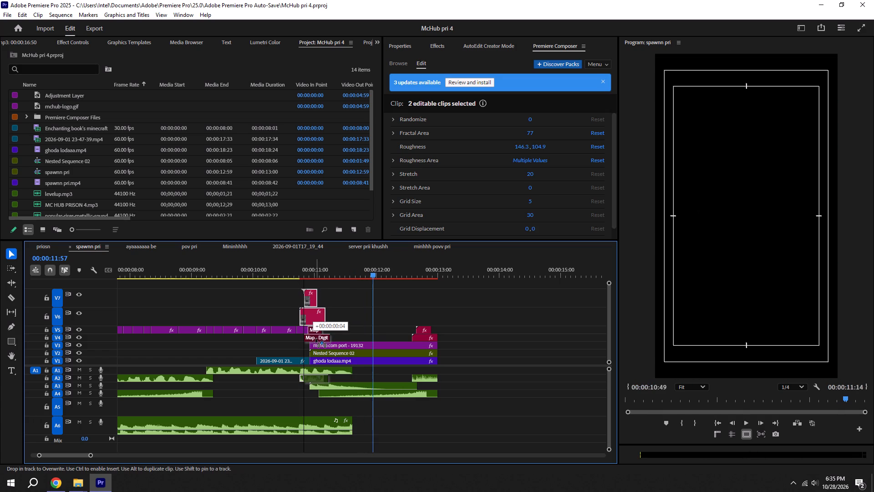
pyautogui.moveTo(315, 339); pyautogui.dragTo(313, 340)
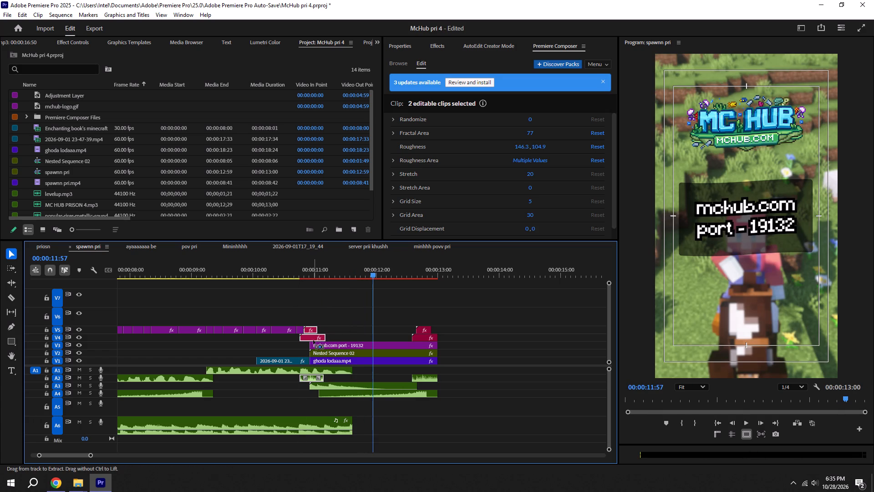
pyautogui.hotkey('ctrl', 's')
pyautogui.keyDown('shift'); pyautogui.click(275, 279); pyautogui.keyUp('shift')
pyautogui.keyDown('shift'); pyautogui.click(267, 271); pyautogui.keyUp('shift')
pyautogui.press('space')
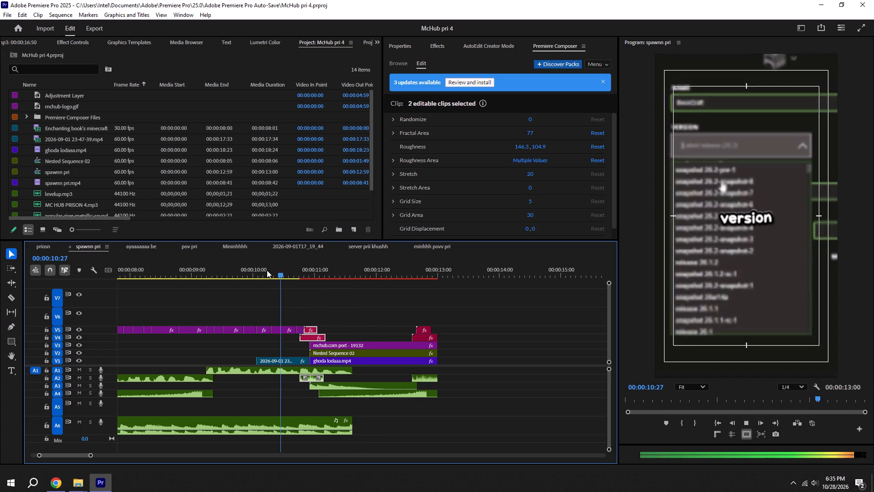
pyautogui.press('space')
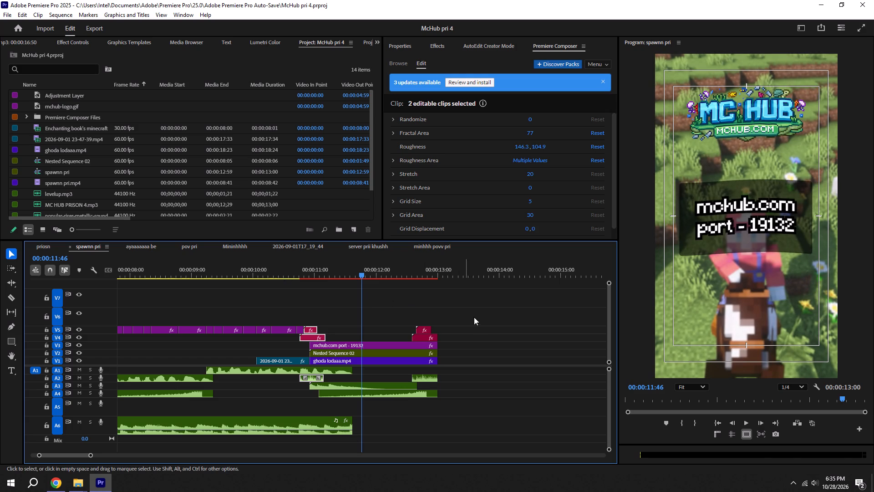
# Delete the glitch transition at the outro's end, both its V4 and V5 layers and its A2 sound, and save.
pyautogui.click(422, 332)
pyautogui.press('BackSpace')
pyautogui.hotkey('ctrl', 's')
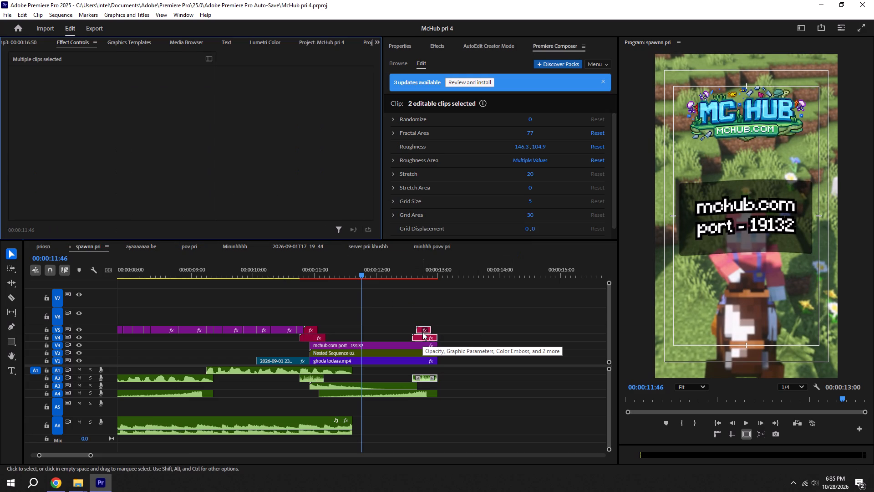
pyautogui.press('BackSpace')
pyautogui.keyDown('alt'); pyautogui.scroll(-8, 424, 334); pyautogui.keyUp('alt')
pyautogui.hotkey('ctrl', 's')
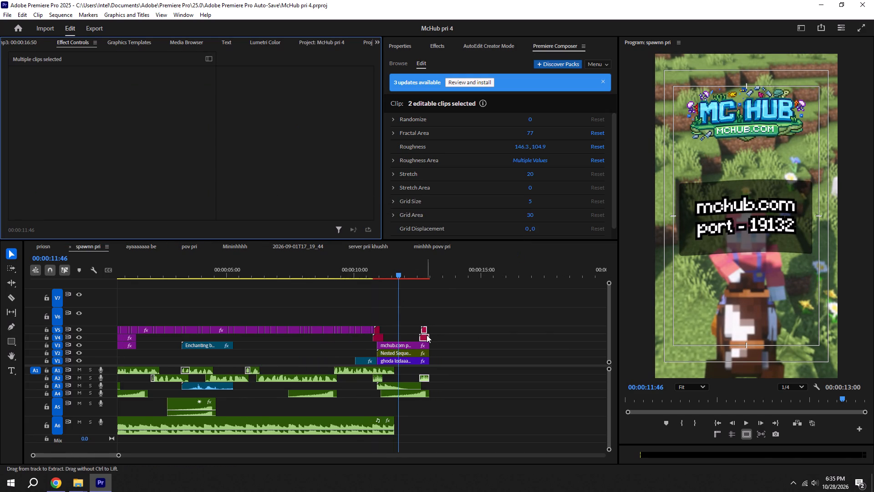
pyautogui.press('BackSpace')
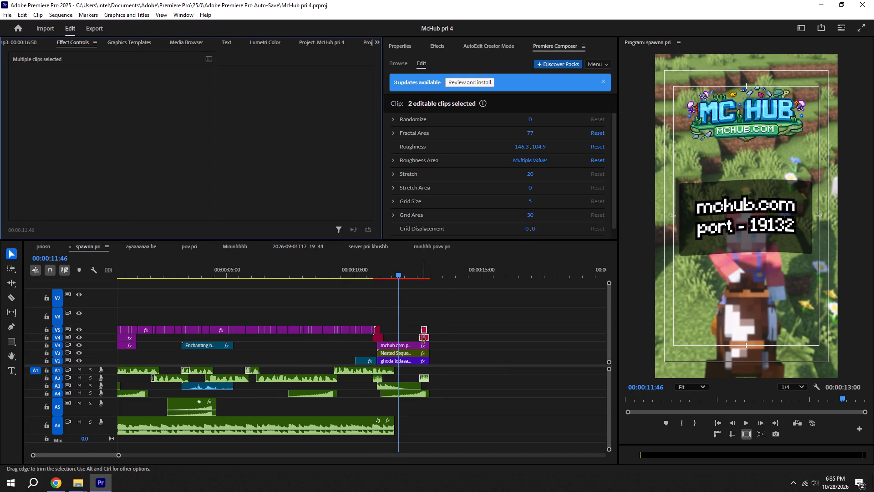
pyautogui.keyDown('alt'); pyautogui.scroll(8, 422, 338); pyautogui.keyUp('alt')
pyautogui.click(429, 337)
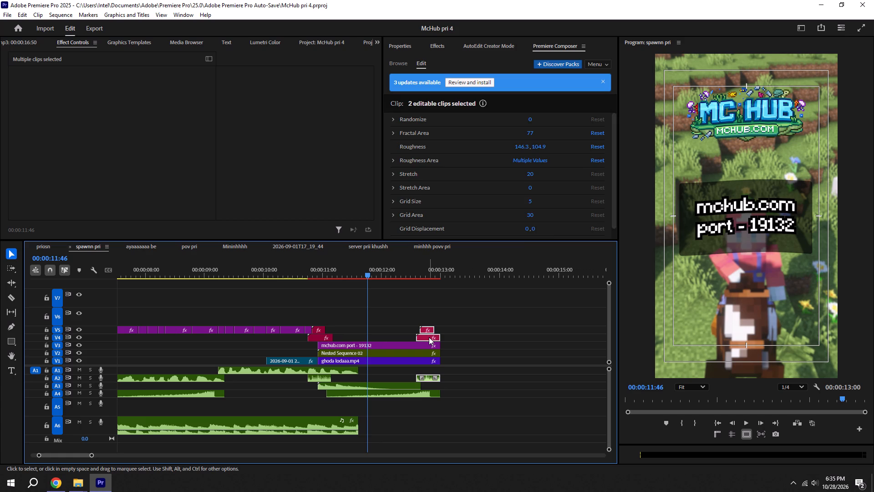
pyautogui.press('BackSpace')
pyautogui.hotkey('ctrl', 's')
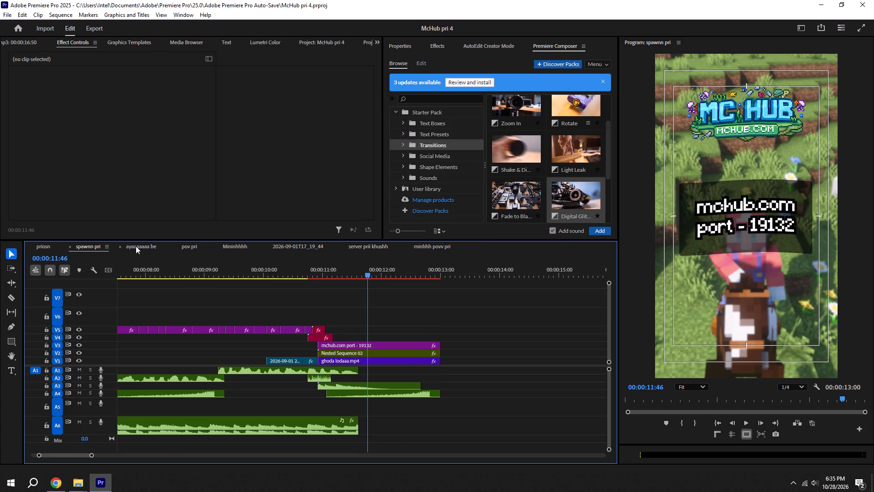
# Look through the other open sequences for a reusable outro ending and open minhhh povv pri.
pyautogui.click(135, 246)
pyautogui.click(241, 247)
pyautogui.click(303, 245)
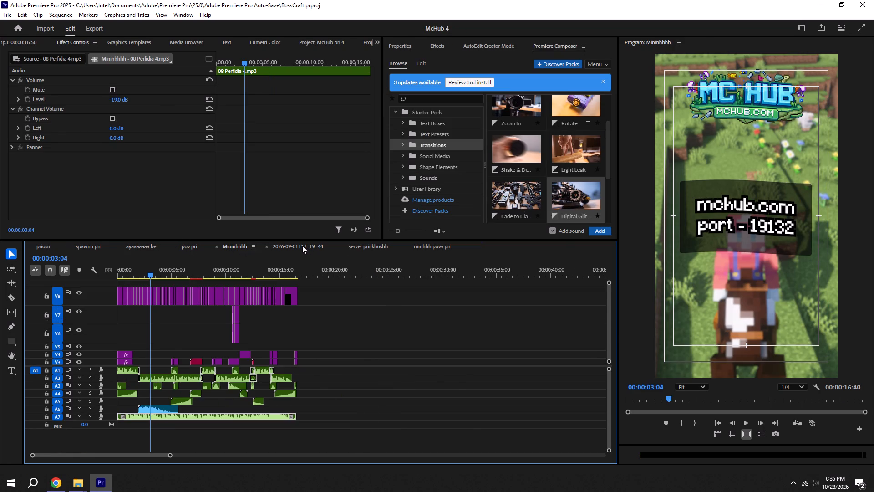
pyautogui.keyDown('alt'); pyautogui.scroll(5, 455, 357); pyautogui.keyUp('alt')
pyautogui.click(357, 245)
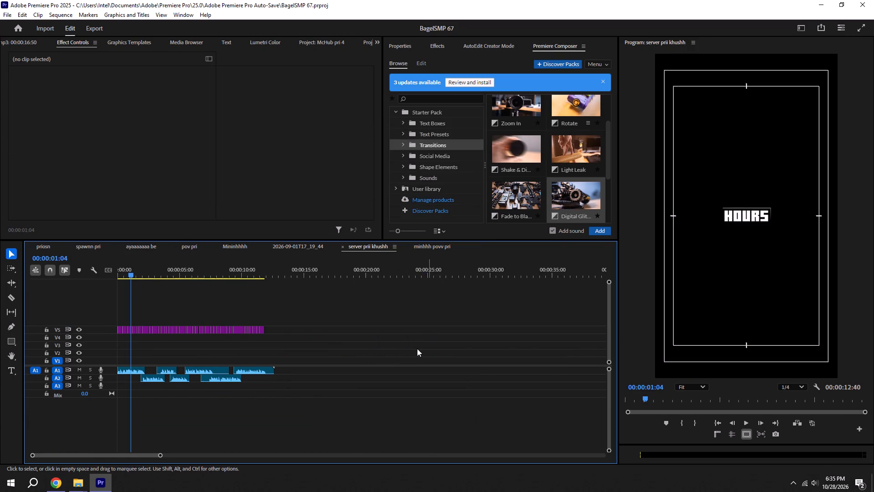
pyautogui.click(425, 253)
pyautogui.click(426, 250)
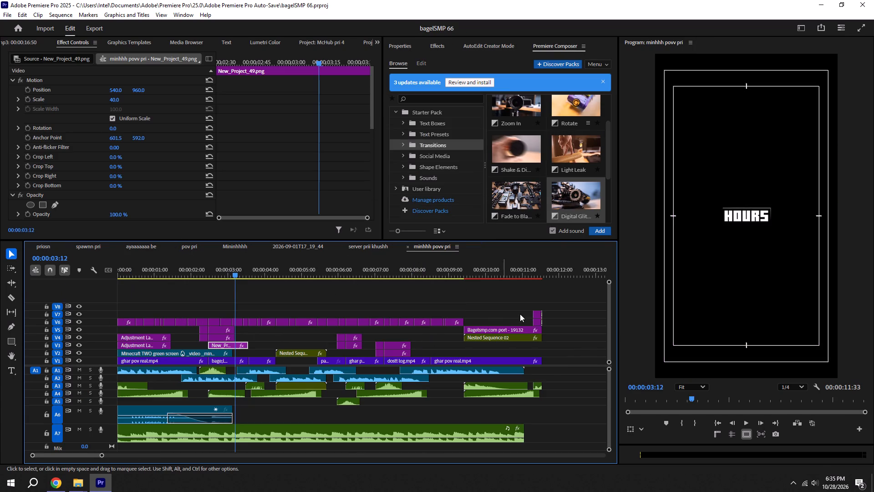
# Turn off linked selection and copy the two Adjustment Layer clips on V6 and V7 at the end of minhhh povv pri.
pyautogui.moveTo(513, 302); pyautogui.dragTo(539, 319)
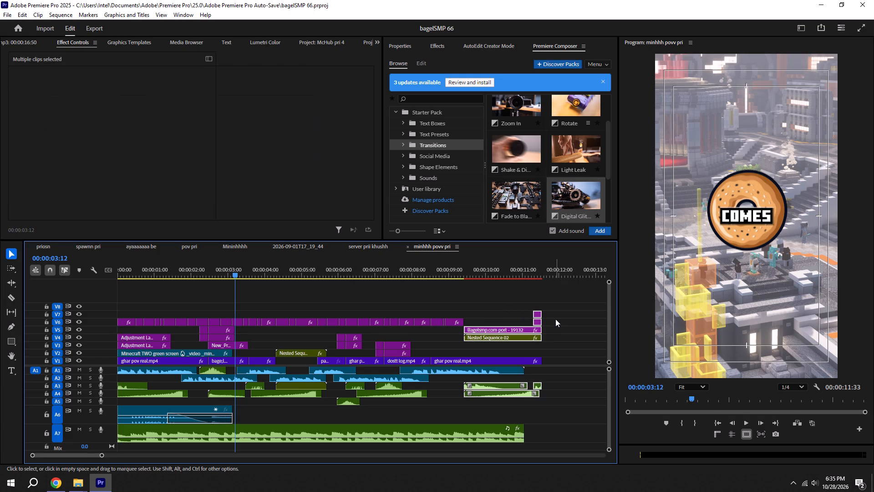
pyautogui.click(561, 318)
pyautogui.click(63, 269)
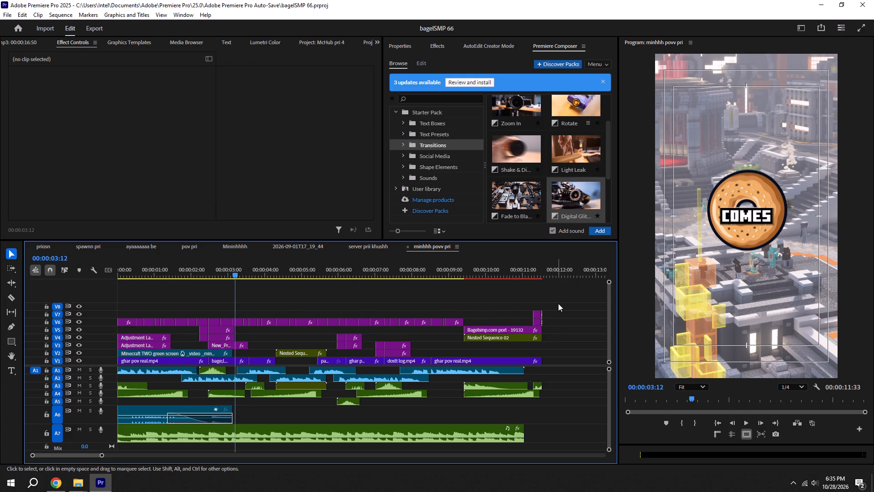
pyautogui.click(543, 294)
pyautogui.keyDown('alt'); pyautogui.scroll(15, 537, 323); pyautogui.keyUp('alt')
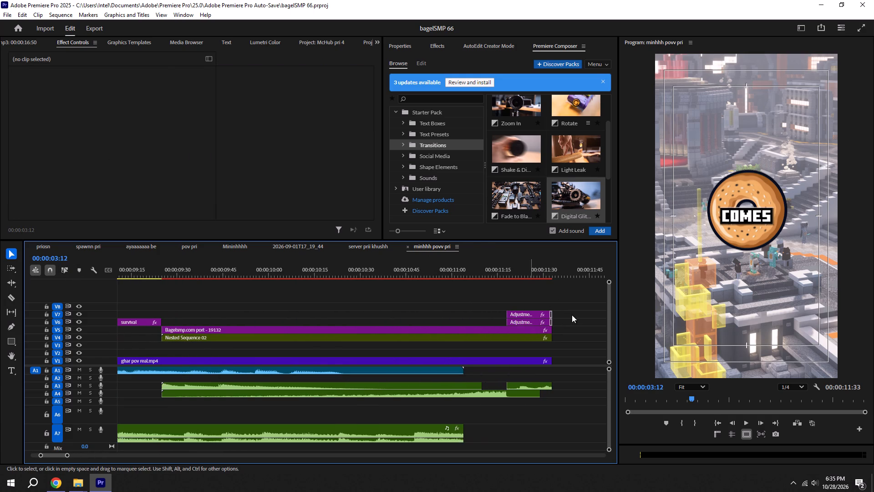
pyautogui.keyDown('alt'); pyautogui.scroll(13, 553, 318); pyautogui.keyUp('alt')
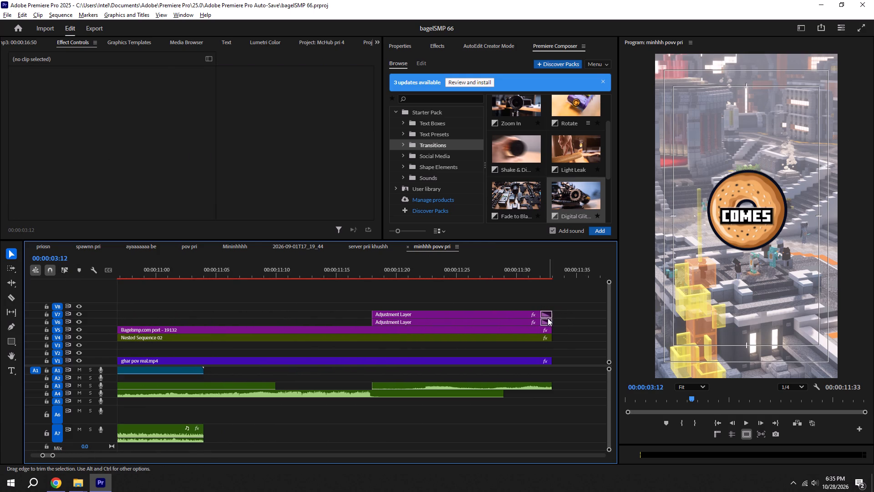
pyautogui.moveTo(543, 313); pyautogui.dragTo(583, 318)
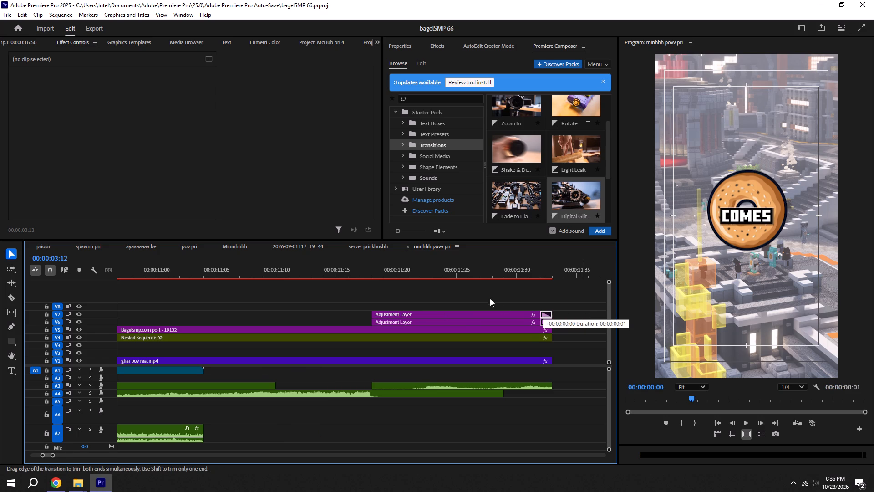
pyautogui.moveTo(488, 297); pyautogui.dragTo(505, 322)
pyautogui.hotkey('ctrl', 'c')
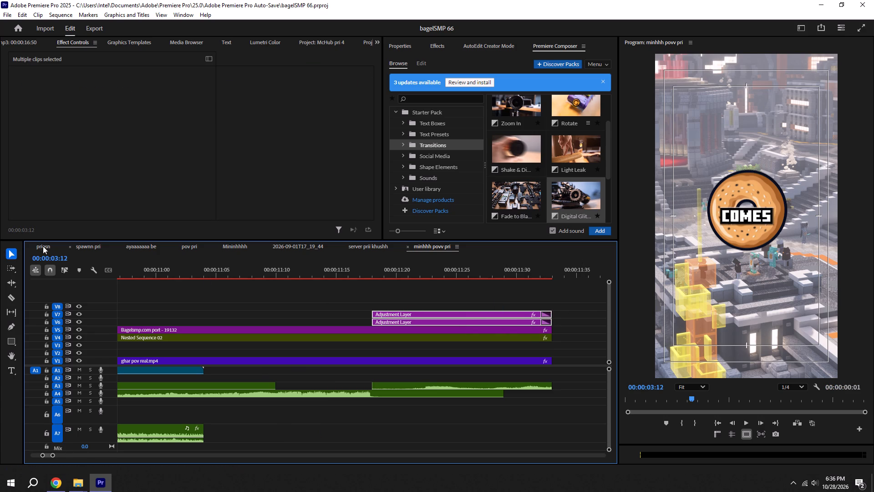
# Paste the adjustment layers into spawnn pri and move them down to V4 and V5, ending flush with the outro at 00:00:13:00.
pyautogui.click(92, 243)
pyautogui.keyDown('alt'); pyautogui.scroll(4, 423, 274); pyautogui.keyUp('alt')
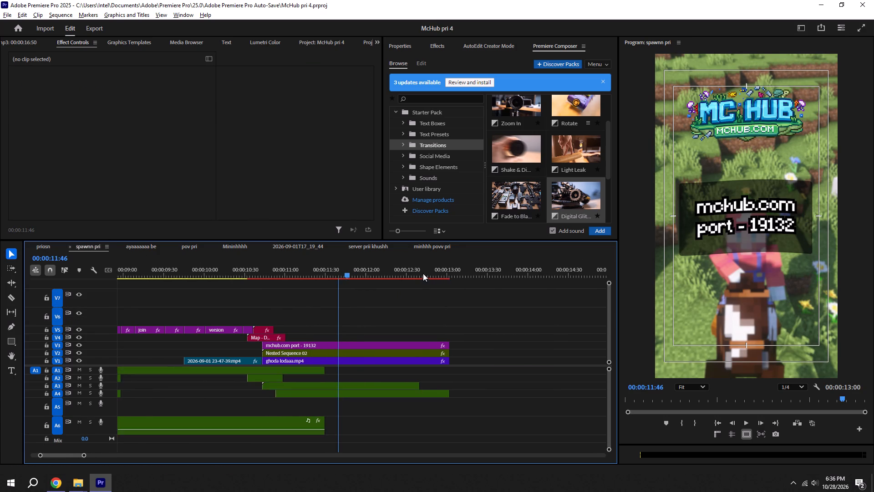
pyautogui.keyDown('shift'); pyautogui.click(426, 271); pyautogui.keyUp('shift')
pyautogui.keyDown('shift'); pyautogui.moveTo(420, 267); pyautogui.dragTo(436, 268); pyautogui.keyUp('shift')
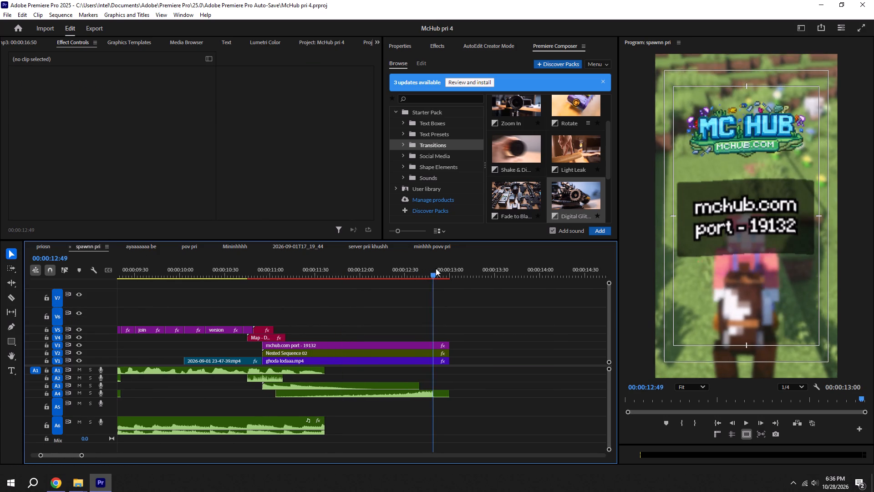
pyautogui.keyDown('shift'); pyautogui.moveTo(436, 268); pyautogui.dragTo(434, 268); pyautogui.keyUp('shift')
pyautogui.hotkey('ctrl', 'v')
pyautogui.keyDown('alt'); pyautogui.scroll(8, 442, 333); pyautogui.keyUp('alt')
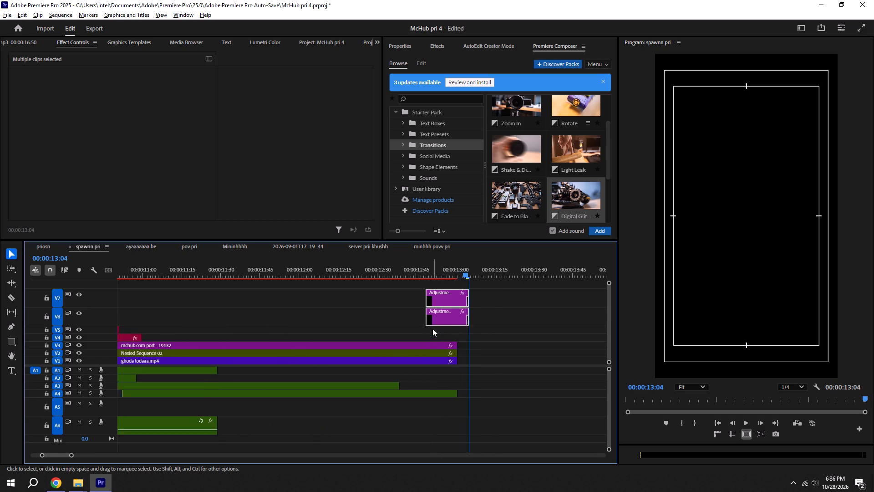
pyautogui.keyDown('alt'); pyautogui.scroll(2, 432, 328); pyautogui.keyUp('alt')
pyautogui.moveTo(448, 315); pyautogui.dragTo(432, 325)
pyautogui.moveTo(439, 309); pyautogui.dragTo(429, 328)
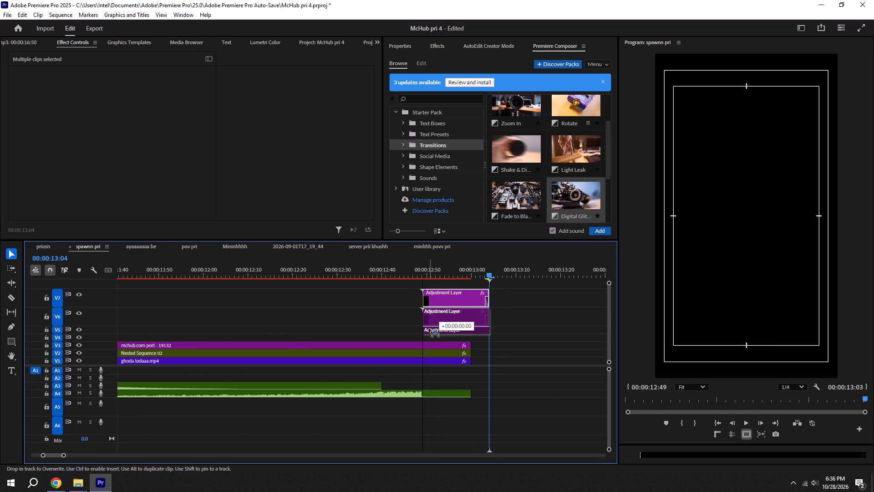
pyautogui.moveTo(429, 328); pyautogui.dragTo(417, 337)
pyautogui.click(468, 336)
# Copy the Breast Twitch.mp3 sound from the end of minhhh povv pri into spawnn pri at 00:00:12:45, and save.
pyautogui.keyDown('shift'); pyautogui.click(405, 272); pyautogui.keyUp('shift')
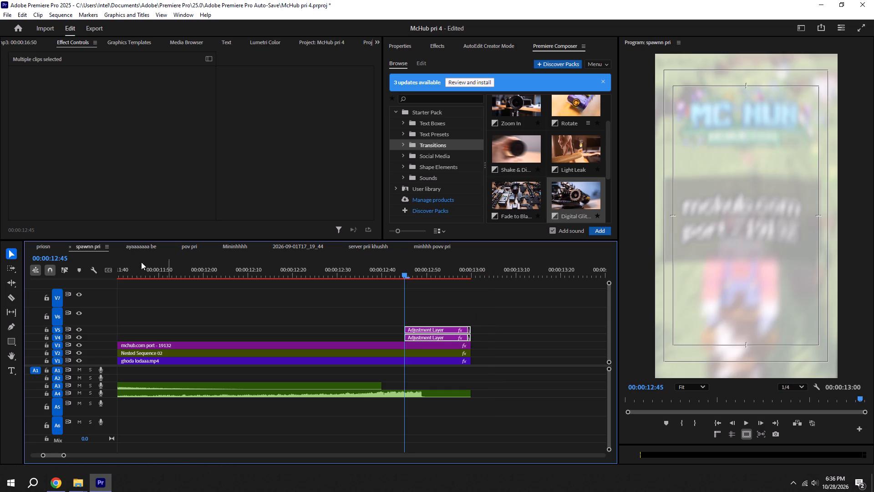
pyautogui.click(431, 249)
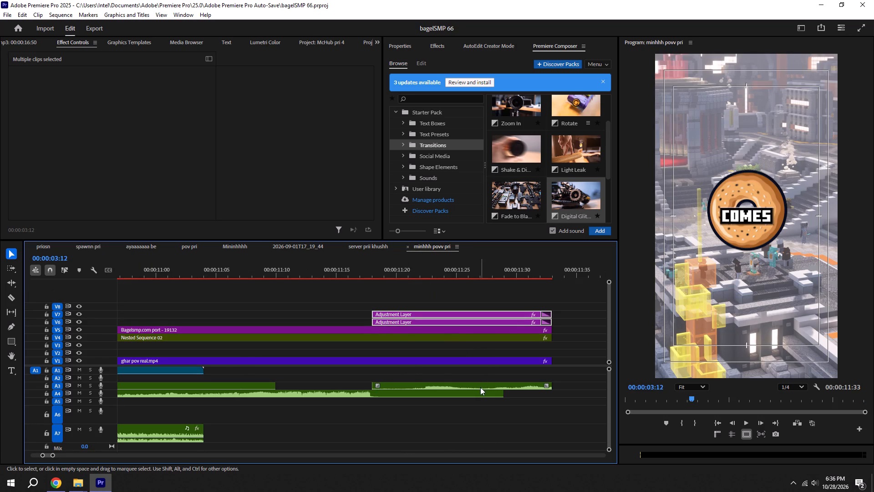
pyautogui.click(502, 387)
pyautogui.hotkey('ctrl', 'c')
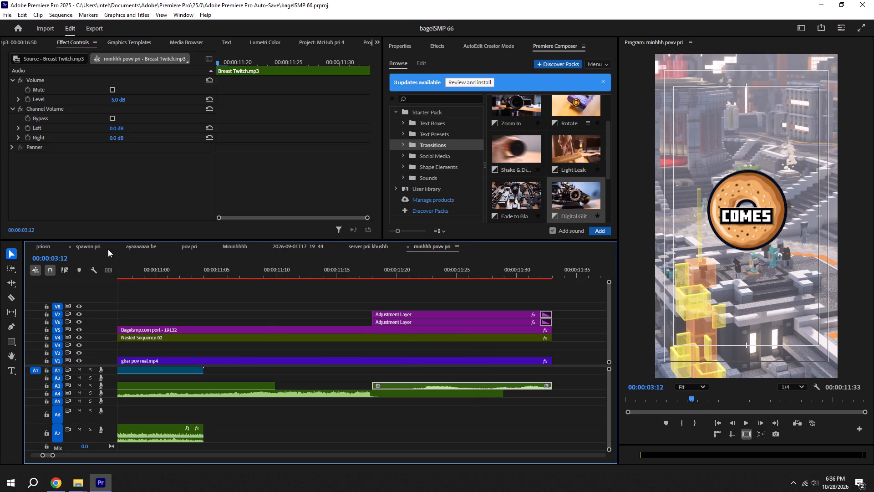
pyautogui.click(102, 247)
pyautogui.hotkey('ctrl', 'v')
pyautogui.keyDown('alt'); pyautogui.scroll(-5, 466, 377); pyautogui.keyUp('alt')
pyautogui.hotkey('ctrl', 's')
# Play the end of the outro and the whole spawnn pri sequence from its start to check the new ending, saving the project.
pyautogui.moveTo(399, 271); pyautogui.dragTo(363, 271)
pyautogui.press('space')
pyautogui.keyDown('alt'); pyautogui.scroll(-5, 321, 292); pyautogui.keyUp('alt')
pyautogui.click(498, 354)
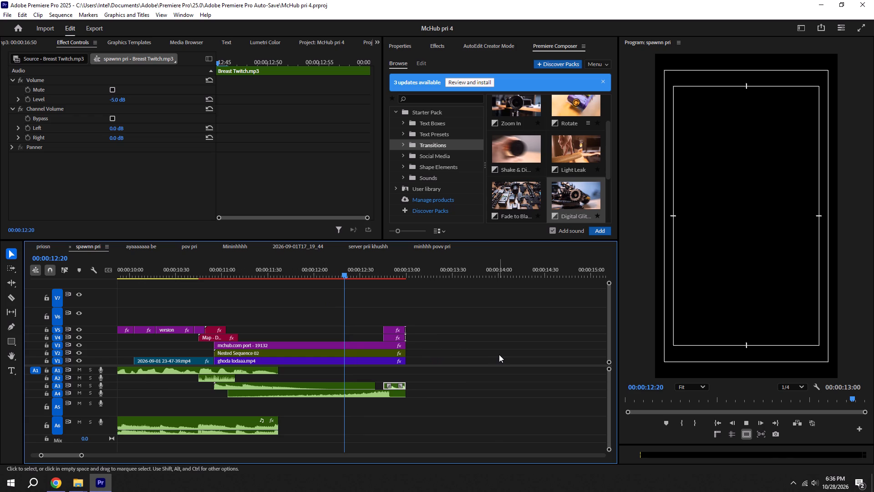
pyautogui.hotkey('ctrl', 's')
pyautogui.keyDown('alt'); pyautogui.scroll(-6, 487, 400); pyautogui.keyUp('alt')
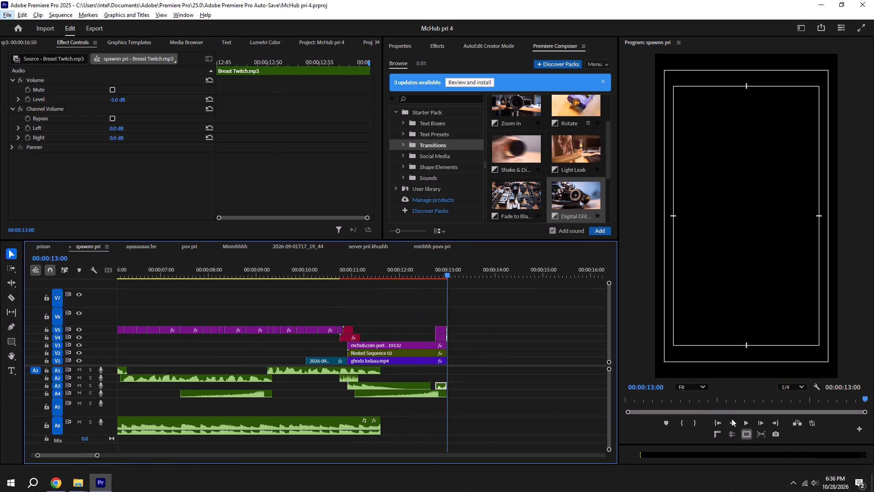
pyautogui.click(713, 422)
pyautogui.keyDown('alt'); pyautogui.scroll(-12, 575, 398); pyautogui.keyUp('alt')
pyautogui.click(430, 361)
pyautogui.press('space')
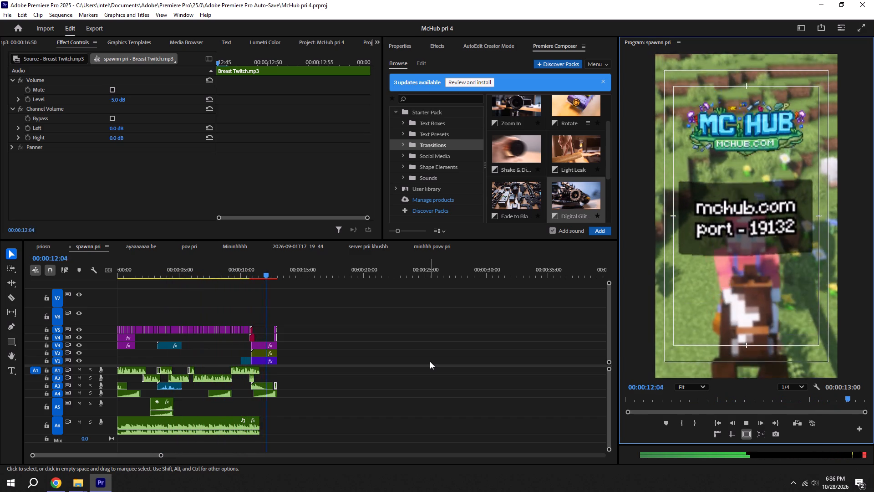
pyautogui.hotkey('ctrl', 's')
# Select the mchub.com port - 19132 text in the V3 outro graphic and change its fill type to Linear Gradient.
pyautogui.keyDown('alt'); pyautogui.scroll(12, 255, 345); pyautogui.keyUp('alt')
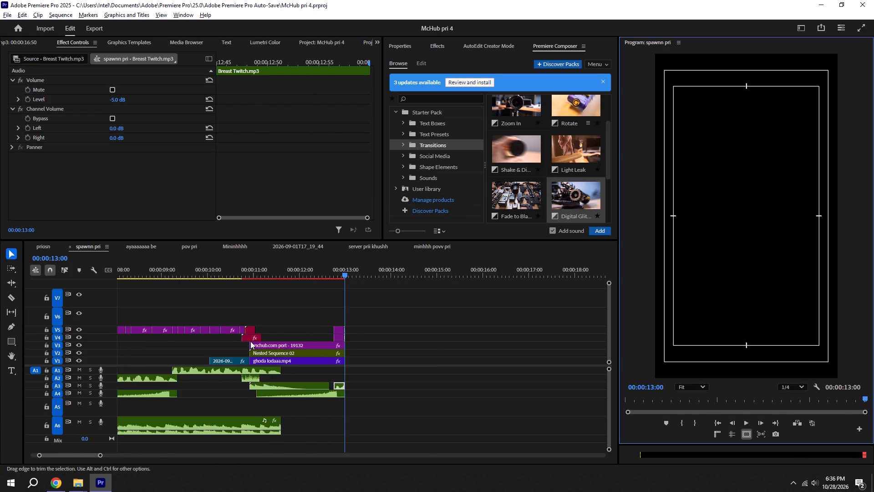
pyautogui.keyDown('alt'); pyautogui.scroll(6, 250, 341); pyautogui.keyUp('alt')
pyautogui.click(293, 345)
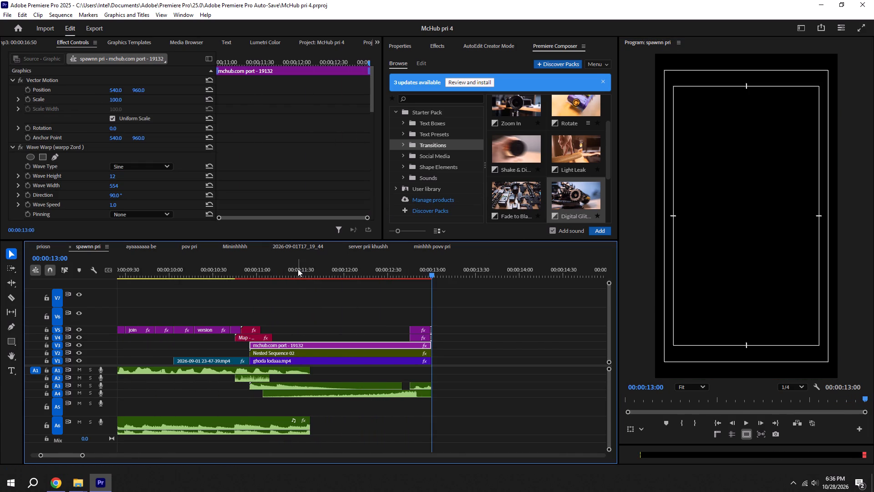
pyautogui.click(298, 269)
pyautogui.click(409, 41)
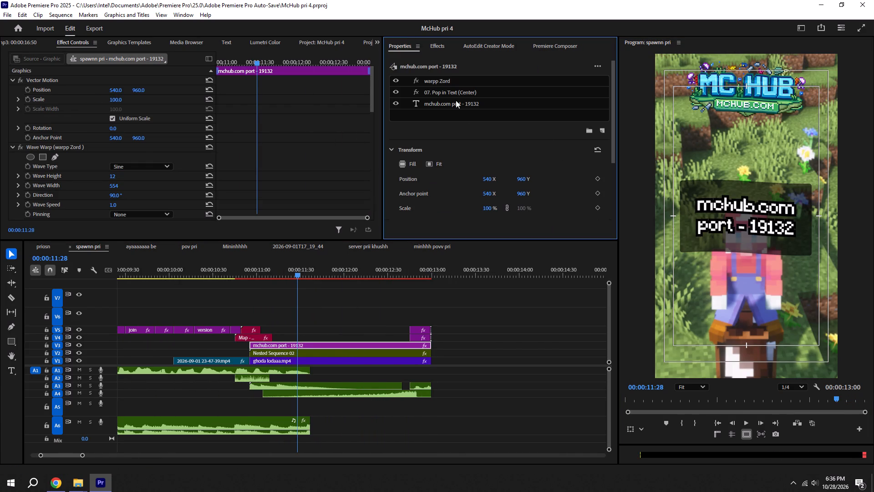
pyautogui.click(456, 103)
pyautogui.click(463, 90)
pyautogui.doubleClick(459, 102)
pyautogui.scroll(-3, 459, 109)
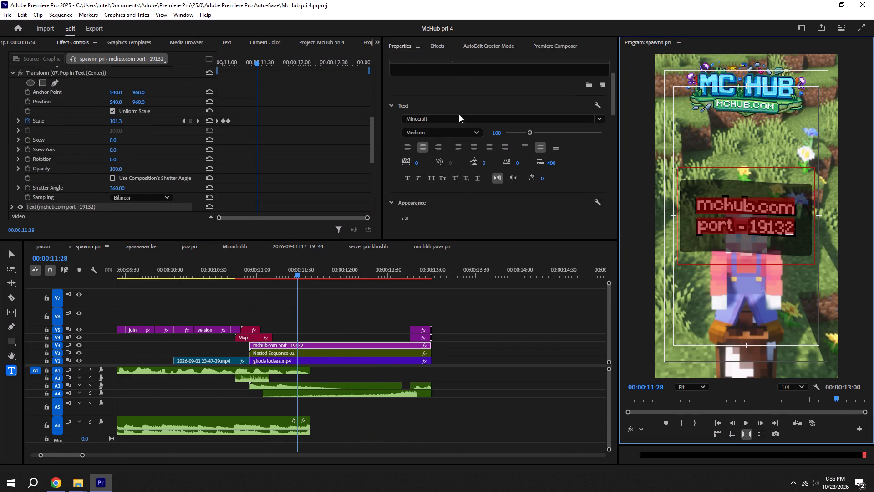
pyautogui.scroll(-7, 459, 114)
pyautogui.scroll(-3, 420, 193)
pyautogui.click(426, 165)
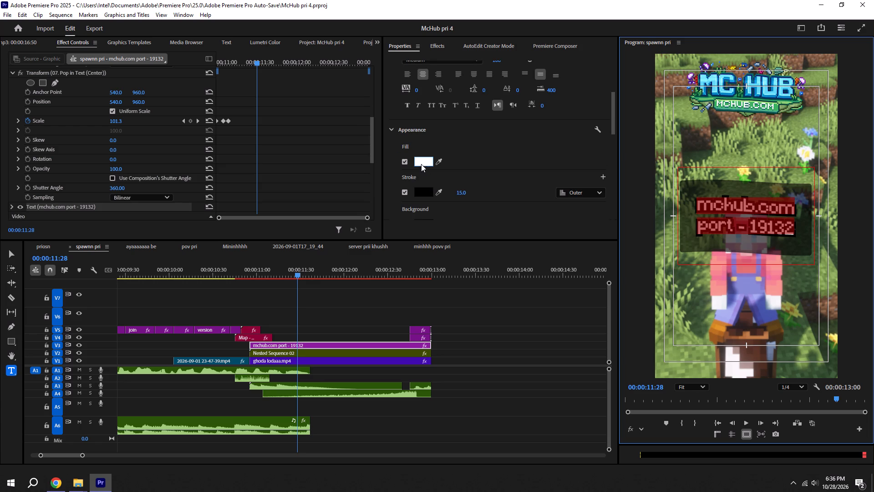
pyautogui.click(422, 159)
pyautogui.click(363, 159)
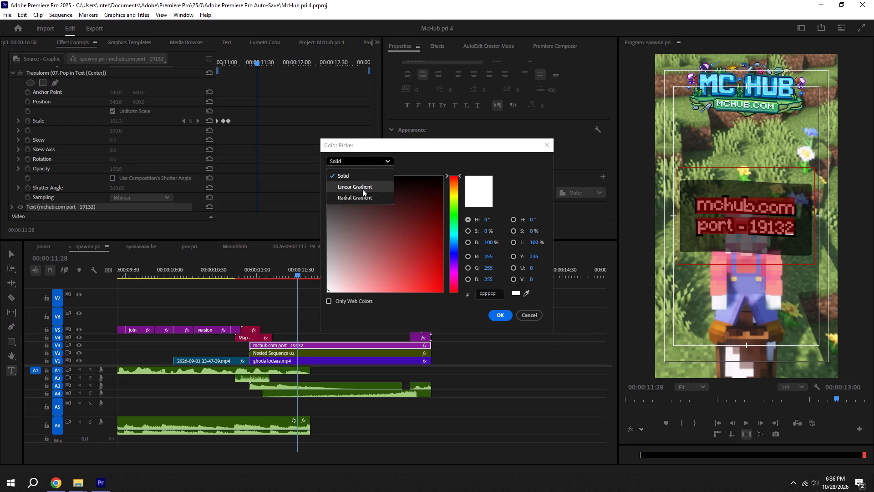
pyautogui.click(362, 191)
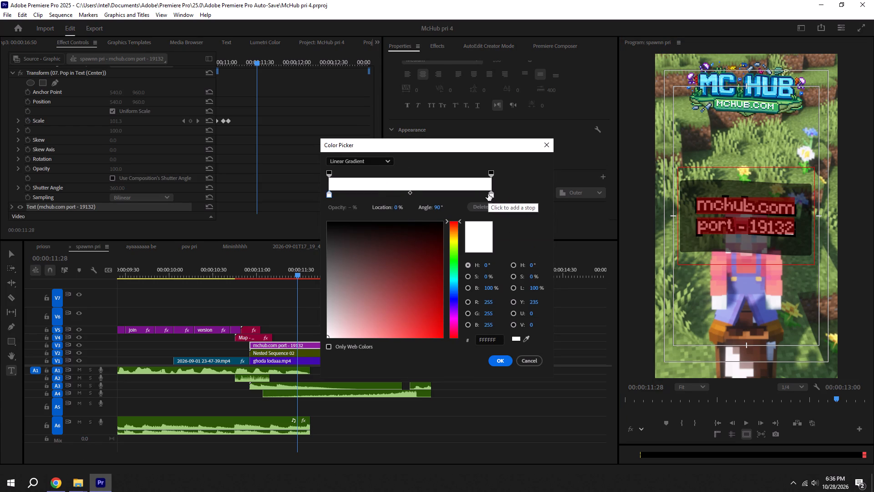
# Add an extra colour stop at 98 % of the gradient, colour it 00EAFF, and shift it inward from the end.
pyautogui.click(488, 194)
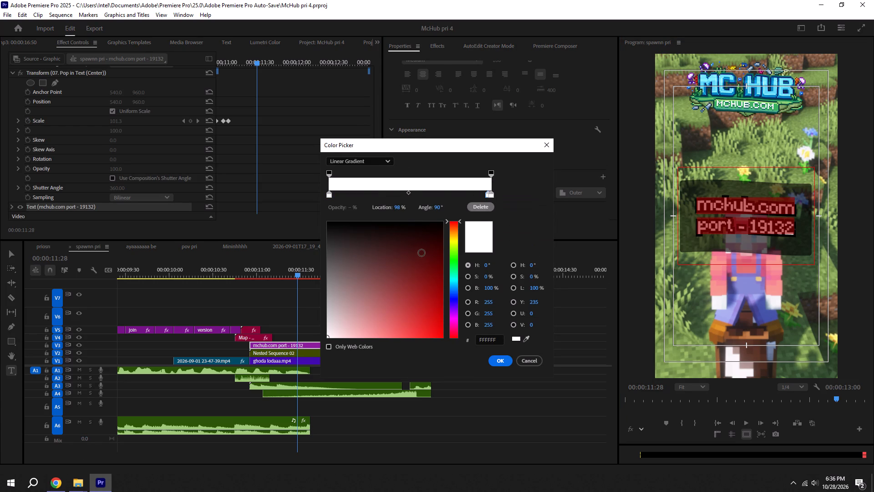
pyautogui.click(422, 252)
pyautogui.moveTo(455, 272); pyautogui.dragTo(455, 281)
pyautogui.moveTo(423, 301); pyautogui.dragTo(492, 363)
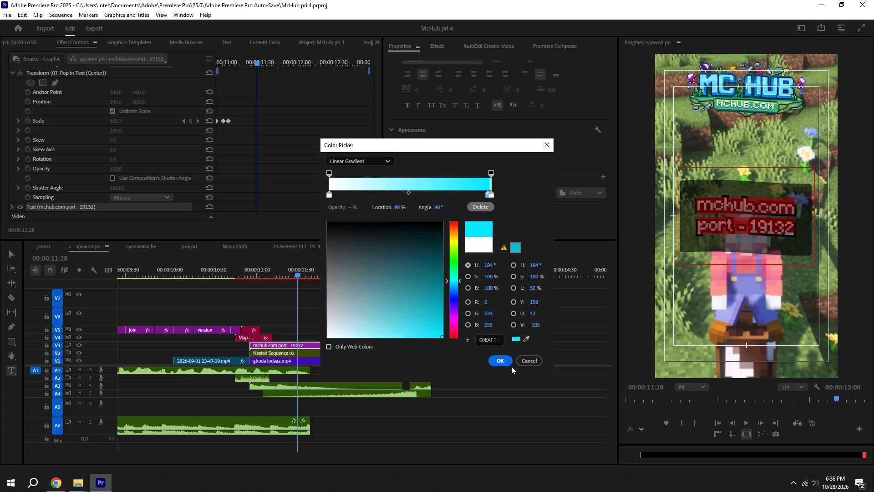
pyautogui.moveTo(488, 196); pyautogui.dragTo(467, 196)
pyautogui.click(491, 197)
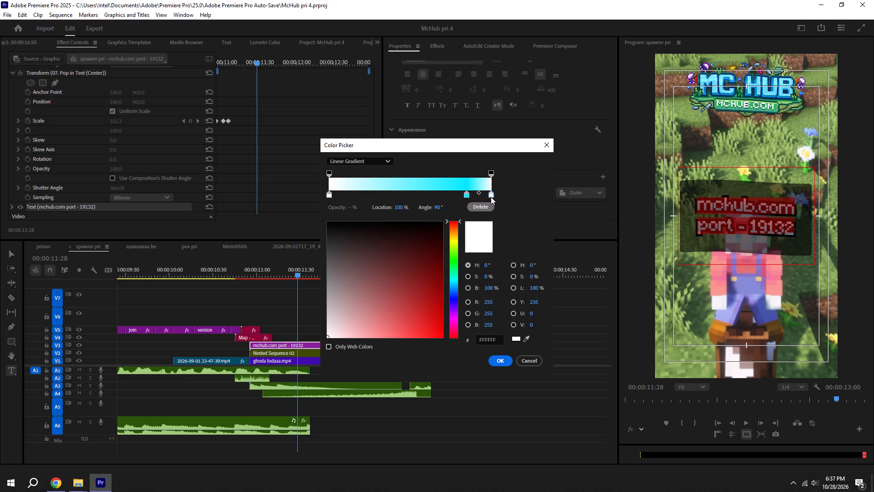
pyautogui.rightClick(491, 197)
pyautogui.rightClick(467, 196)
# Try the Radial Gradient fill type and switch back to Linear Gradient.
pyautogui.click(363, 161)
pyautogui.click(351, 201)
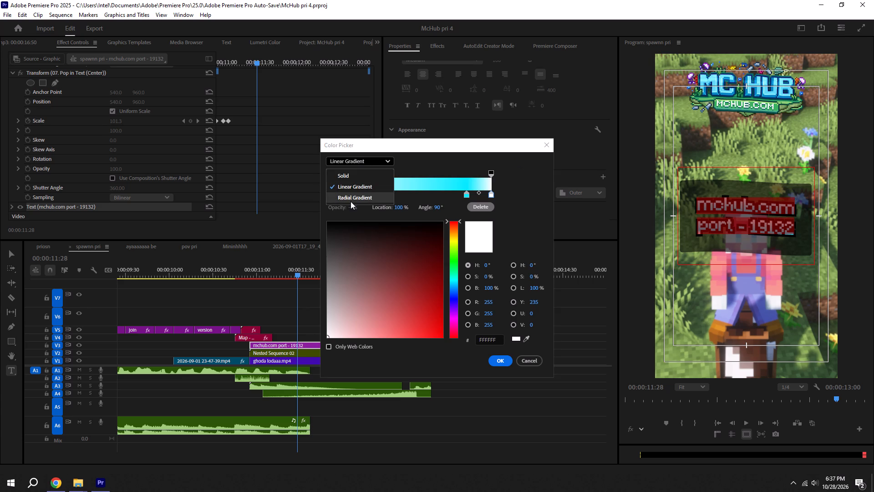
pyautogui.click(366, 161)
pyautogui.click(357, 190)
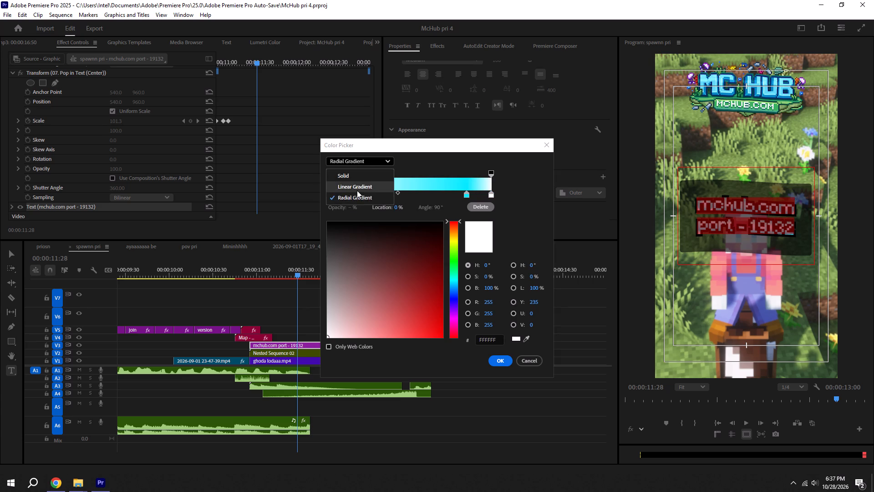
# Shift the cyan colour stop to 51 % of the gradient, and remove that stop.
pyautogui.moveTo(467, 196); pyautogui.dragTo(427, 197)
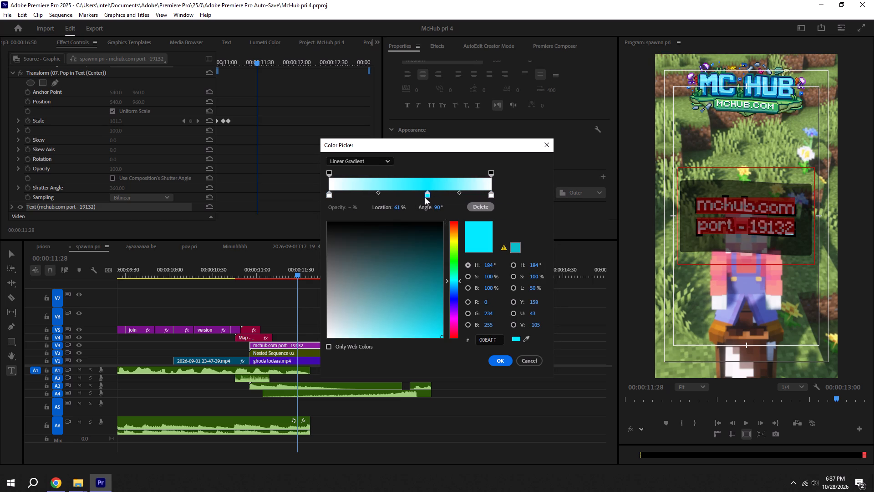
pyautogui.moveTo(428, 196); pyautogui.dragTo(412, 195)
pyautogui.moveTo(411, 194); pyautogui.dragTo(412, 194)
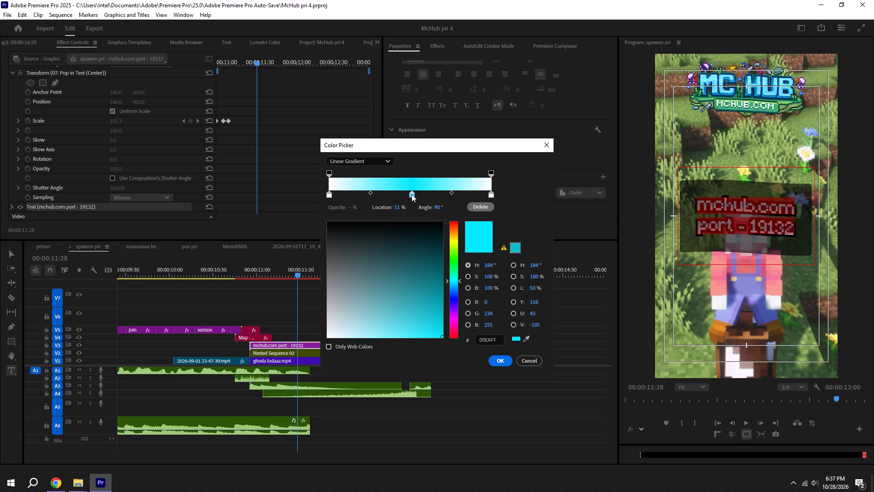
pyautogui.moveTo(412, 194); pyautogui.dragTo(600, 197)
# Colour the gradient's end stop 00F6FF and move it to the 65 % location.
pyautogui.click(492, 196)
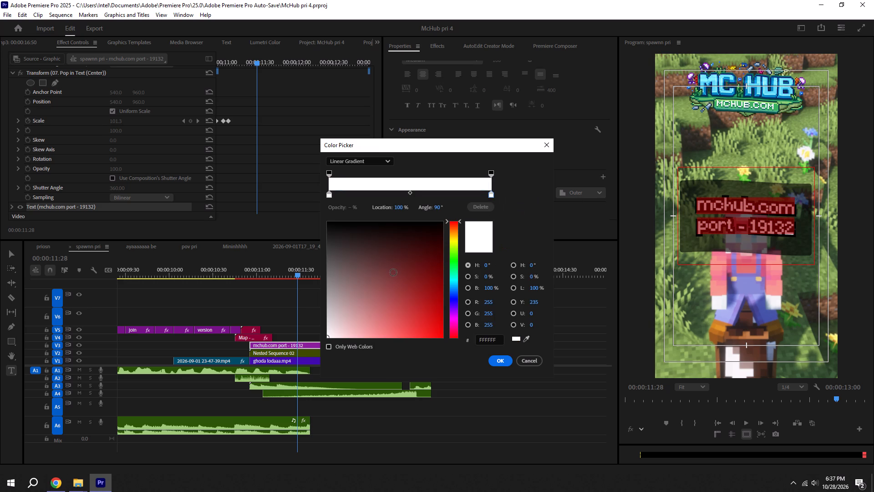
pyautogui.click(393, 272)
pyautogui.click(454, 280)
pyautogui.moveTo(414, 276); pyautogui.dragTo(449, 341)
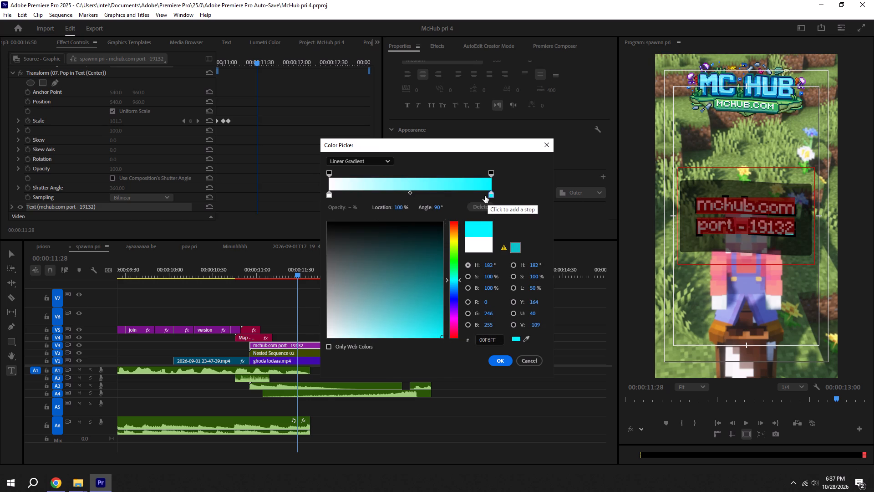
pyautogui.moveTo(492, 196); pyautogui.dragTo(436, 196)
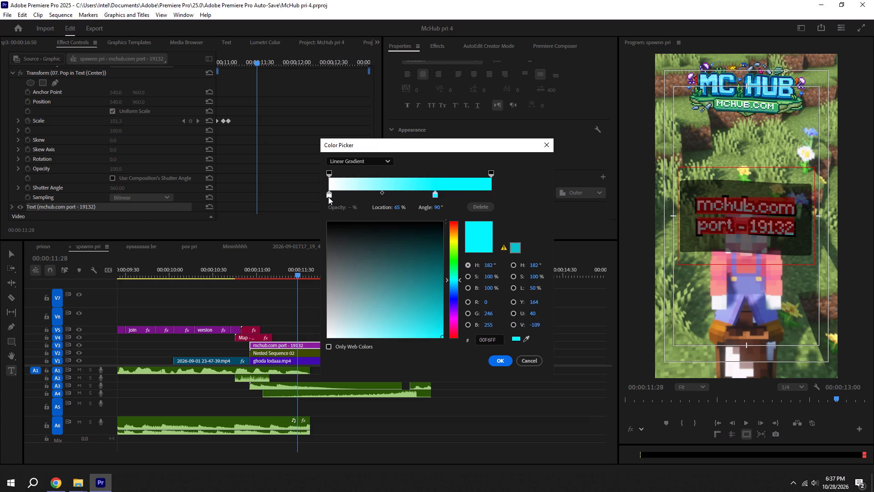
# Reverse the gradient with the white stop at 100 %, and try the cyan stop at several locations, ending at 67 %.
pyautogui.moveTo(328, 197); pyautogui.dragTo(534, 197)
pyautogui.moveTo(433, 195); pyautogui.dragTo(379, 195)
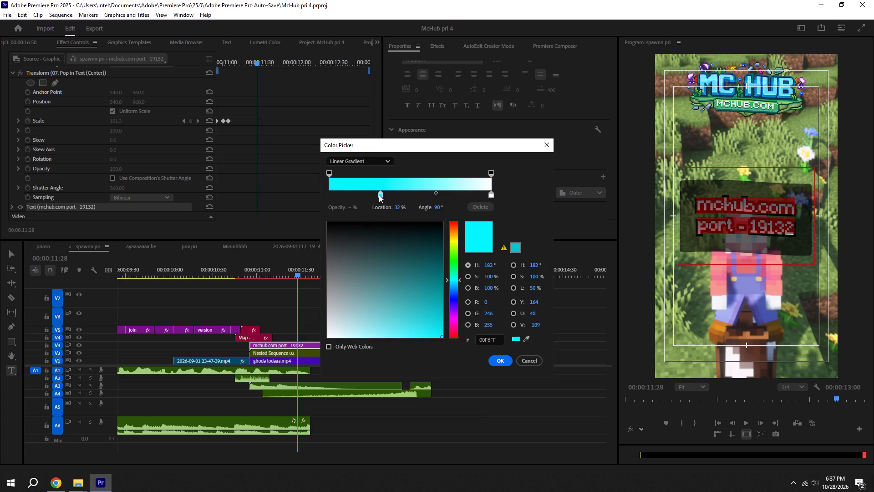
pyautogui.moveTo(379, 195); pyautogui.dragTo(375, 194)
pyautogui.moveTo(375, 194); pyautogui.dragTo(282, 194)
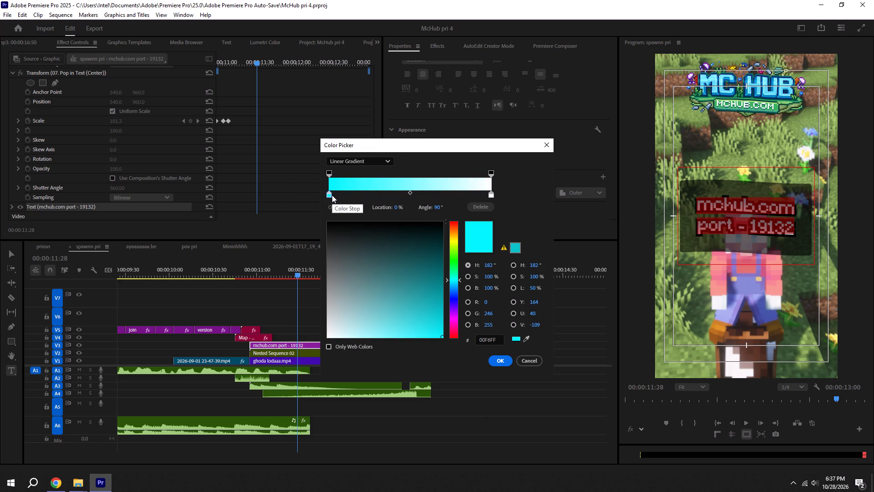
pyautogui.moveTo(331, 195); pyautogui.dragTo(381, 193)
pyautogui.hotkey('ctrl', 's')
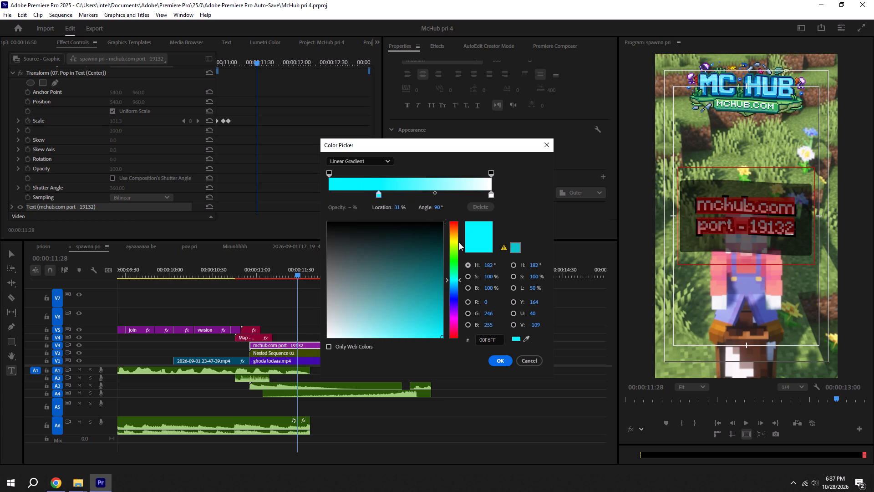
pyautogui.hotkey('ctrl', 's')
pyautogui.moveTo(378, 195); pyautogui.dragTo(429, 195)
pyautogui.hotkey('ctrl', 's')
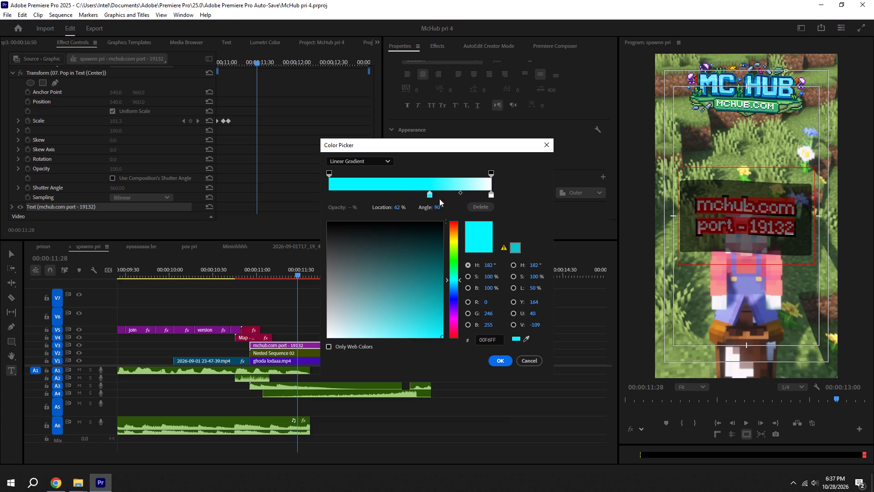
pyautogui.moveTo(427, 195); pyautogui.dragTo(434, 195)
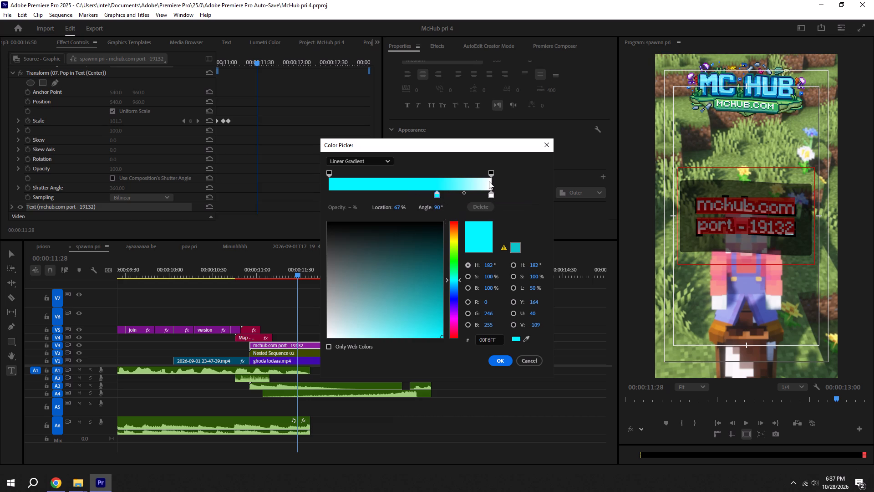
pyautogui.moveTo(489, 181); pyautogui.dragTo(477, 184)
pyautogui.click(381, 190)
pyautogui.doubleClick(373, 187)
# Place the white colour stop at 49 % and the cyan stop at 55 %, apply the gradient to the outro text, and save.
pyautogui.keyDown('alt'); pyautogui.moveTo(493, 196); pyautogui.dragTo(504, 200); pyautogui.keyUp('alt')
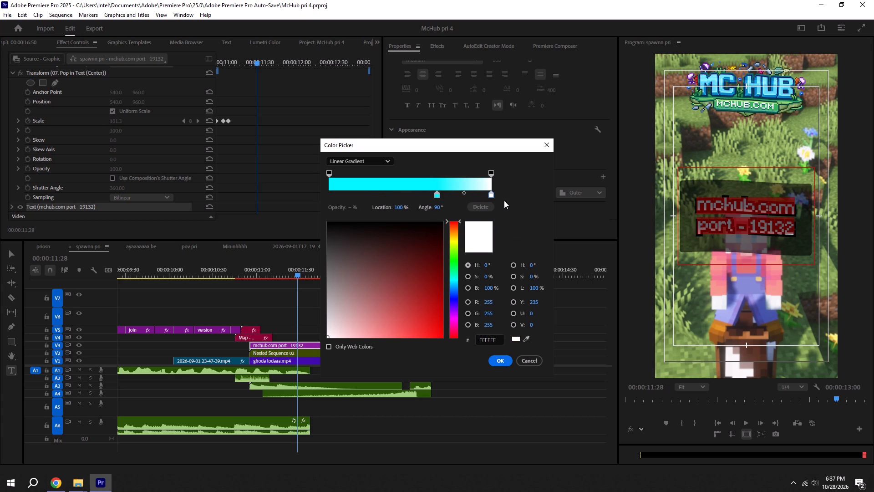
pyautogui.keyDown('alt'); pyautogui.moveTo(489, 196); pyautogui.dragTo(422, 196); pyautogui.keyUp('alt')
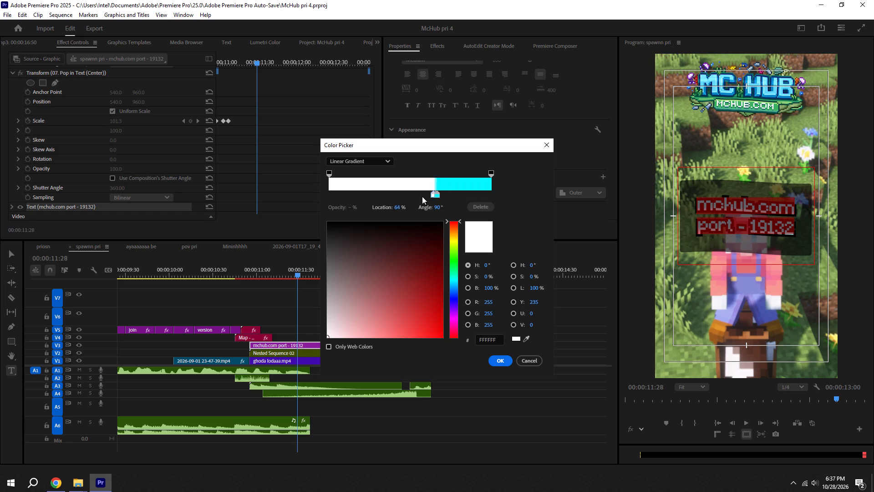
pyautogui.keyDown('alt'); pyautogui.moveTo(422, 196); pyautogui.dragTo(407, 198); pyautogui.keyUp('alt')
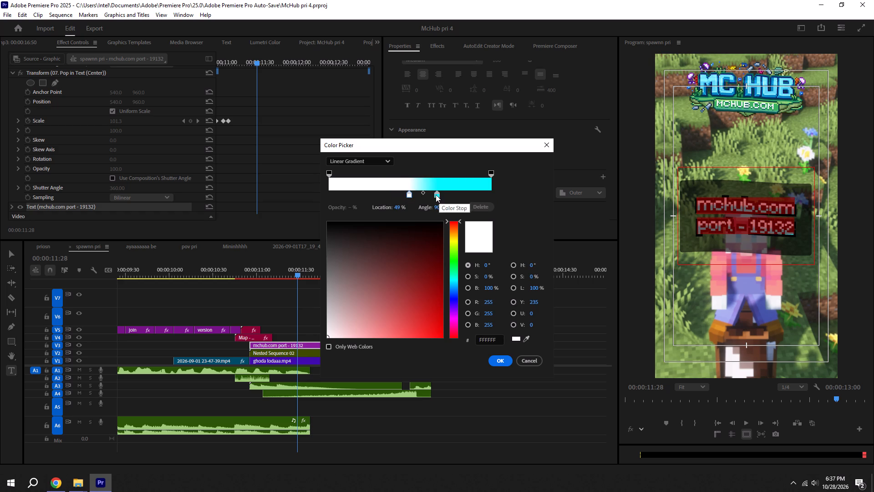
pyautogui.moveTo(436, 195); pyautogui.dragTo(417, 195)
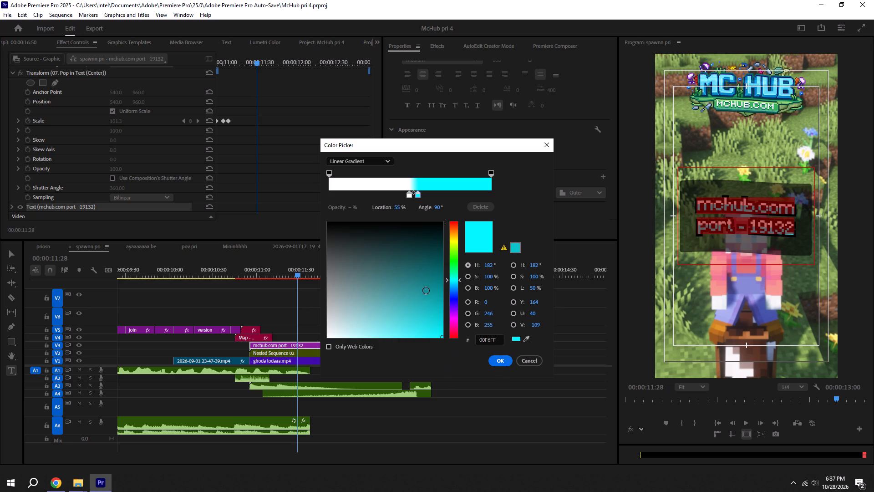
pyautogui.click(497, 355)
pyautogui.click(548, 391)
pyautogui.hotkey('ctrl', 's')
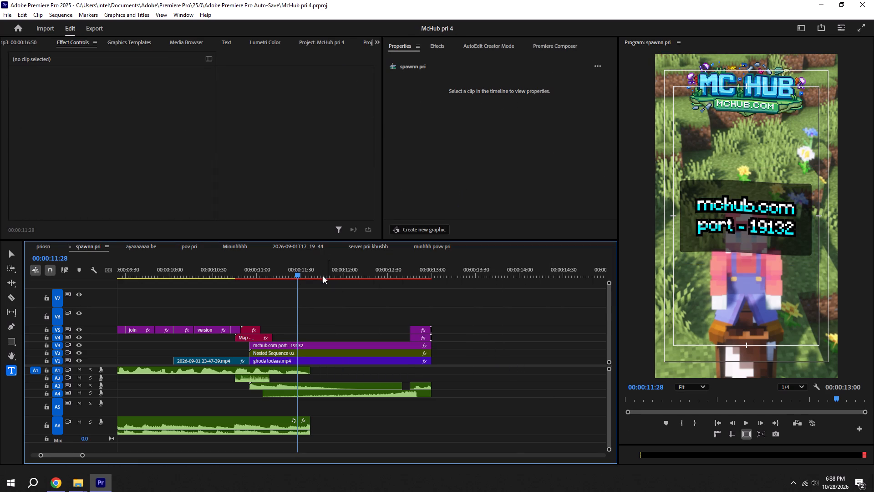
# Play back the outro from 00:00:10:42 and the whole spawnn pri sequence to review the gradient text, save, and return to the start.
pyautogui.keyDown('shift'); pyautogui.click(229, 265); pyautogui.keyUp('shift')
pyautogui.press('space')
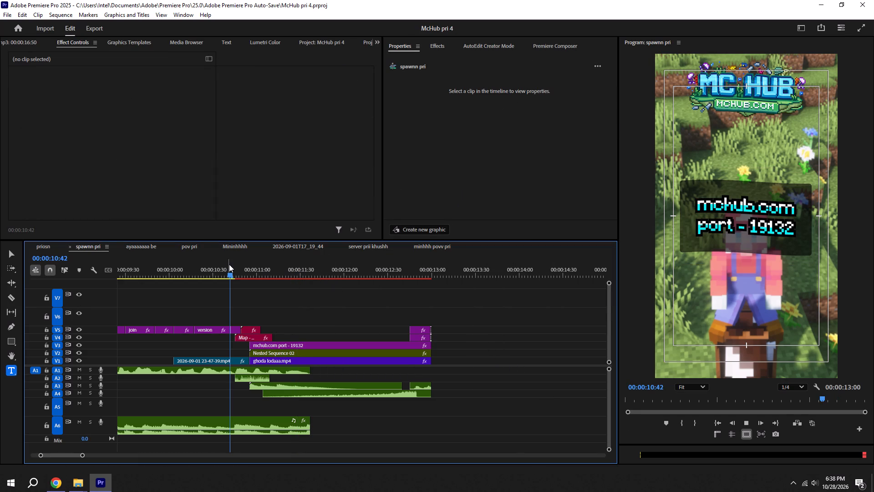
pyautogui.press('space')
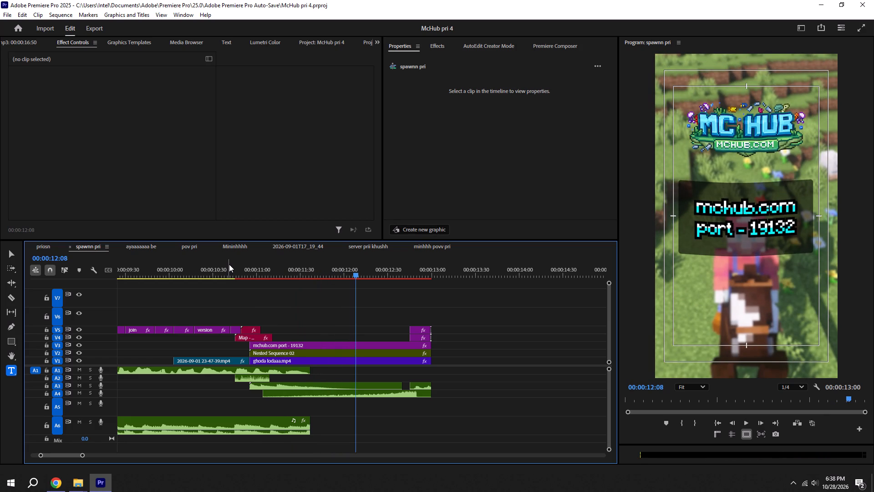
pyautogui.press('space')
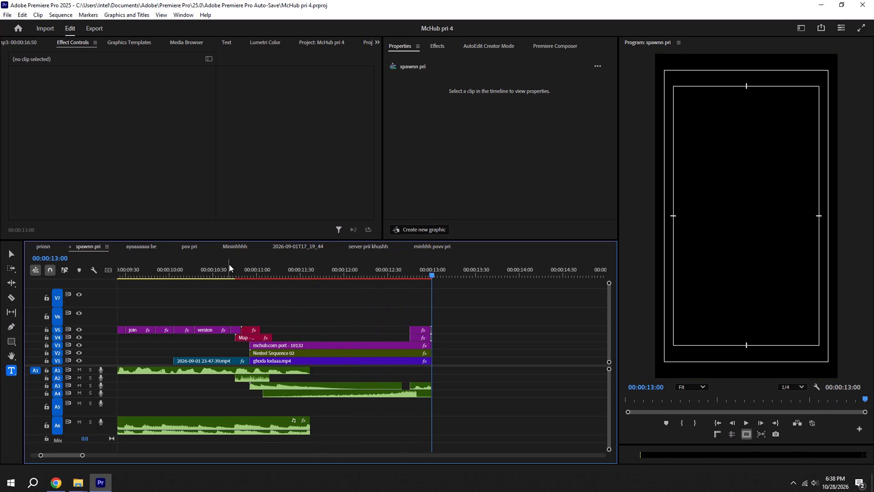
pyautogui.press('space')
pyautogui.keyDown('alt'); pyautogui.scroll(-10, 230, 263); pyautogui.keyUp('alt')
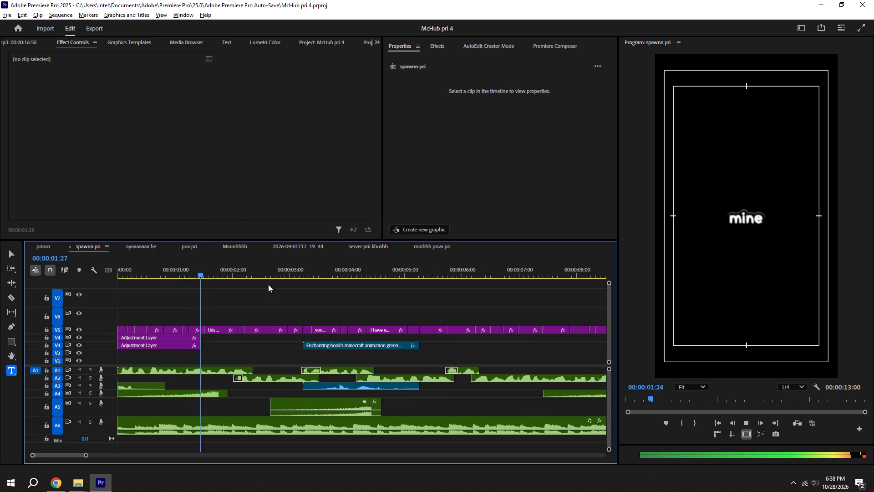
pyautogui.keyDown('alt'); pyautogui.scroll(-13, 276, 354); pyautogui.keyUp('alt')
pyautogui.click(498, 362)
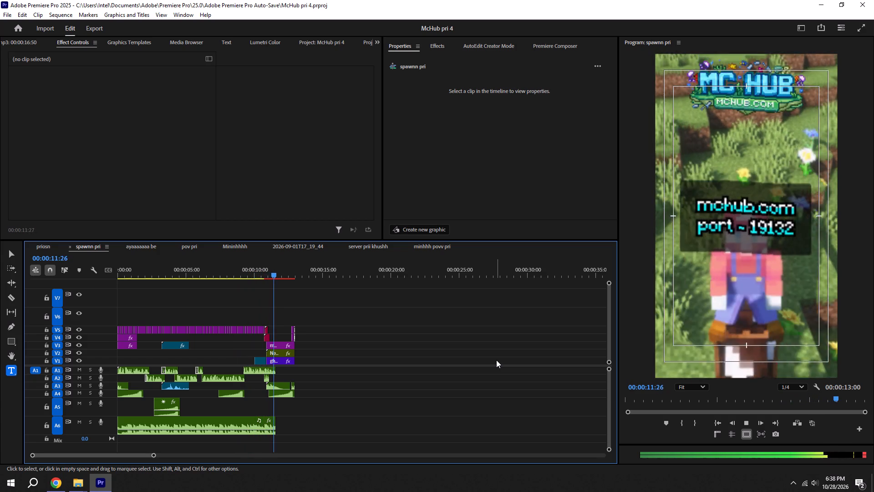
pyautogui.press('space')
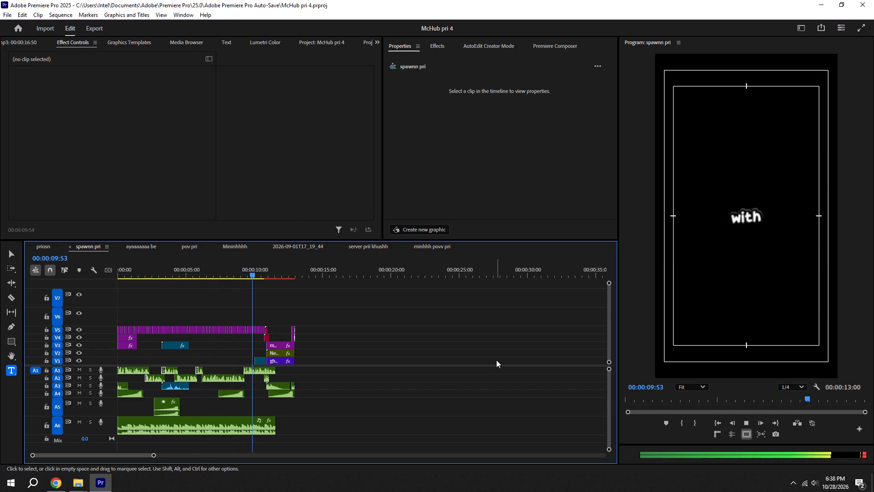
pyautogui.press('space')
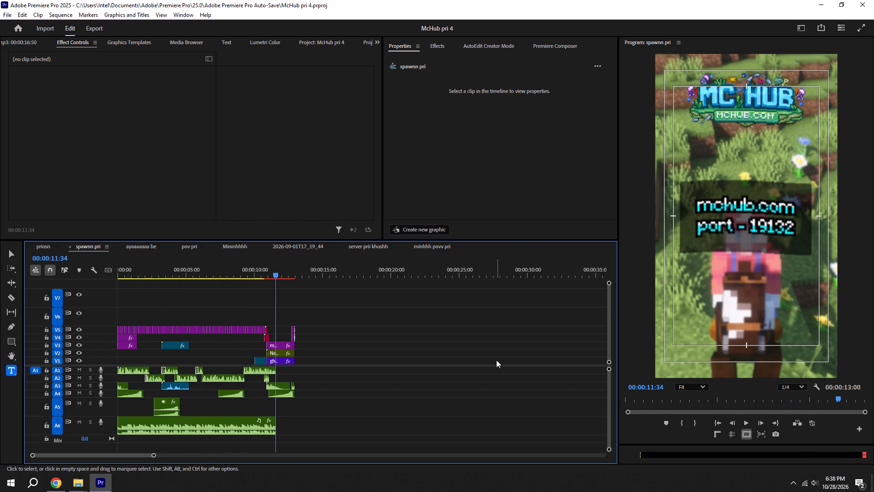
pyautogui.hotkey('ctrl', 's')
pyautogui.keyDown('alt'); pyautogui.scroll(11, 167, 370); pyautogui.keyUp('alt')
pyautogui.hotkey('ctrl', 's')
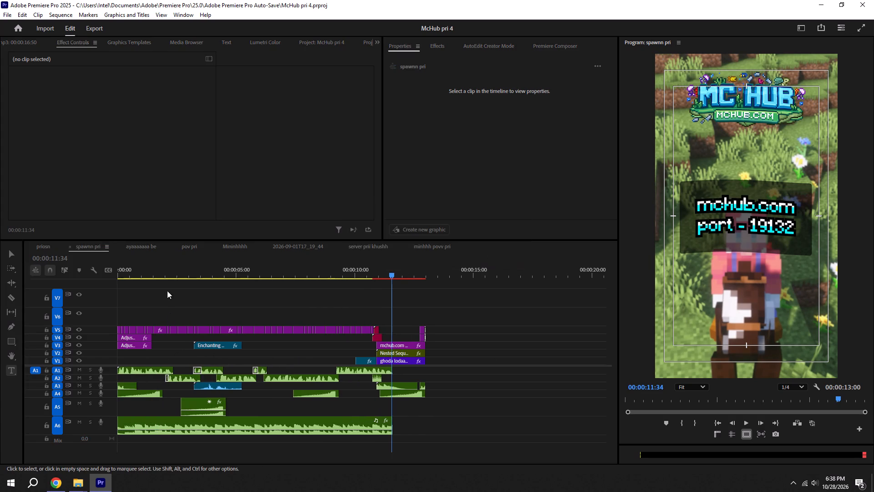
pyautogui.moveTo(167, 270); pyautogui.dragTo(75, 282)
# Open the recent project BagelSMP 65, skipping all missing preview files.
pyautogui.click(15, 24)
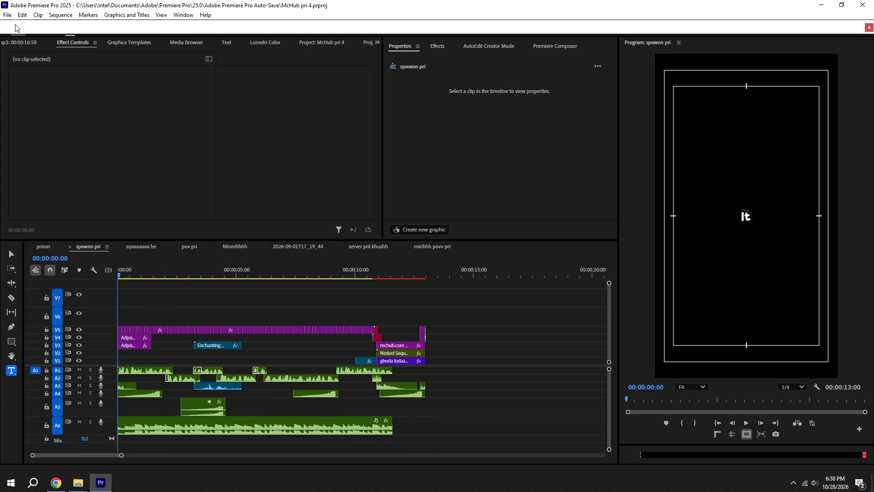
pyautogui.click(234, 463)
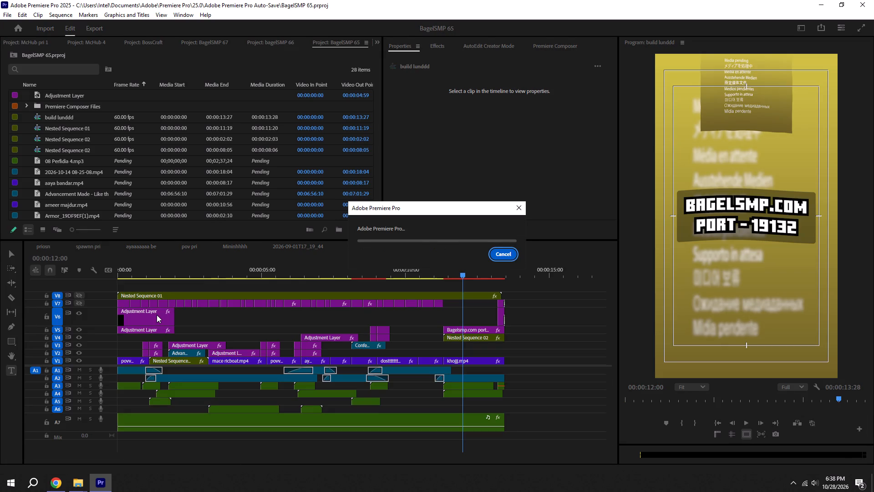
pyautogui.click(513, 256)
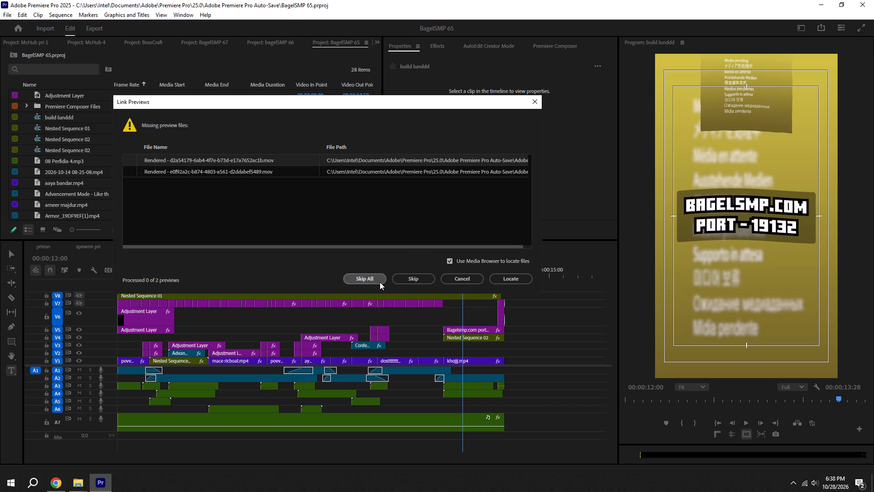
pyautogui.click(379, 282)
# Open the recent project DonutMArket 14.
pyautogui.click(22, 31)
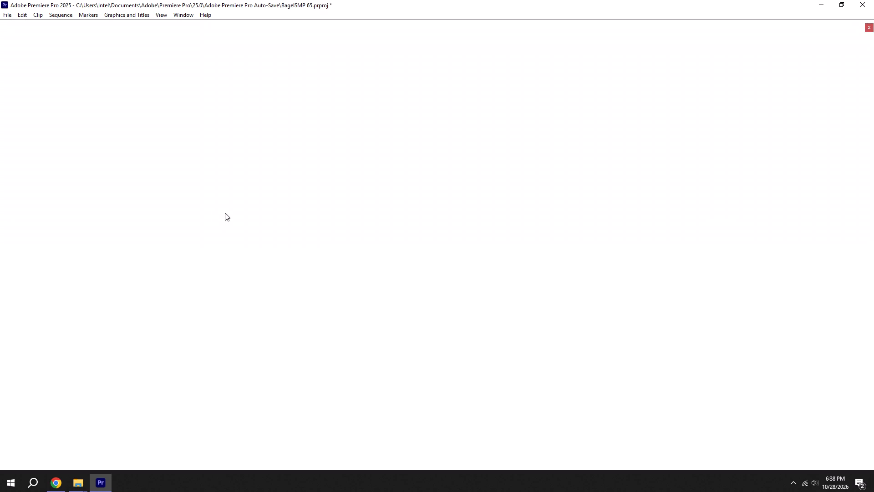
pyautogui.scroll(-9, 230, 318)
pyautogui.scroll(-1, 249, 399)
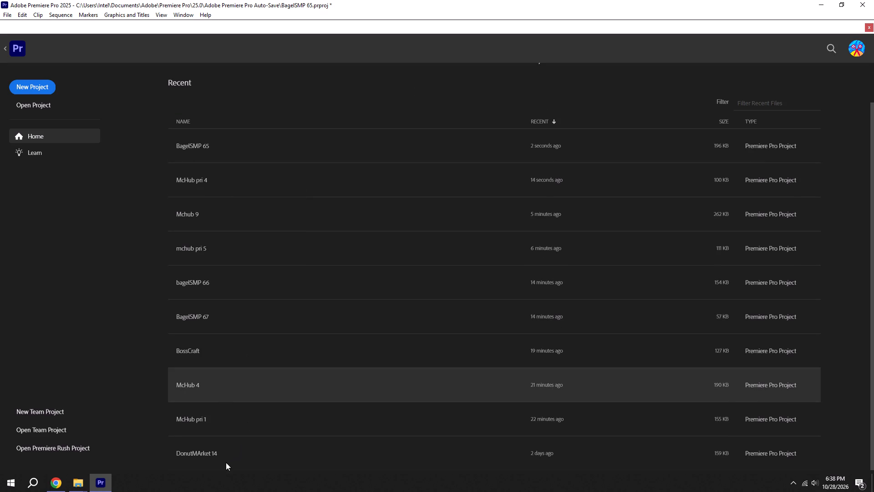
pyautogui.click(224, 458)
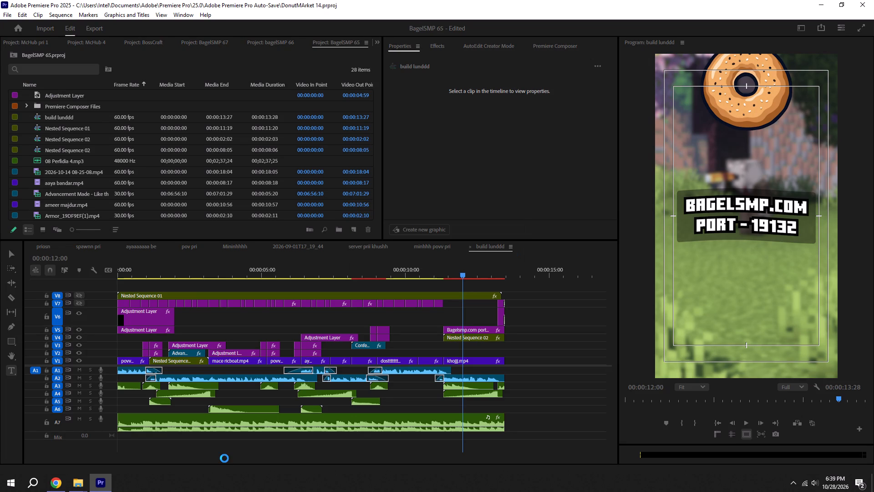
# Play the build lunddd sequence from the start to review its opening seconds.
pyautogui.moveTo(172, 278); pyautogui.dragTo(54, 279)
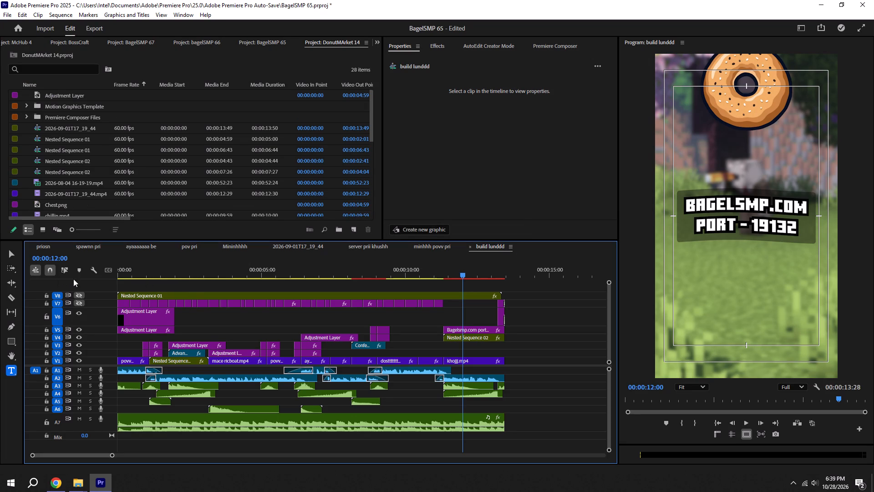
pyautogui.moveTo(151, 272); pyautogui.dragTo(70, 277)
pyautogui.press('space')
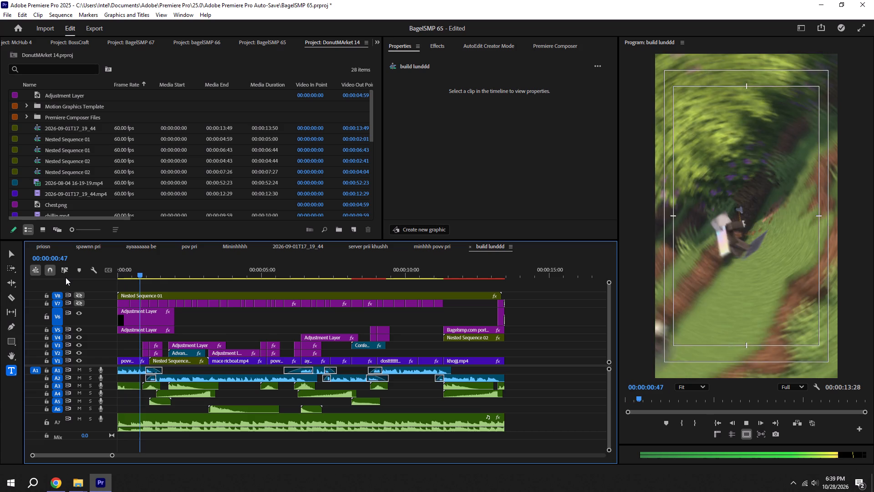
pyautogui.press('space')
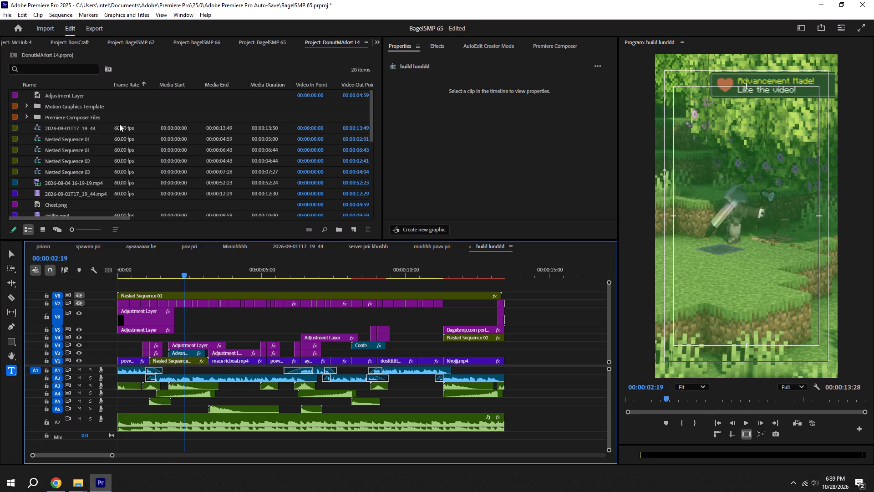
# Open DonutMArket 14's 2026-09-01T17_19_44 sequence and play it from the start to review the edit.
pyautogui.doubleClick(76, 128)
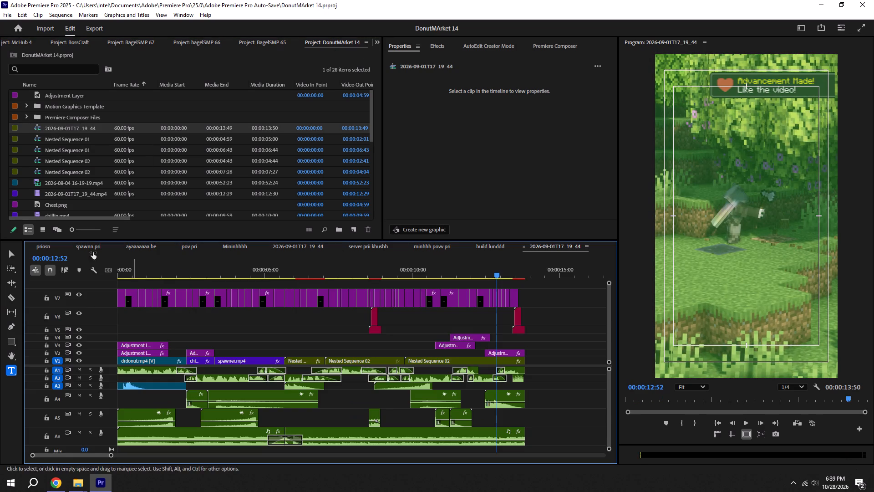
pyautogui.moveTo(143, 266); pyautogui.dragTo(28, 289)
pyautogui.press('space')
pyautogui.keyDown('alt'); pyautogui.scroll(-4, 194, 306); pyautogui.keyUp('alt')
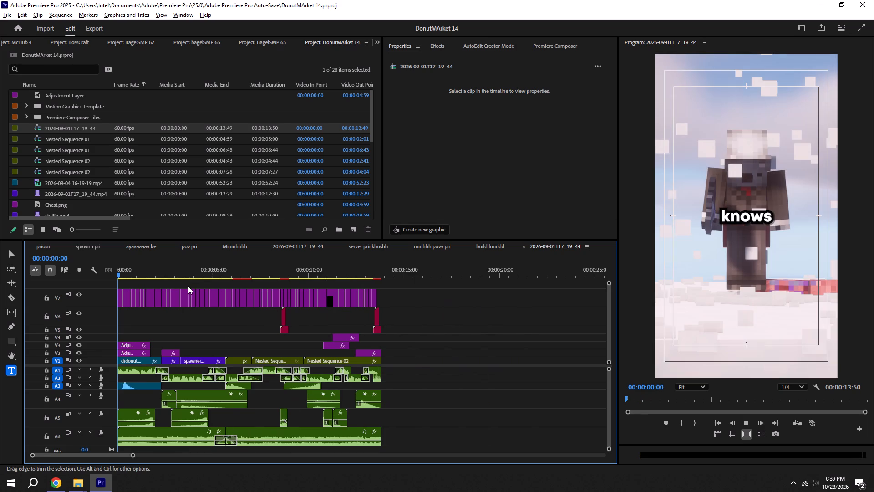
pyautogui.keyDown('alt'); pyautogui.scroll(5, 217, 338); pyautogui.keyUp('alt')
pyautogui.scroll(5, 217, 338)
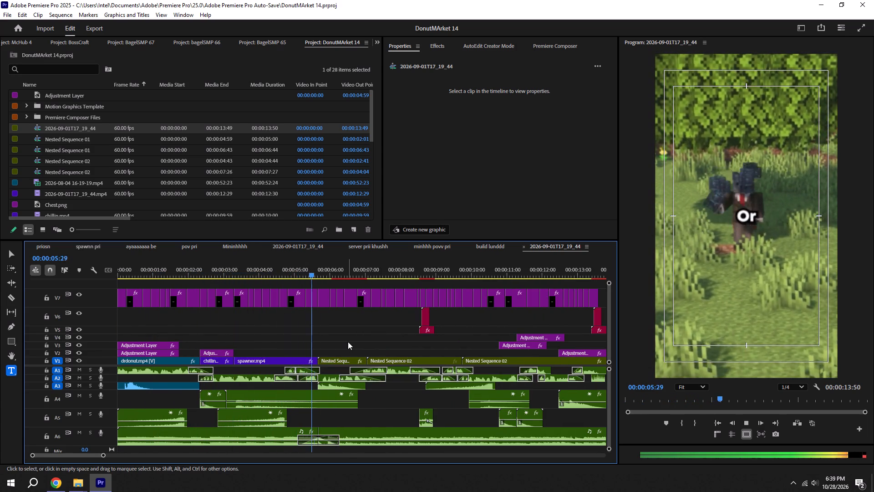
pyautogui.press('space')
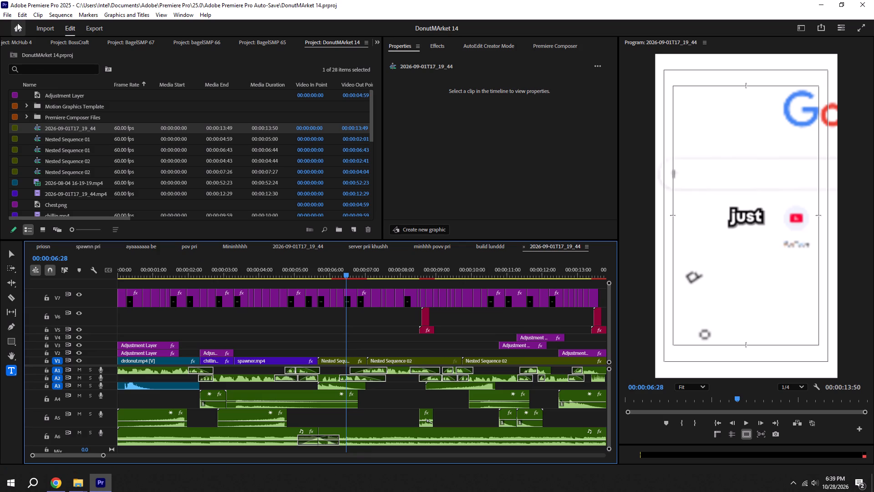
# Open the DonutMarket 20 project from the Adobe Premiere Pro Auto-Save folder.
pyautogui.click(7, 17)
pyautogui.click(29, 31)
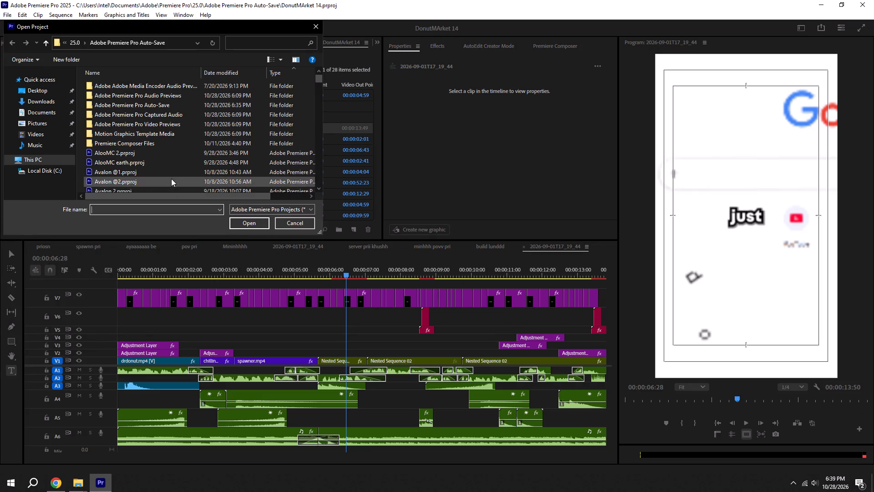
pyautogui.scroll(-20, 171, 179)
pyautogui.scroll(-20, 171, 179)
pyautogui.scroll(-4, 171, 179)
pyautogui.scroll(2, 164, 167)
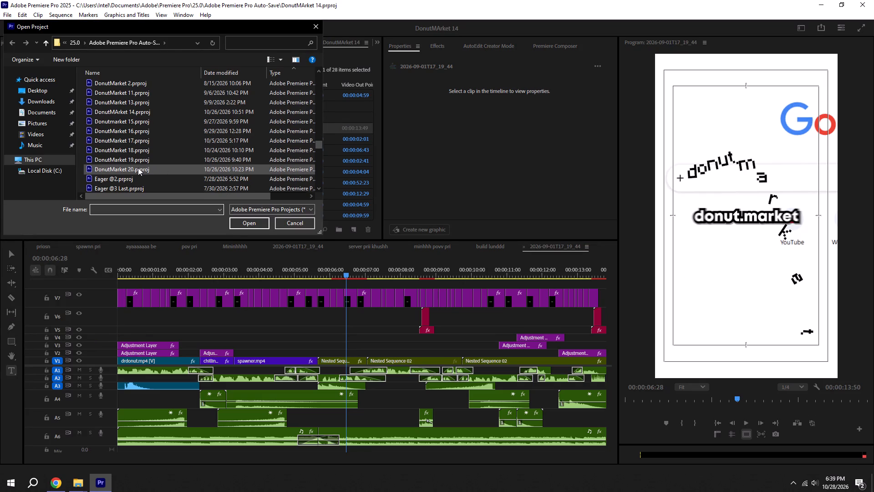
pyautogui.click(138, 168)
pyautogui.click(248, 221)
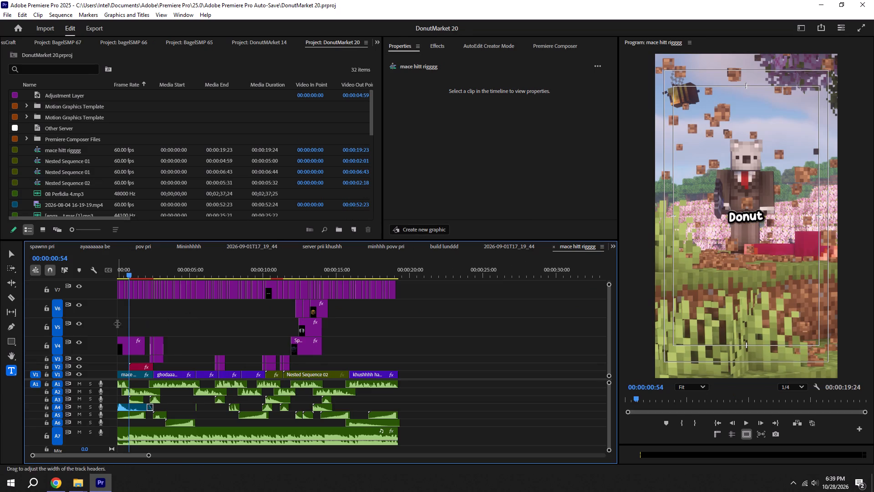
# Play the mace hitt rigggg sequence from 00:00:00:54 to review its opening seconds.
pyautogui.press('space')
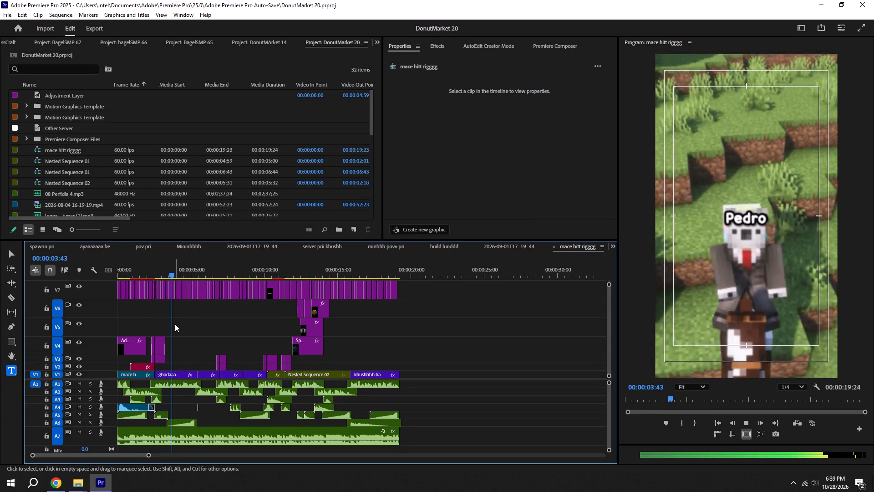
pyautogui.press('space')
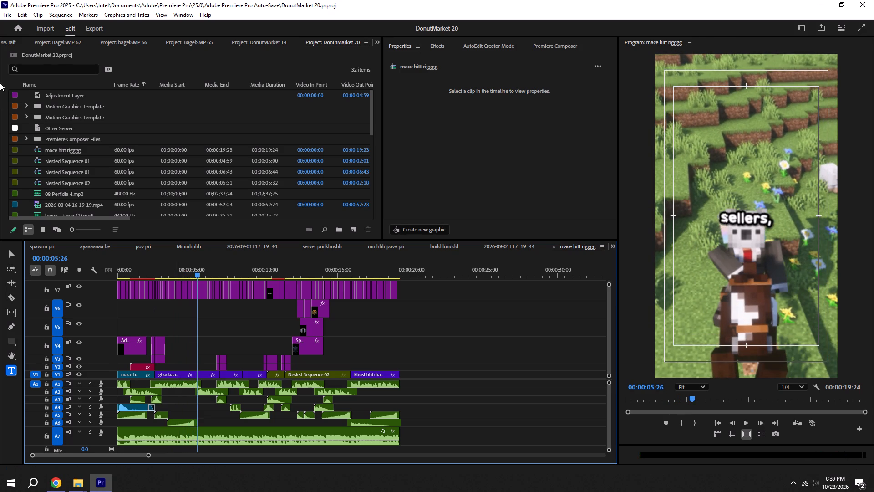
# Open the DonutMarket 18 project from the auto-save folder, accepting default substitutes for its missing fonts.
pyautogui.click(0, 5)
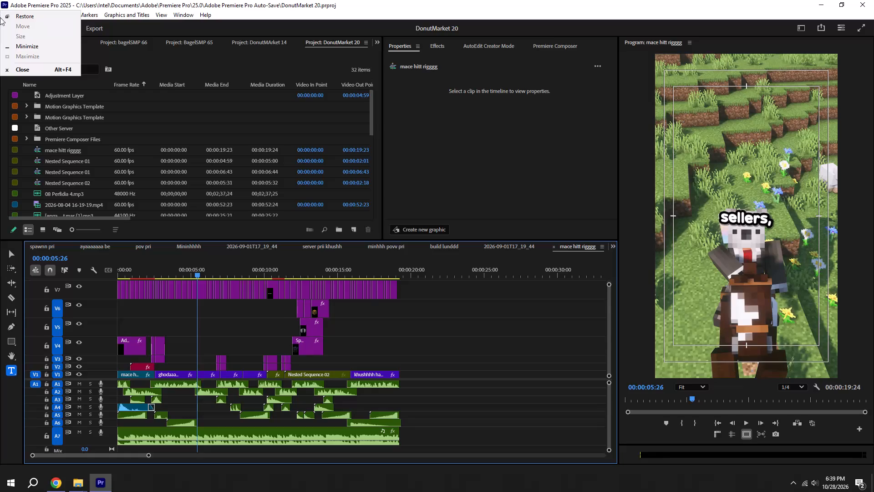
pyautogui.click(133, 25)
pyautogui.click(0, 15)
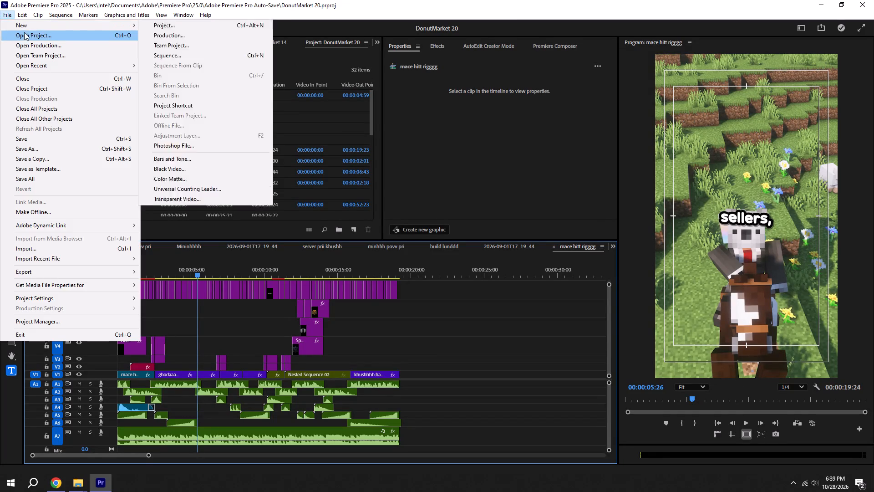
pyautogui.click(26, 36)
pyautogui.scroll(-20, 159, 169)
pyautogui.scroll(-1, 159, 169)
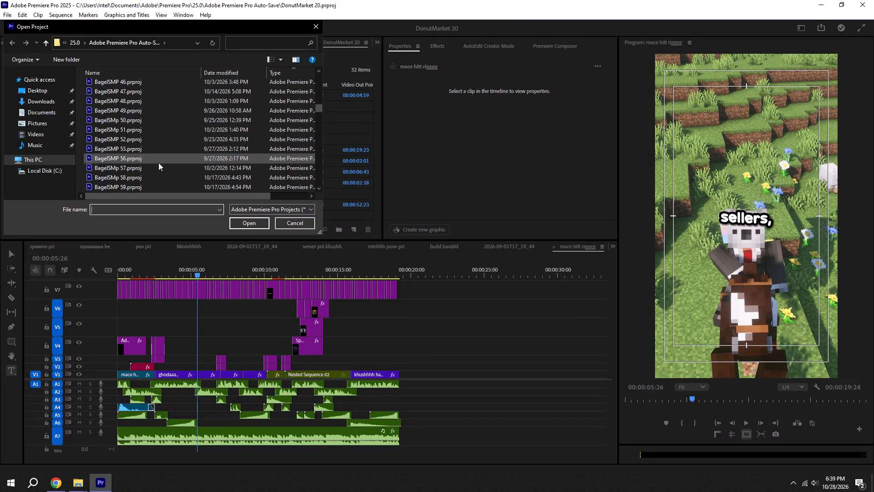
pyautogui.scroll(-19, 158, 163)
pyautogui.scroll(-6, 154, 151)
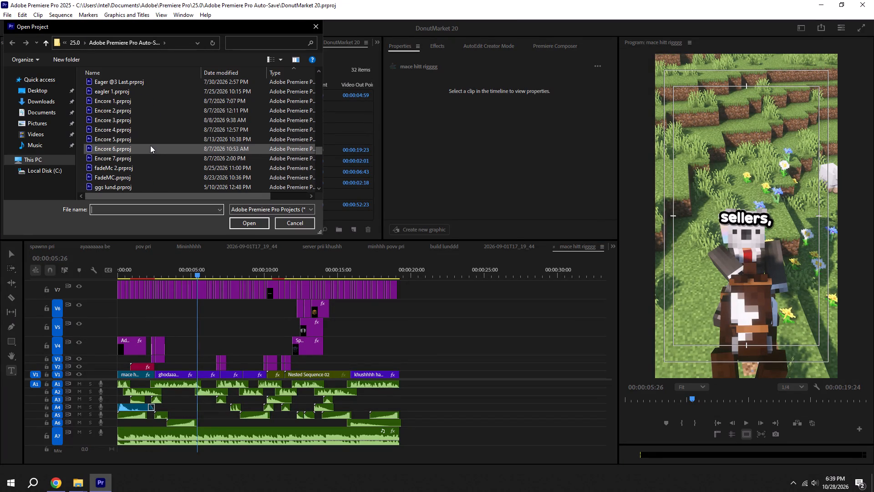
pyautogui.scroll(3, 122, 156)
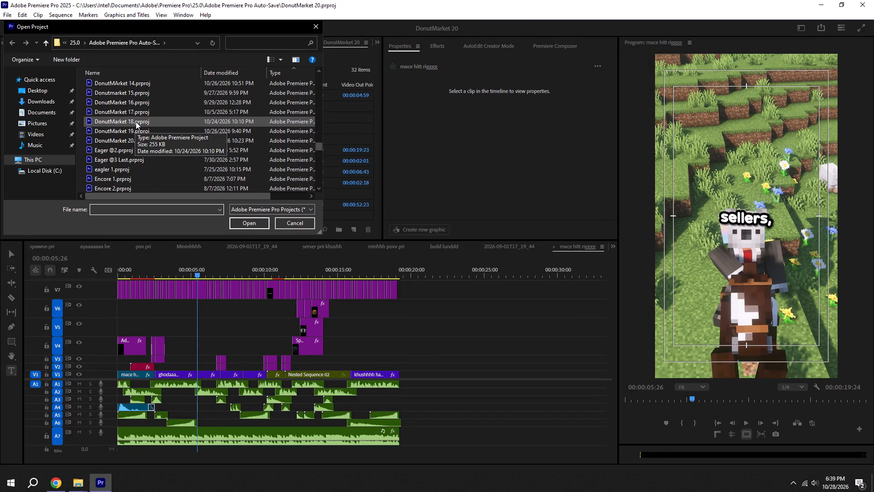
pyautogui.click(136, 122)
pyautogui.click(249, 224)
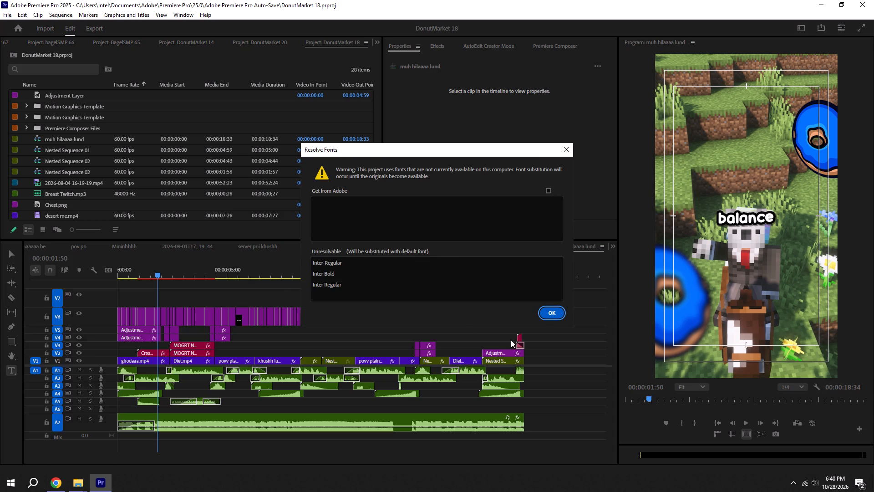
pyautogui.click(554, 313)
# Play the muh hilaaaa lund sequence through the section with the green dollar counter.
pyautogui.press('space')
pyautogui.keyDown('alt'); pyautogui.scroll(9, 160, 323); pyautogui.keyUp('alt')
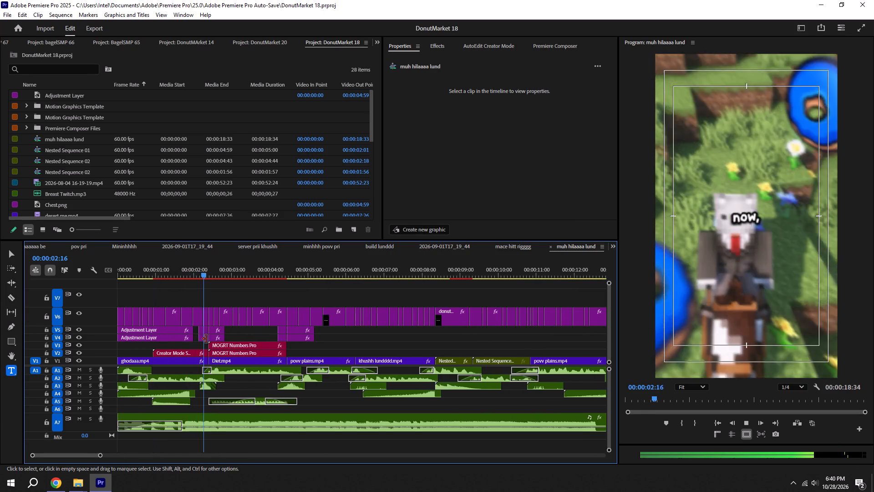
pyautogui.press('space')
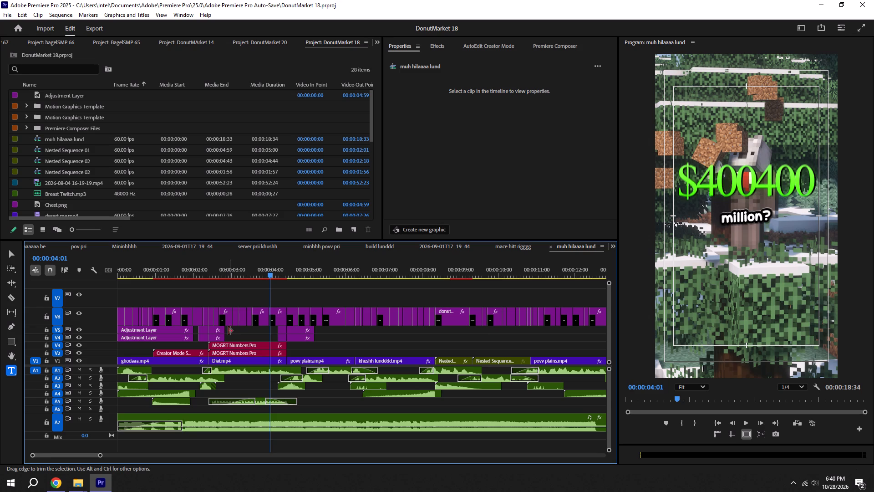
# Copy the two stacked MOGRT Numbers Pro clips on V2 and V3 of the muh hilaaaa lund sequence.
pyautogui.moveTo(255, 336); pyautogui.dragTo(254, 352)
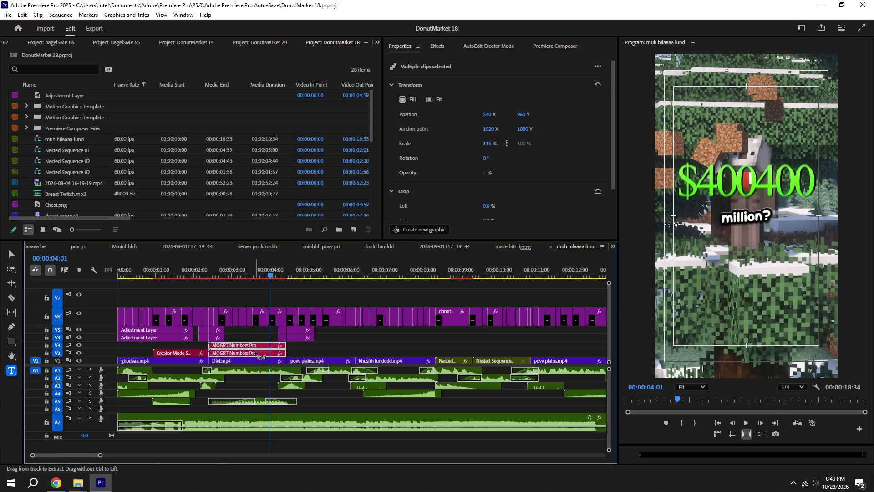
pyautogui.hotkey('ctrl', 'c')
# Switch to the spawnn pri sequence and review its opening captions, replaying from 00:00:00:30 to the word "minutes".
pyautogui.scroll(11, 92, 246)
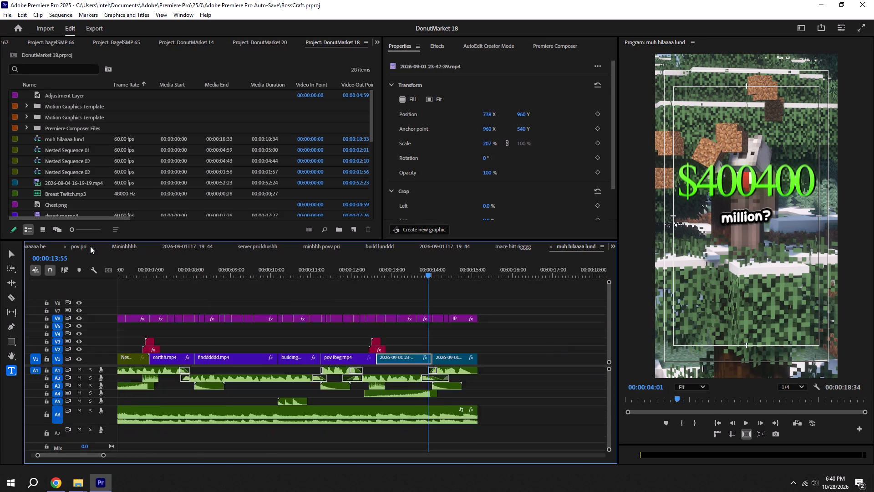
pyautogui.keyDown('alt'); pyautogui.scroll(13, 152, 307); pyautogui.keyUp('alt')
pyautogui.click(101, 251)
pyautogui.press('space')
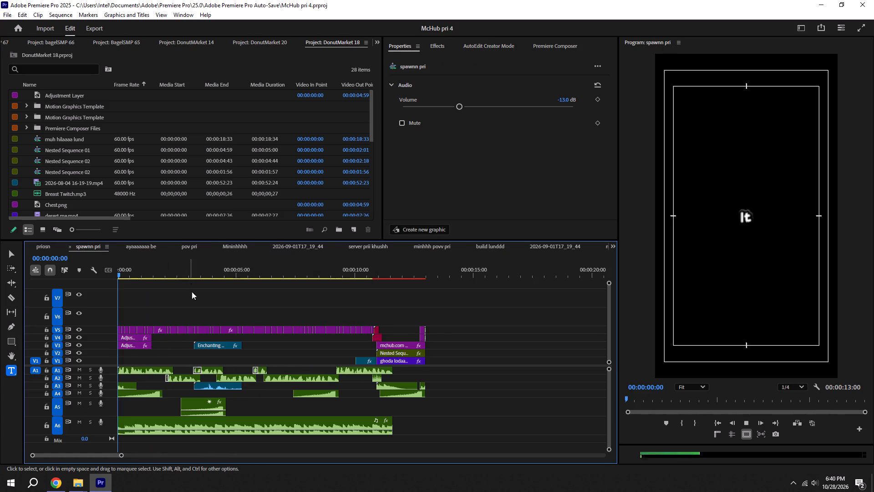
pyautogui.keyDown('alt'); pyautogui.scroll(10, 193, 326); pyautogui.keyUp('alt')
pyautogui.press('space')
pyautogui.keyDown('alt'); pyautogui.scroll(8, 151, 301); pyautogui.keyUp('alt')
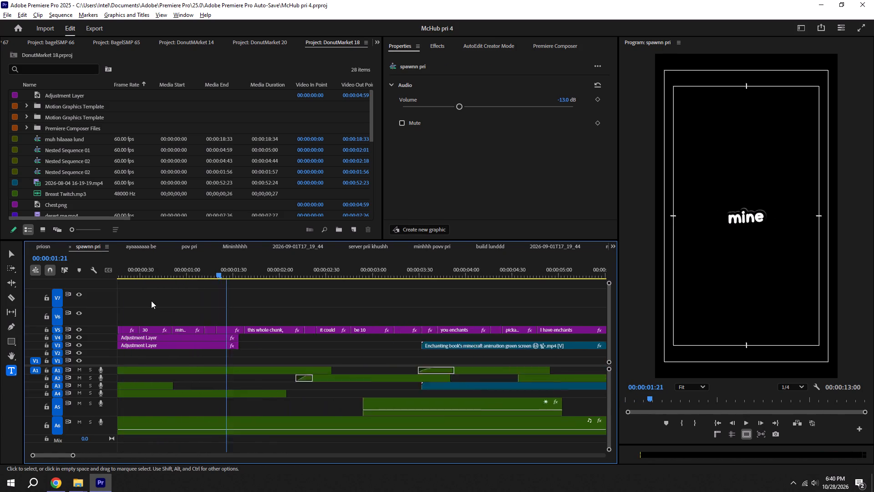
pyautogui.keyDown('alt'); pyautogui.scroll(2, 151, 301); pyautogui.keyUp('alt')
pyautogui.scroll(5, 132, 282)
pyautogui.keyDown('shift'); pyautogui.click(196, 283); pyautogui.keyUp('shift')
pyautogui.keyDown('shift'); pyautogui.click(196, 274); pyautogui.keyUp('shift')
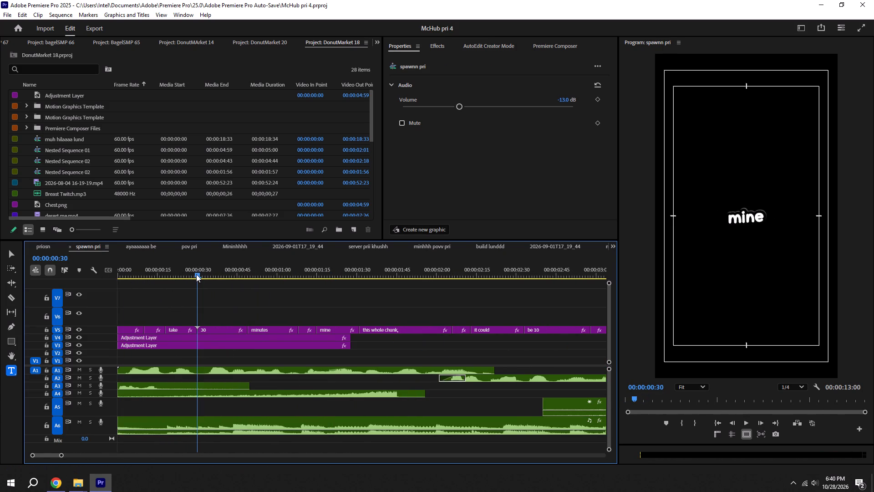
pyautogui.keyDown('alt'); pyautogui.scroll(-5, 196, 274); pyautogui.keyUp('alt')
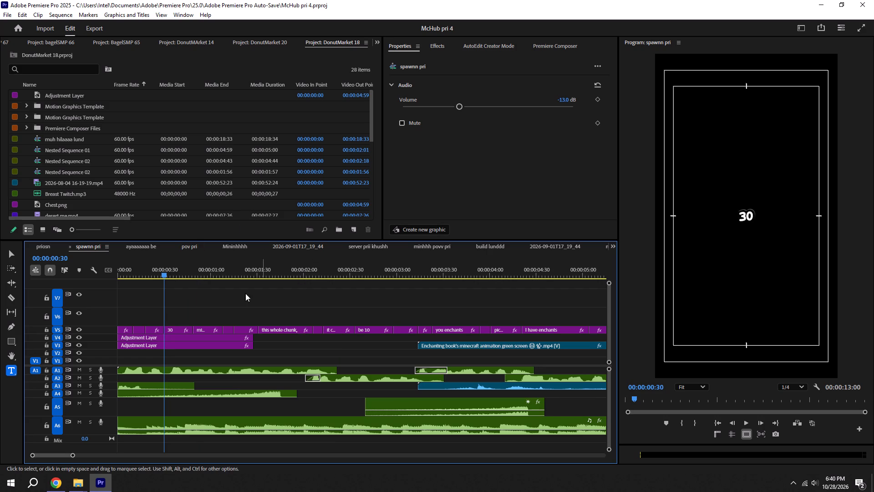
pyautogui.press('space')
pyautogui.press('space')
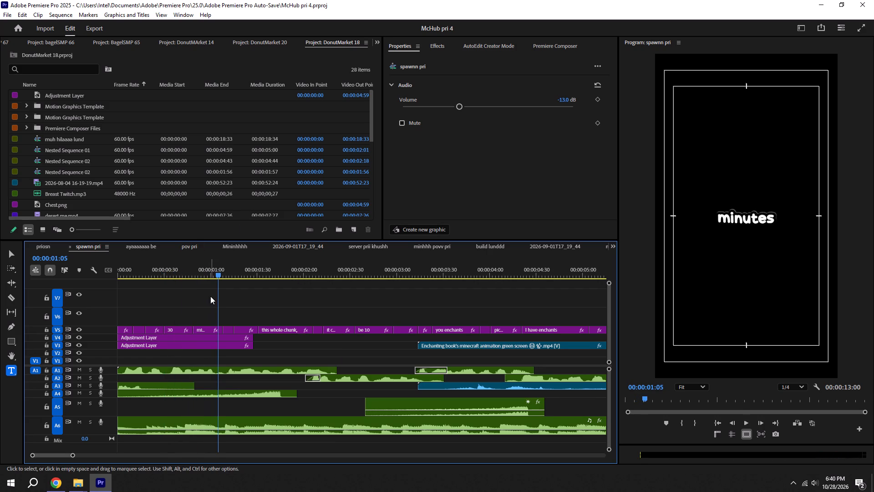
# Save the McHub pri 4 project.
pyautogui.hotkey('ctrl', 's')
pyautogui.keyDown('alt'); pyautogui.scroll(-5, 175, 272); pyautogui.keyUp('alt')
pyautogui.hotkey('ctrl', 's')
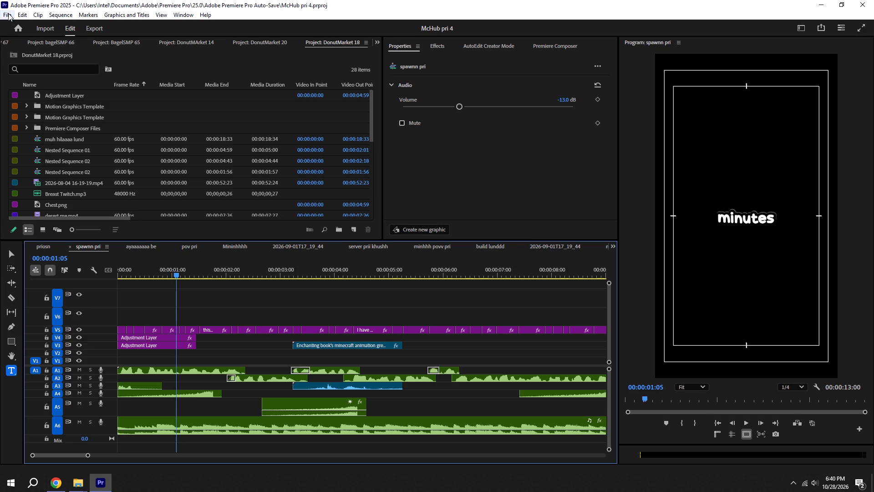
# Open the McHub 6 project from the auto-save folder.
pyautogui.click(0, 15)
pyautogui.click(36, 38)
pyautogui.scroll(-20, 155, 146)
pyautogui.scroll(-10, 155, 146)
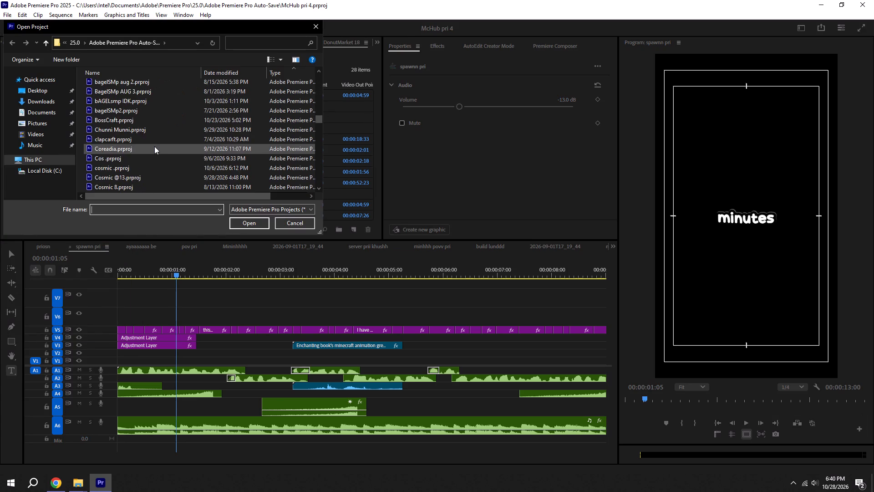
pyautogui.scroll(-17, 154, 146)
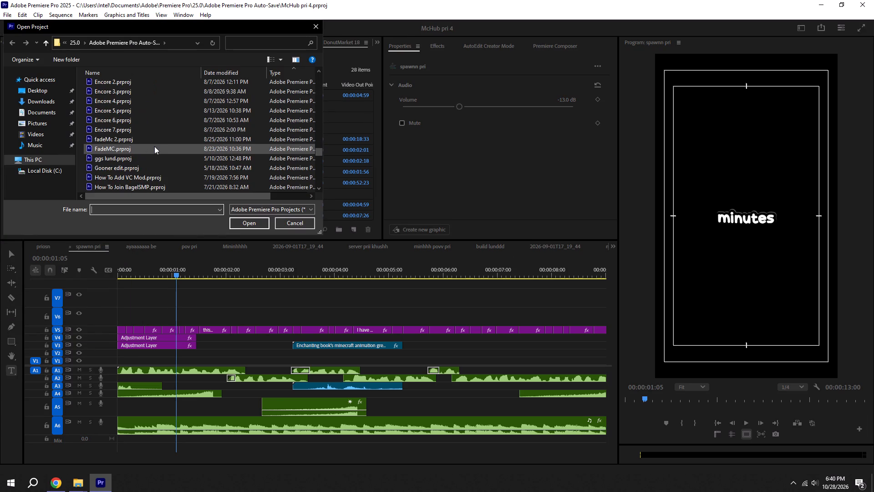
pyautogui.scroll(-4, 154, 146)
pyautogui.scroll(4, 154, 146)
pyautogui.scroll(-5, 154, 146)
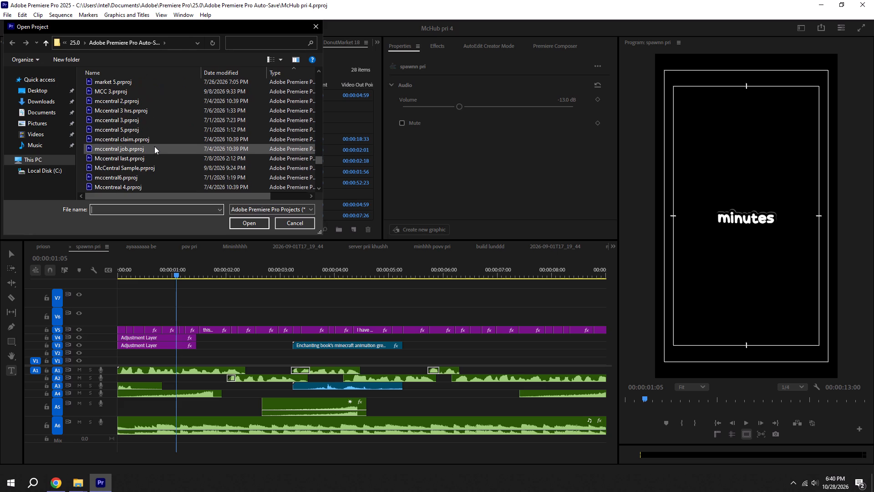
pyautogui.scroll(-10, 154, 146)
pyautogui.scroll(4, 154, 146)
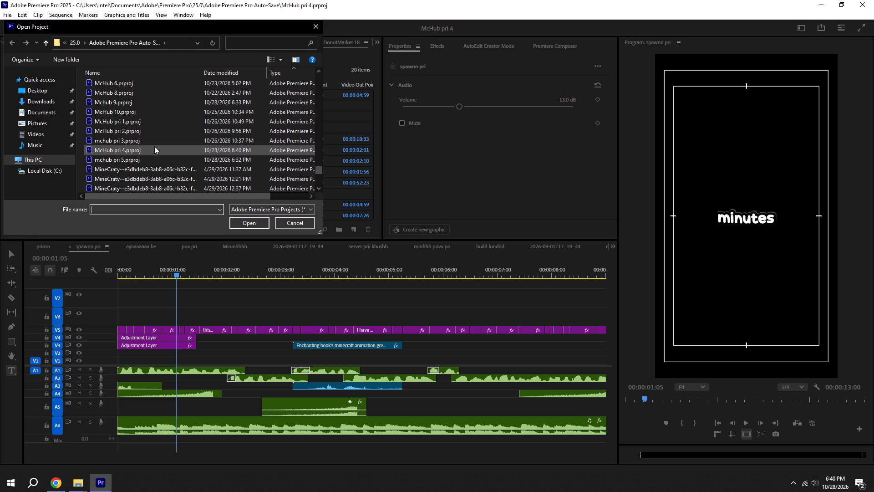
pyautogui.scroll(1, 147, 111)
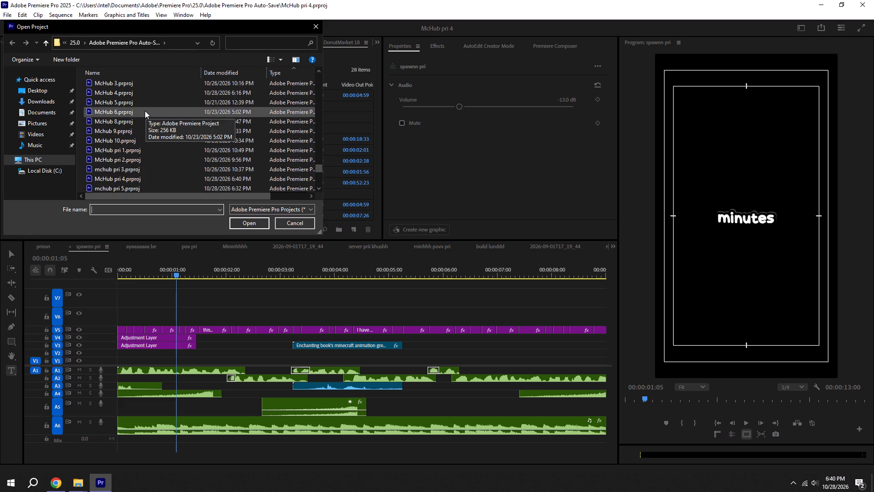
pyautogui.click(145, 111)
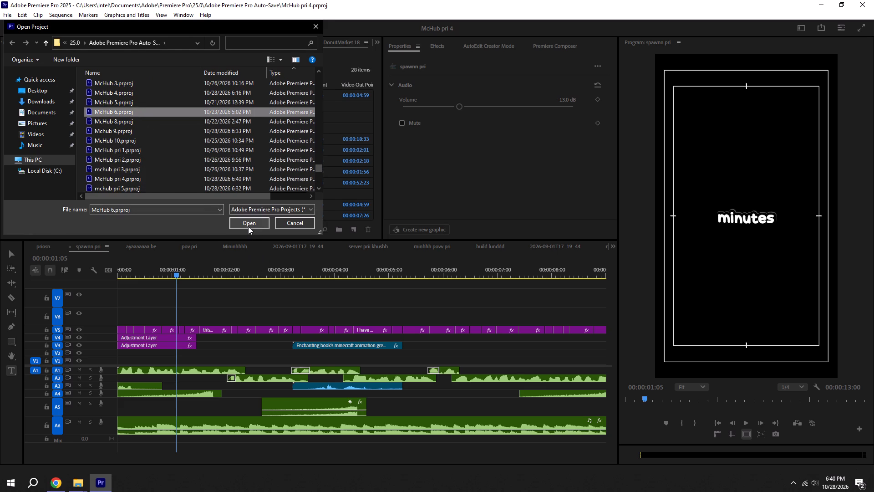
pyautogui.click(248, 226)
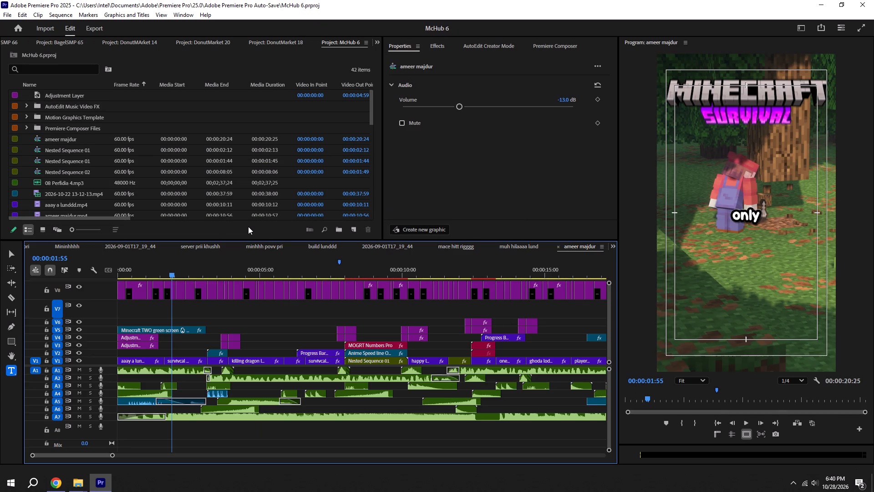
# Play the ameer majdur sequence from 00:00:01:55 to past twelve seconds to review its effects and number counter.
pyautogui.press('space')
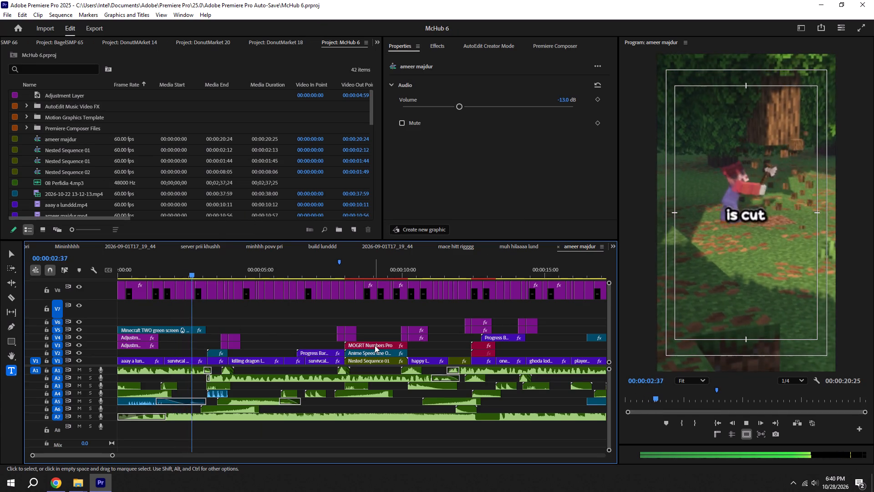
pyautogui.keyDown('alt'); pyautogui.scroll(-2, 340, 338); pyautogui.keyUp('alt')
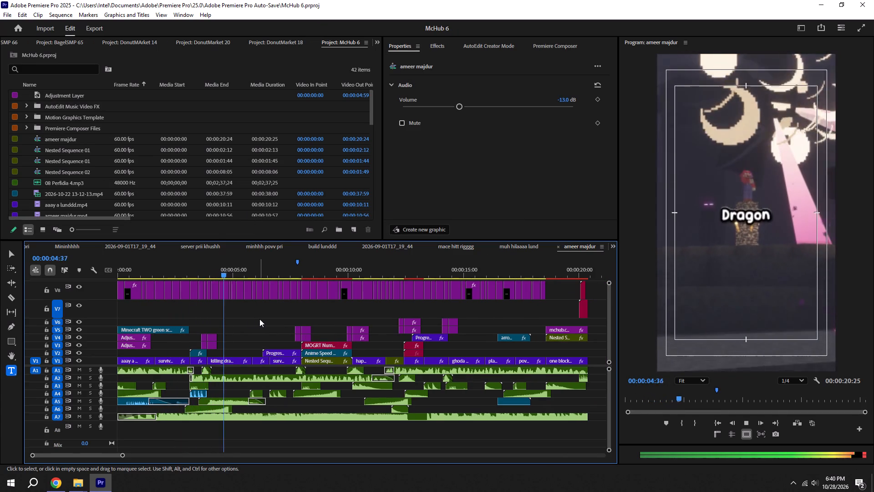
pyautogui.press('space')
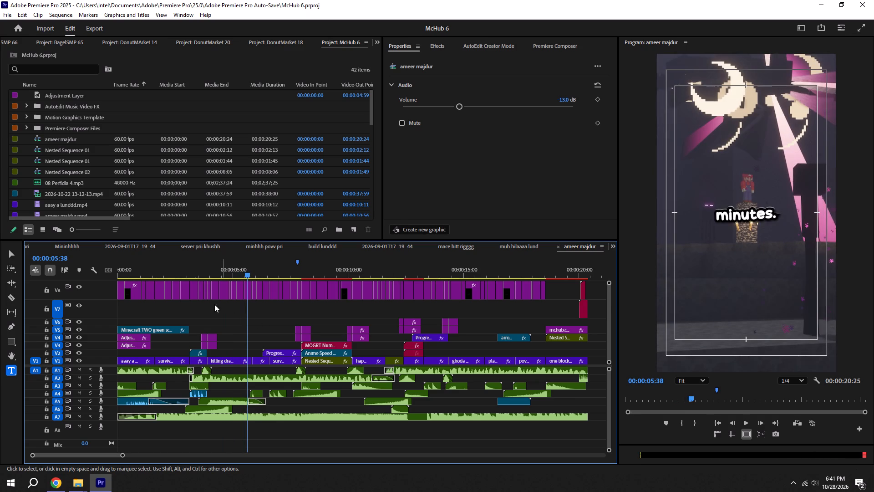
pyautogui.scroll(5, 158, 284)
pyautogui.press('space')
pyautogui.keyDown('alt'); pyautogui.scroll(-4, 239, 293); pyautogui.keyUp('alt')
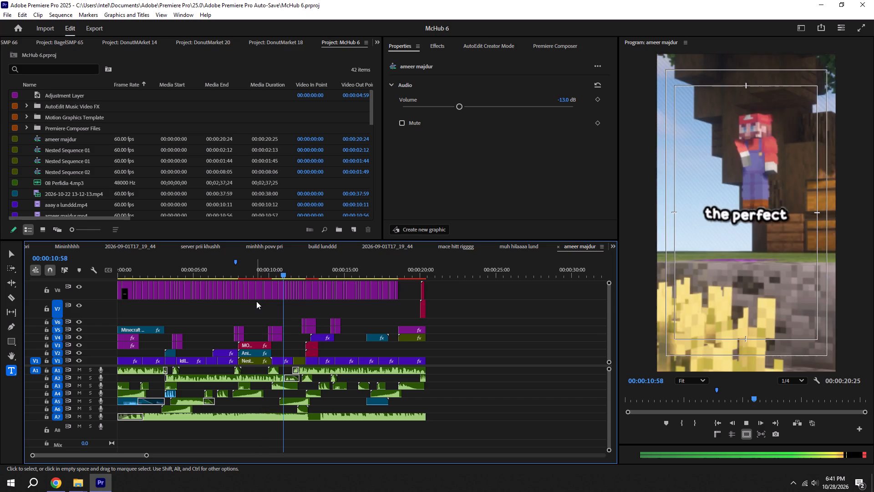
pyautogui.press('space')
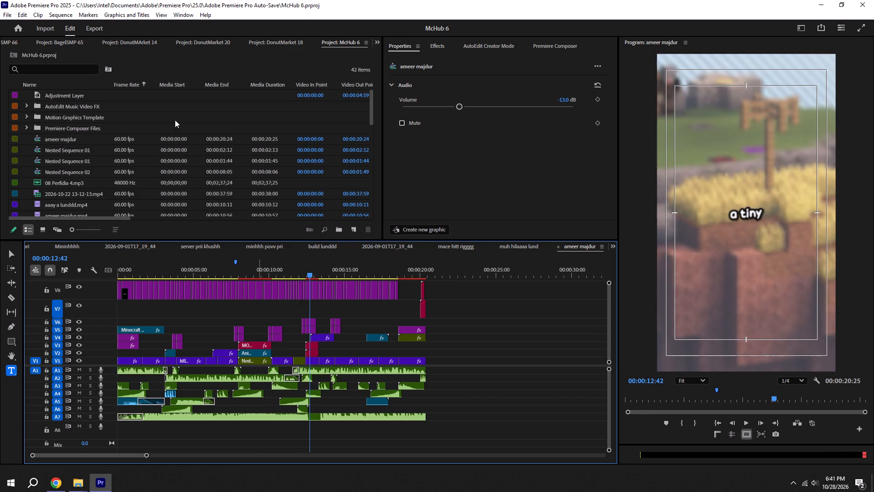
# Open the Mchub 9 project from the auto-save folder.
pyautogui.click(20, 30)
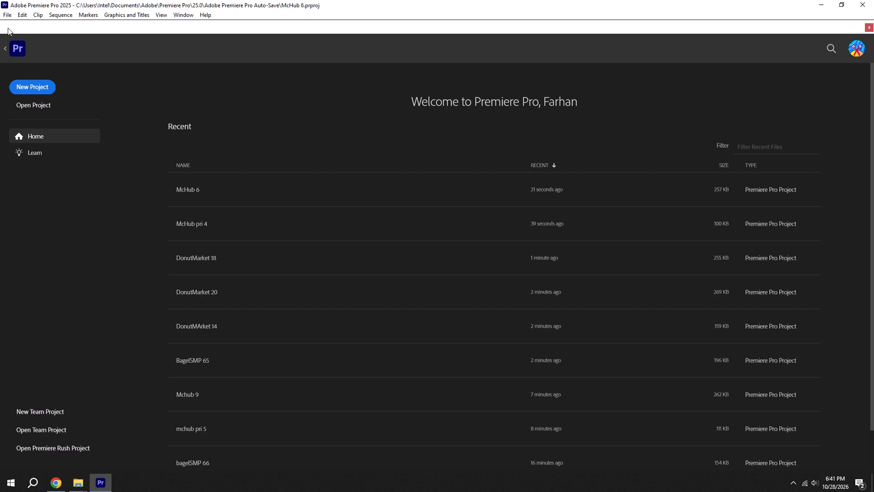
pyautogui.doubleClick(7, 46)
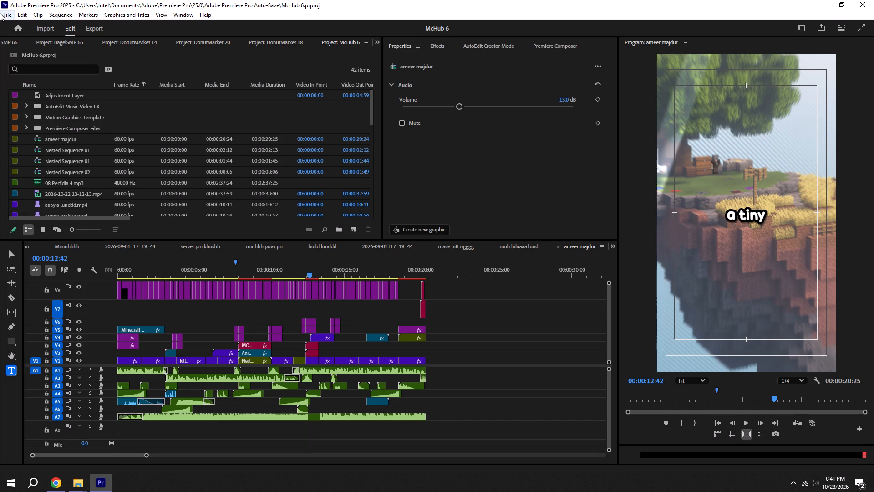
pyautogui.click(3, 14)
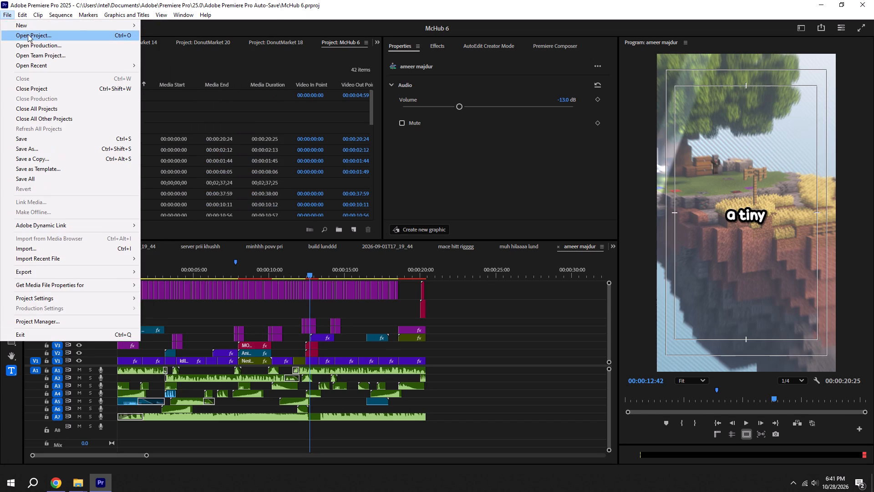
pyautogui.click(28, 34)
pyautogui.scroll(-20, 212, 137)
pyautogui.scroll(-9, 212, 137)
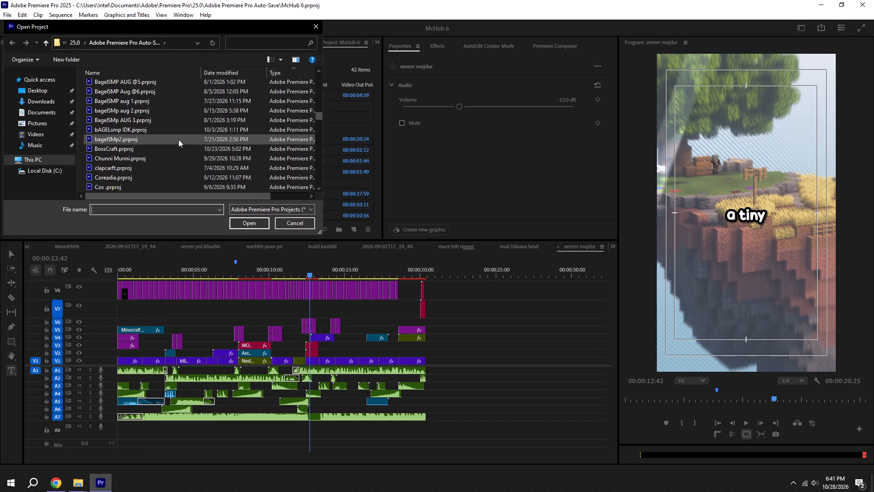
pyautogui.scroll(-20, 178, 139)
pyautogui.scroll(-8, 178, 139)
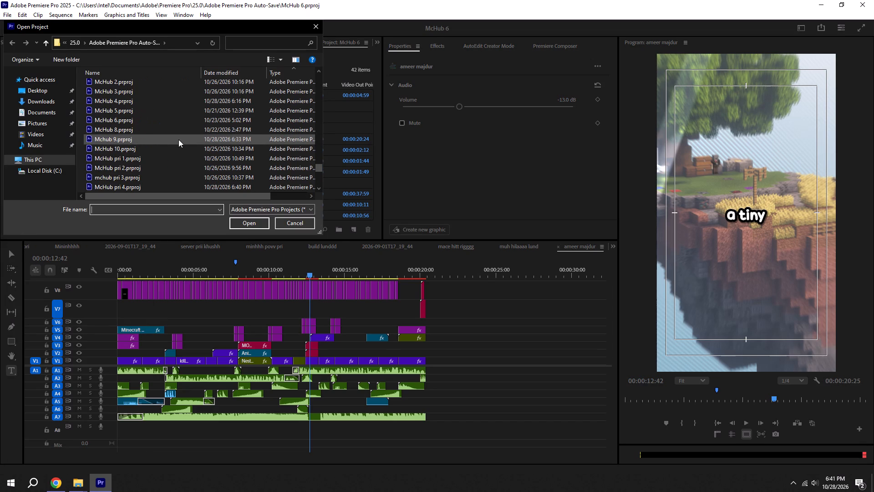
pyautogui.click(123, 141)
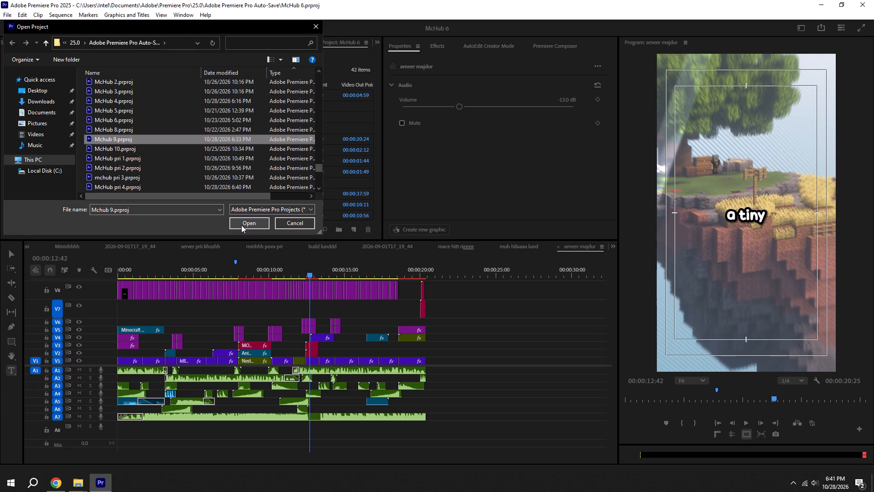
pyautogui.click(241, 225)
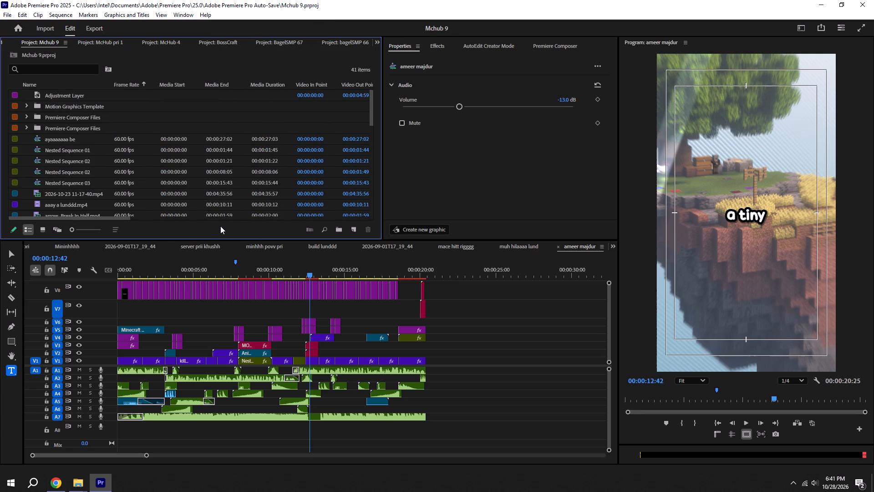
# Open the ayaaaaaaa be sequence of the Mchub 9 project in the timeline.
pyautogui.scroll(-1, 220, 226)
pyautogui.click(63, 142)
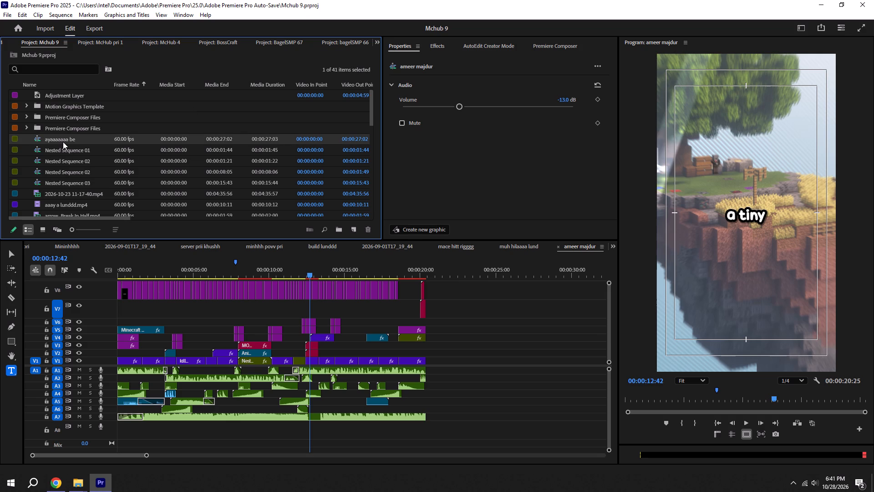
pyautogui.doubleClick(63, 142)
pyautogui.click(87, 141)
pyautogui.doubleClick(154, 139)
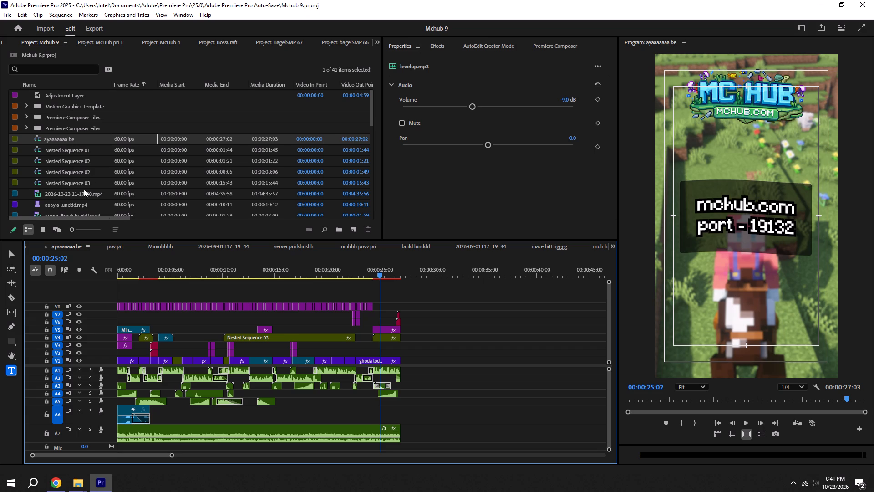
# Play the ayaaaaaaa be sequence from its start to about three seconds to review its opening title and text effects.
pyautogui.moveTo(163, 264); pyautogui.dragTo(69, 264)
pyautogui.press('space')
pyautogui.keyDown('alt'); pyautogui.scroll(7, 162, 344); pyautogui.keyUp('alt')
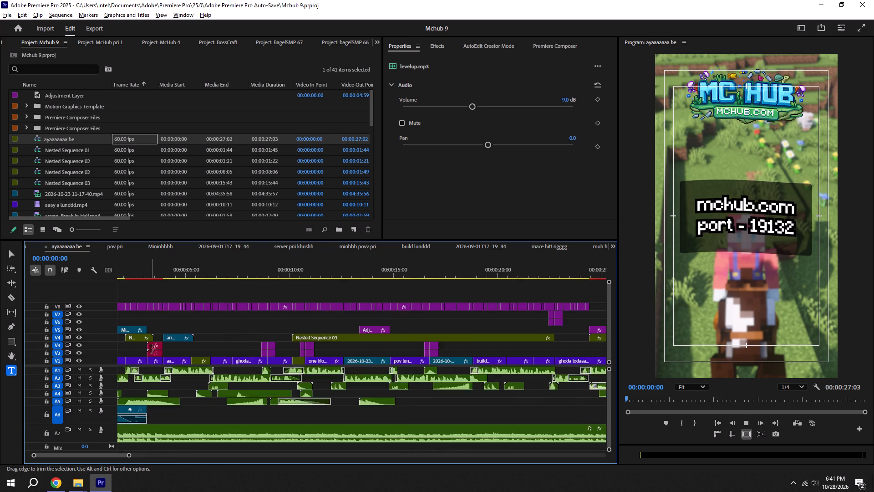
pyautogui.keyDown('alt'); pyautogui.scroll(5, 151, 349); pyautogui.keyUp('alt')
pyautogui.scroll(11, 194, 329)
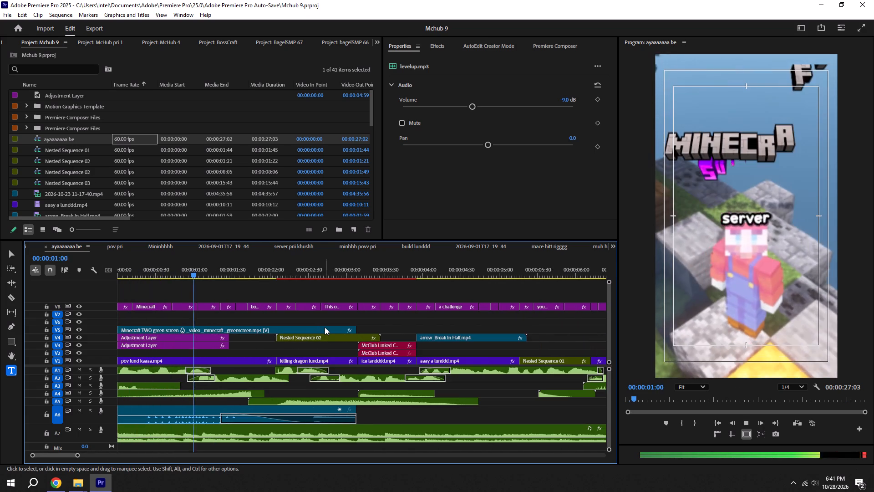
pyautogui.press('space')
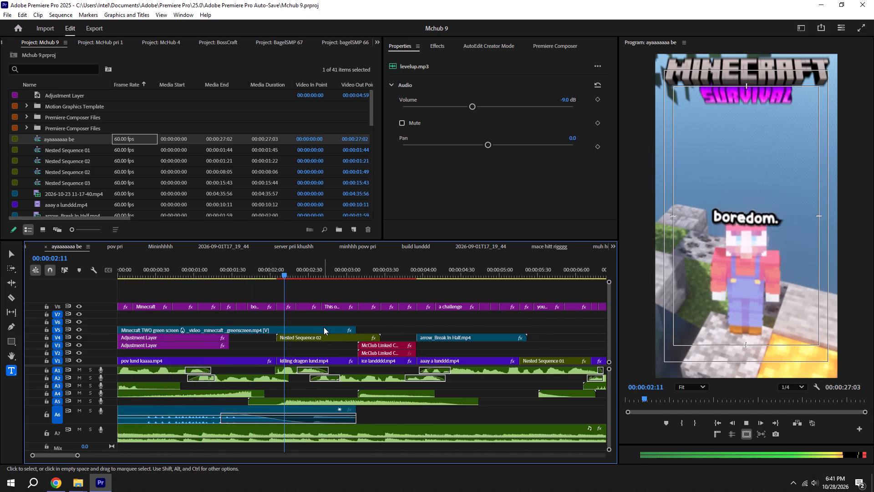
pyautogui.keyDown('shift'); pyautogui.moveTo(288, 272); pyautogui.dragTo(278, 273); pyautogui.keyUp('shift')
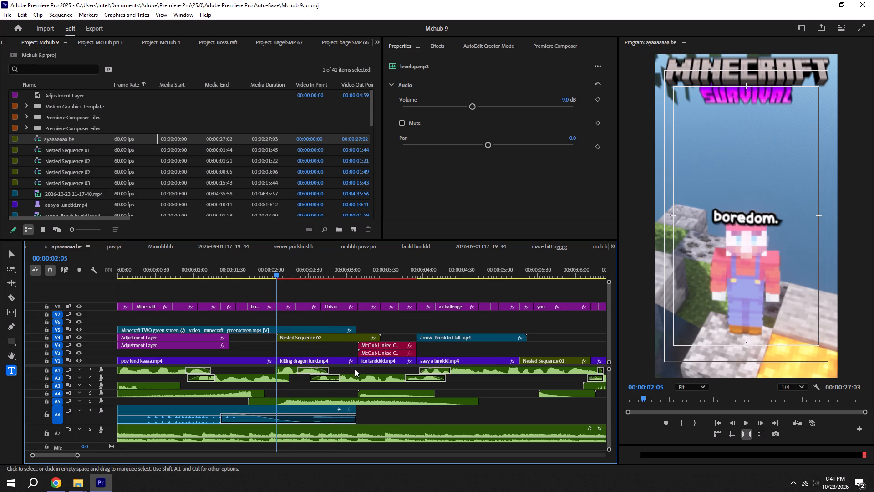
pyautogui.click(313, 347)
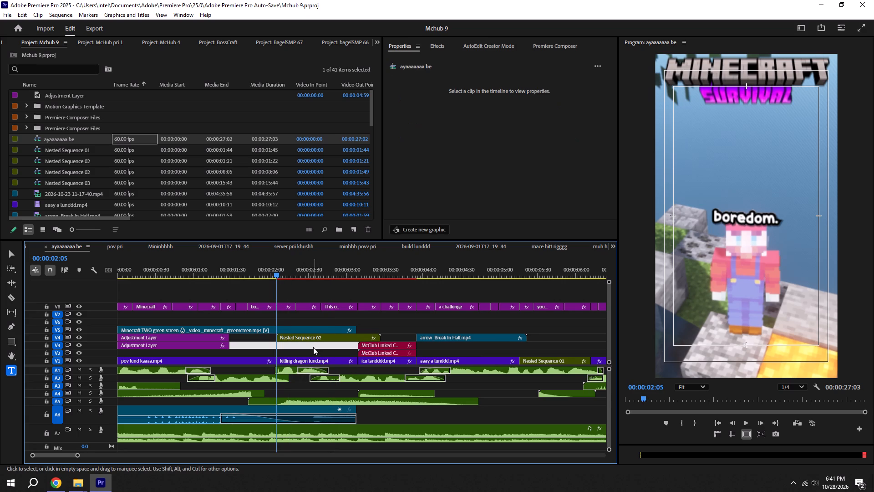
pyautogui.press('space')
pyautogui.press('space')
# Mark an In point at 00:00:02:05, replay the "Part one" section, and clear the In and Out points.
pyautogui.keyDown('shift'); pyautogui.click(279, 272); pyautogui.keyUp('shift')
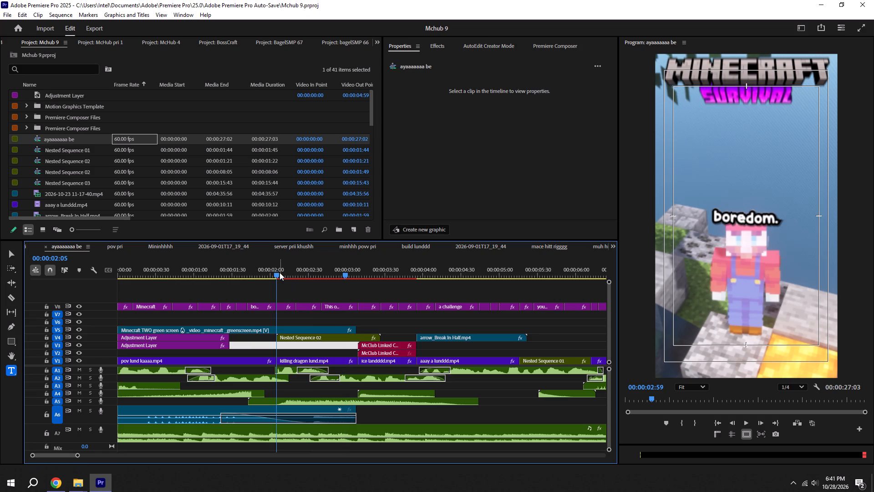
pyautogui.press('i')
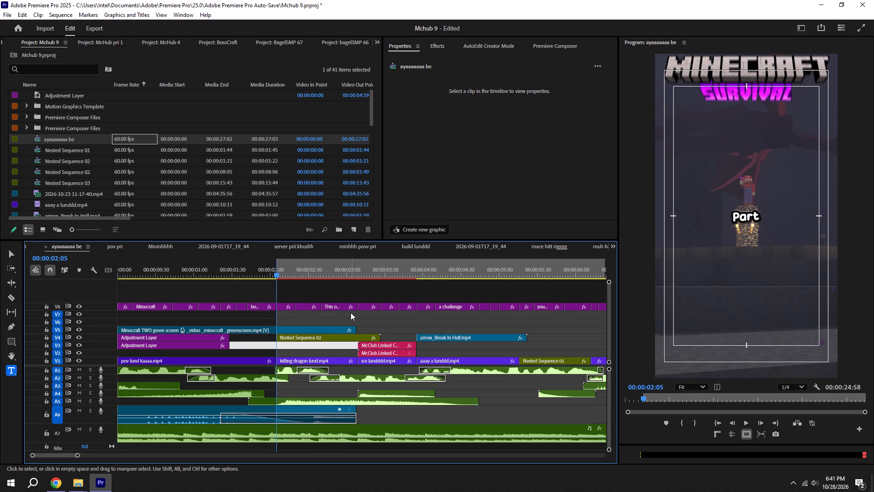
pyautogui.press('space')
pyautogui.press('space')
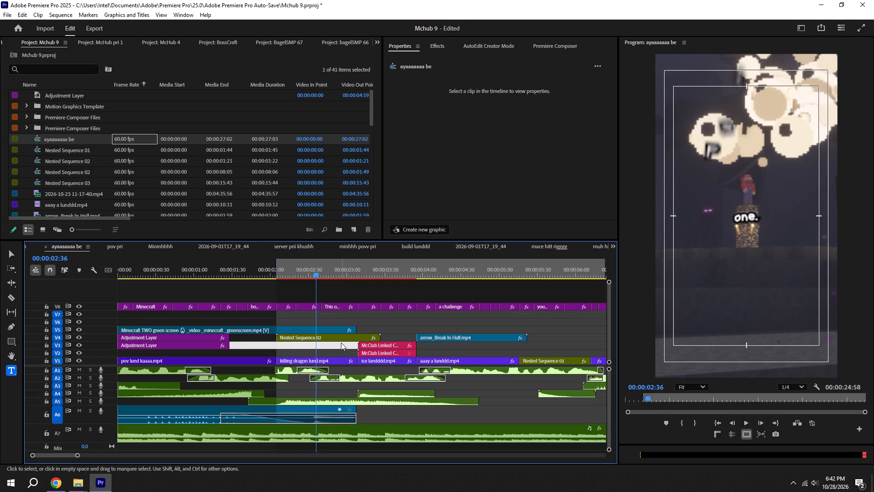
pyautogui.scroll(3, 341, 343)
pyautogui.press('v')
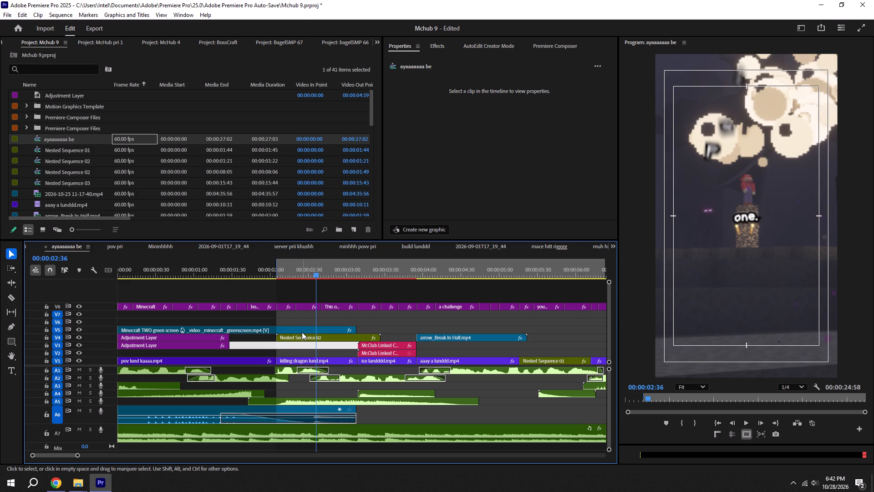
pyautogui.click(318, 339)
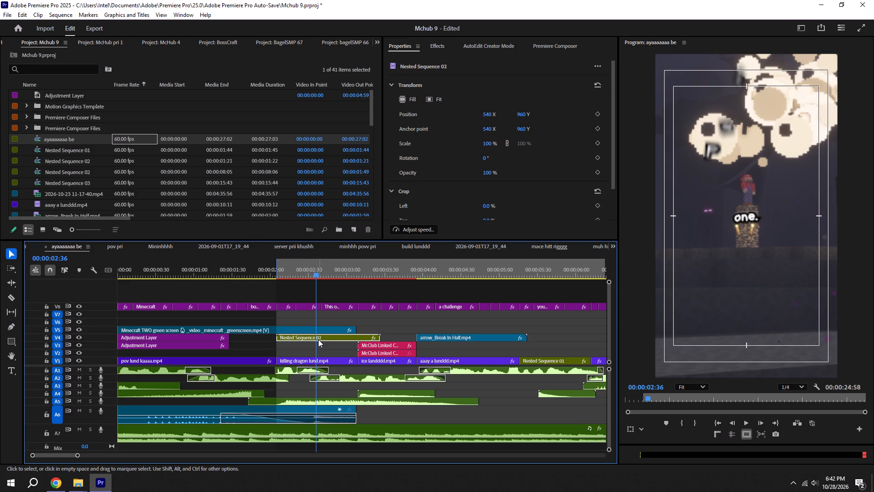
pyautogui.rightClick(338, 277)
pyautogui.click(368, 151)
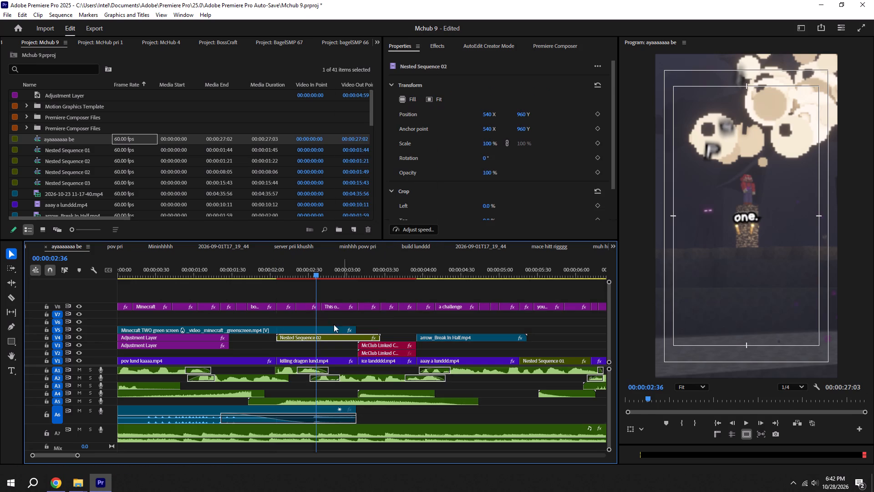
# Copy the Nested Sequence 02 clip on track V4 and switch to the spawnn pri sequence.
pyautogui.rightClick(322, 339)
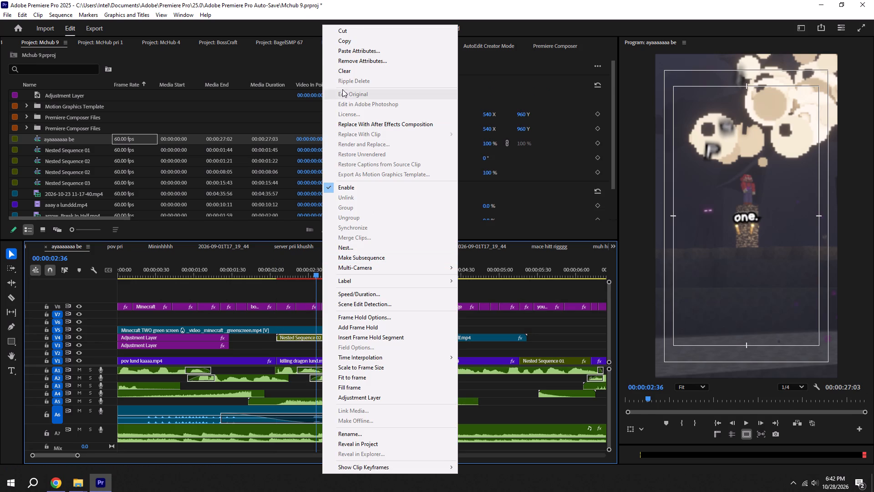
pyautogui.click(352, 44)
pyautogui.scroll(4, 79, 242)
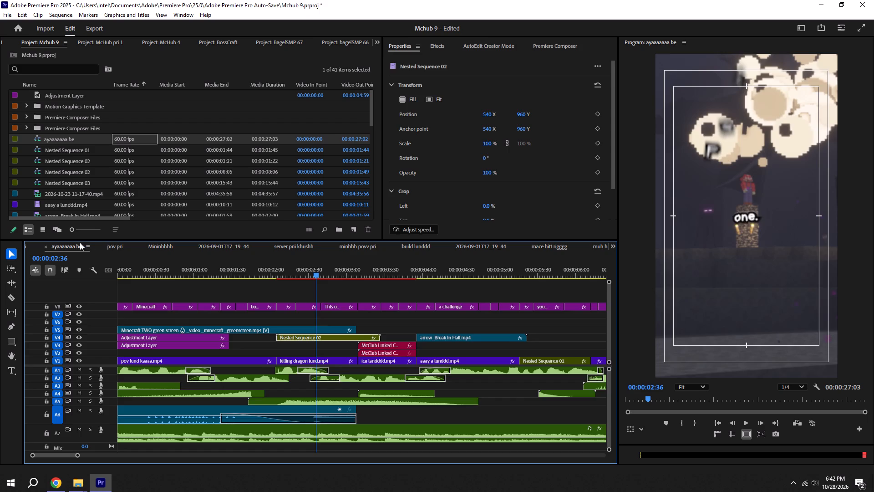
pyautogui.scroll(4, 101, 251)
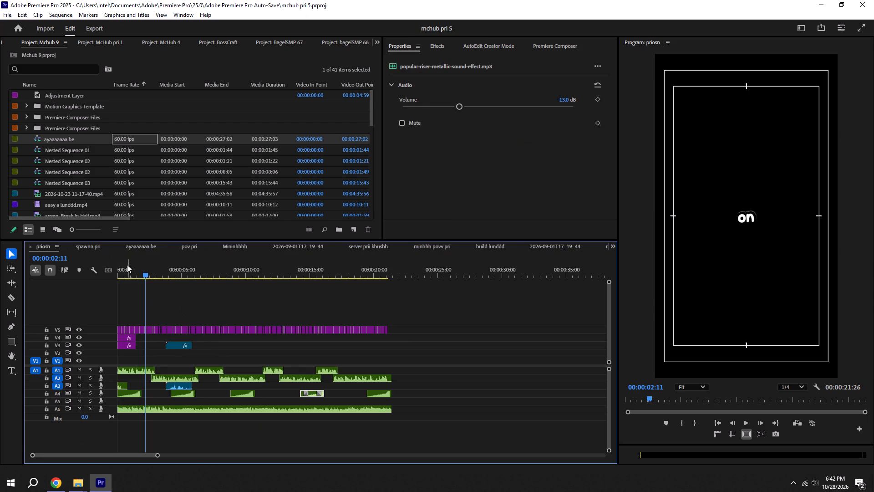
pyautogui.click(87, 245)
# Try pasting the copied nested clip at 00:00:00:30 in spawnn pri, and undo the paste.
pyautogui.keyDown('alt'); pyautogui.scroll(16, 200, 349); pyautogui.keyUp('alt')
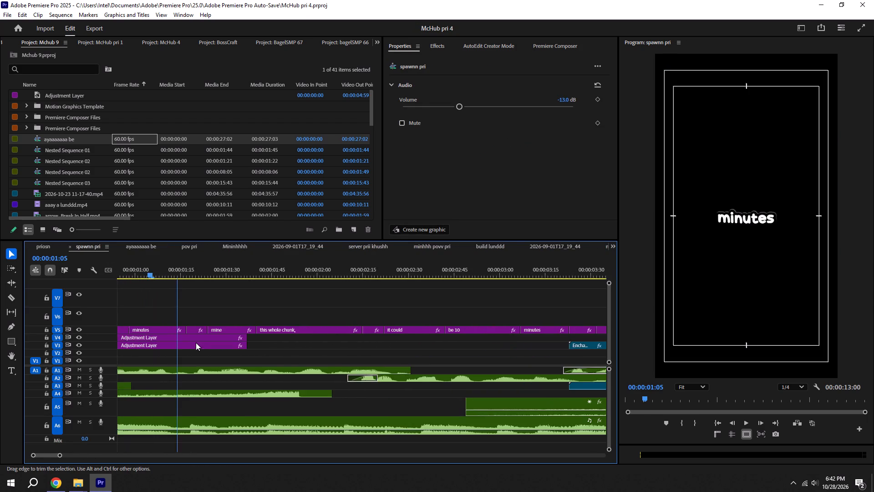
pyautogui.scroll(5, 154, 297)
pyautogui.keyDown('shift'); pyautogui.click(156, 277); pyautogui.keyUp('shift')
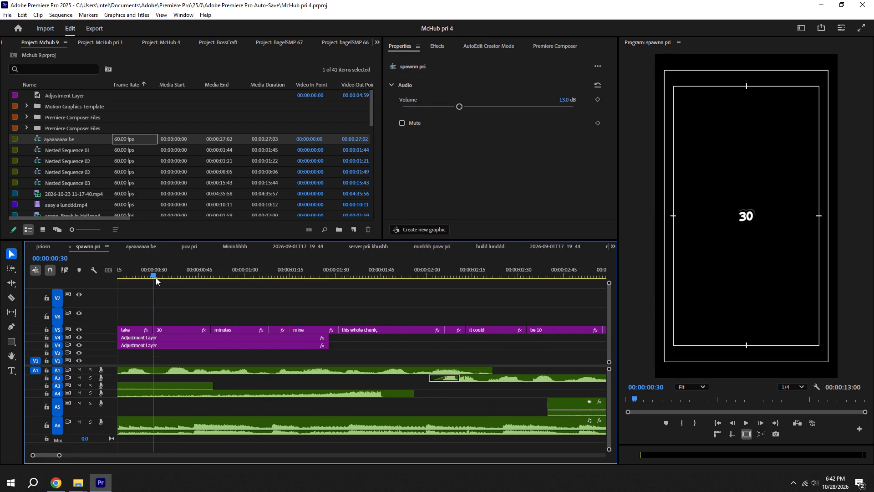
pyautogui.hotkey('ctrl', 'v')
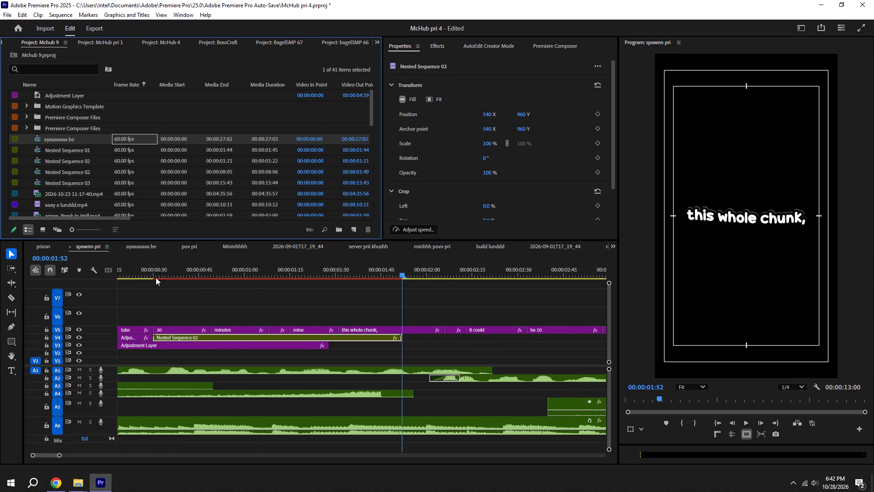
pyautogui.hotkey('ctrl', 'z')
# Paste Nested Sequence 02 at 00:00:01:27 and move it to track V2, starting at the "30" caption.
pyautogui.keyDown('alt'); pyautogui.scroll(-11, 264, 329); pyautogui.keyUp('alt')
pyautogui.click(199, 268)
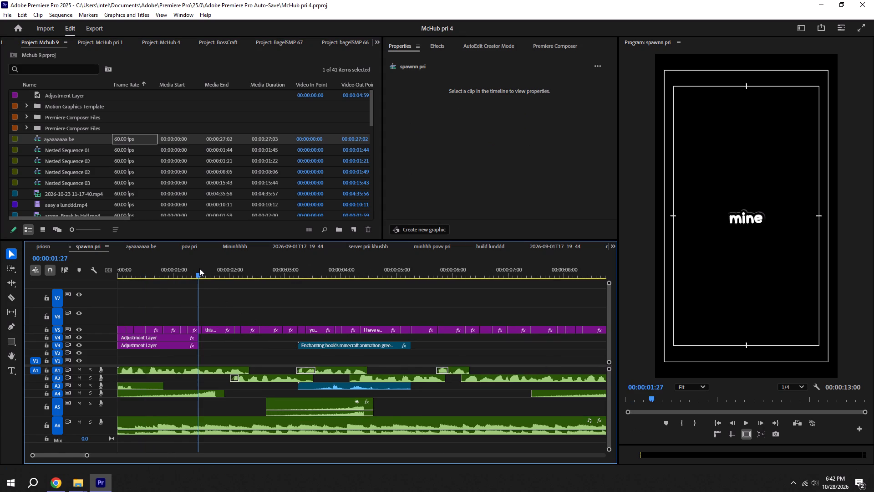
pyautogui.hotkey('ctrl', 'v')
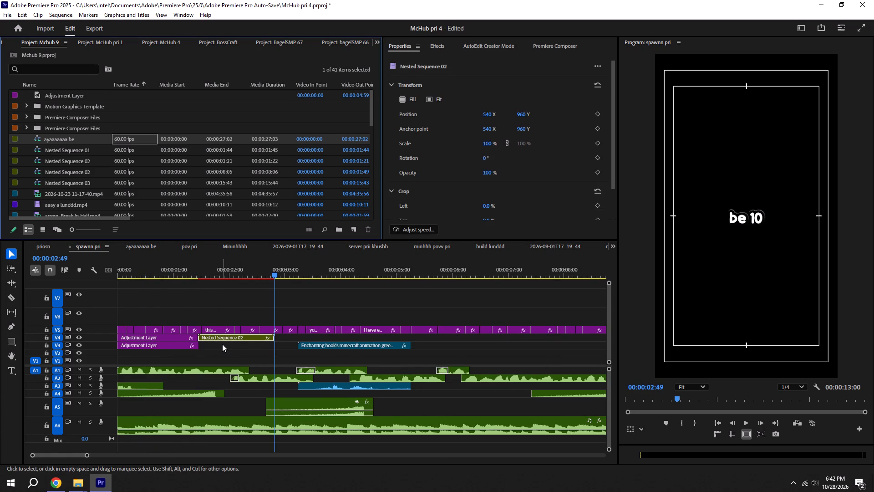
pyautogui.keyDown('alt'); pyautogui.scroll(4, 222, 344); pyautogui.keyUp('alt')
pyautogui.moveTo(220, 341); pyautogui.dragTo(177, 354)
pyautogui.scroll(7, 163, 354)
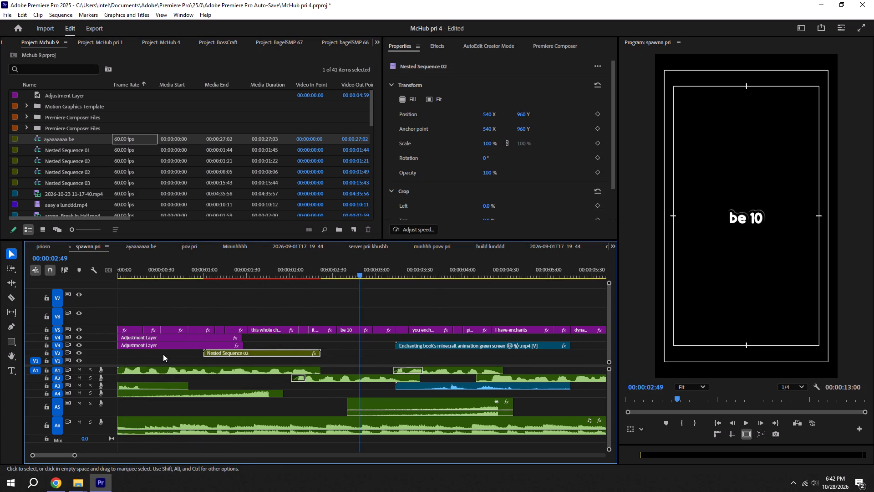
pyautogui.scroll(9, 163, 354)
pyautogui.scroll(4, 139, 289)
pyautogui.keyDown('shift'); pyautogui.moveTo(209, 264); pyautogui.dragTo(206, 264); pyautogui.keyUp('shift')
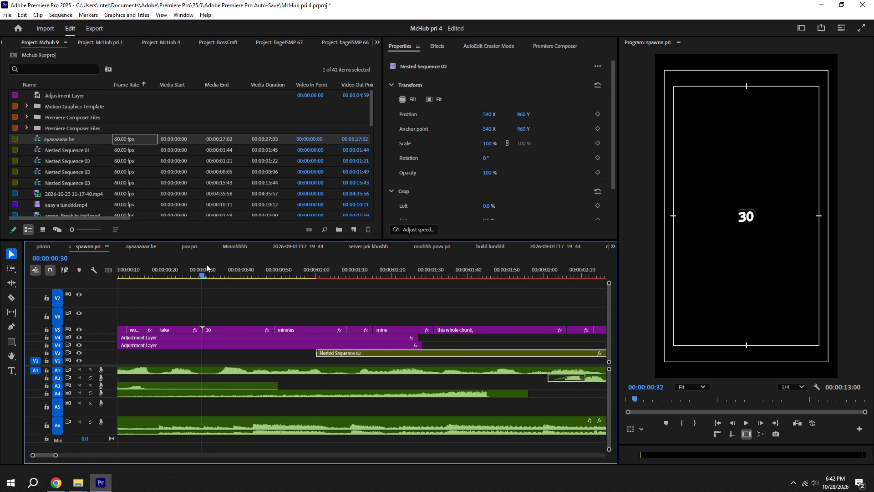
pyautogui.keyDown('shift'); pyautogui.moveTo(206, 264); pyautogui.dragTo(205, 264); pyautogui.keyUp('shift')
pyautogui.moveTo(351, 356); pyautogui.dragTo(235, 355)
# Open Nested Sequence 02 from track V2 in its own timeline and save the project.
pyautogui.doubleClick(233, 354)
pyautogui.scroll(15, 183, 302)
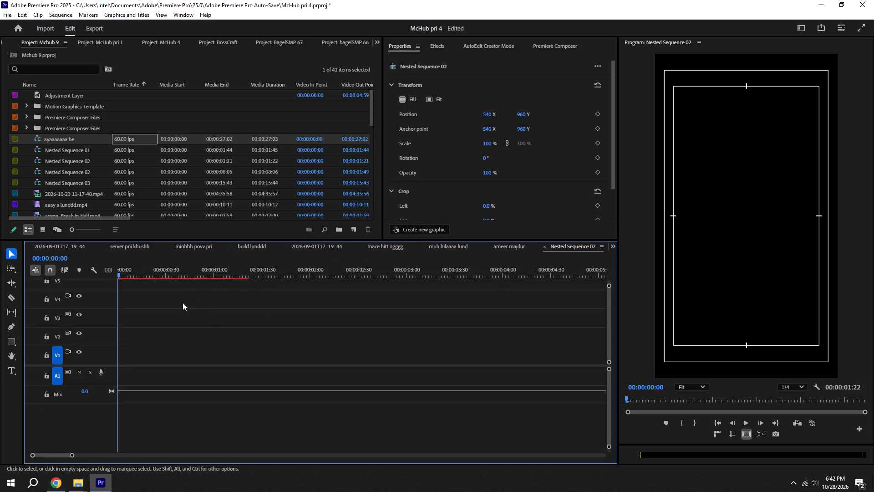
pyautogui.keyDown('alt'); pyautogui.scroll(-7, 205, 306); pyautogui.keyUp('alt')
pyautogui.hotkey('ctrl', 's')
pyautogui.moveTo(607, 287); pyautogui.dragTo(610, 202)
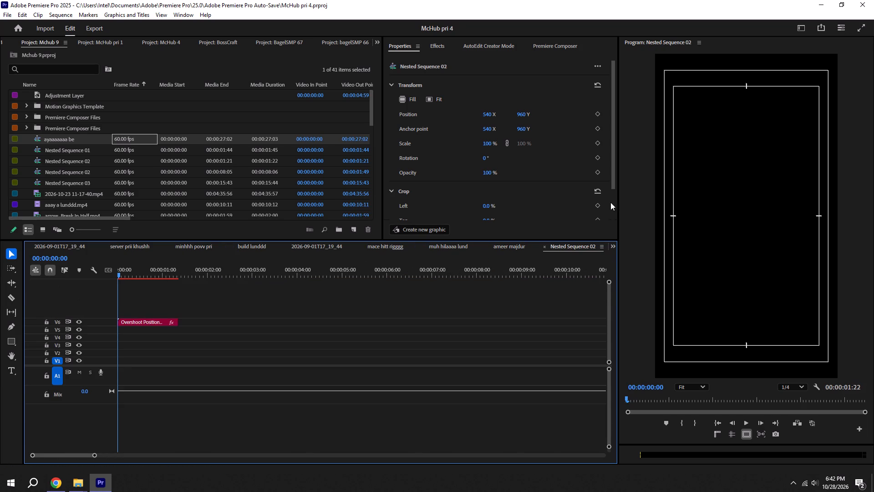
pyautogui.moveTo(610, 202); pyautogui.dragTo(614, 201)
# Replace the "Part One" text of the Overshoot Position title on track V6 with "30 minutes".
pyautogui.click(144, 322)
pyautogui.click(149, 270)
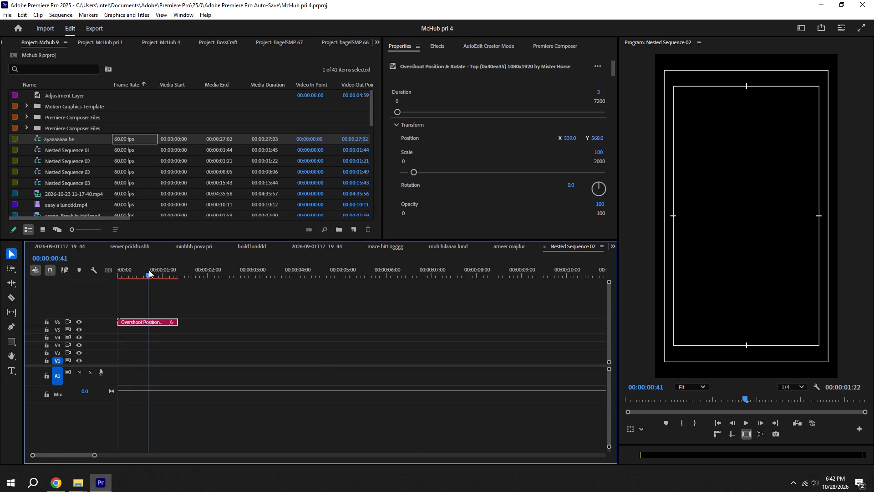
pyautogui.scroll(-11, 455, 188)
pyautogui.scroll(11, 455, 188)
pyautogui.scroll(-12, 456, 180)
pyautogui.doubleClick(441, 190)
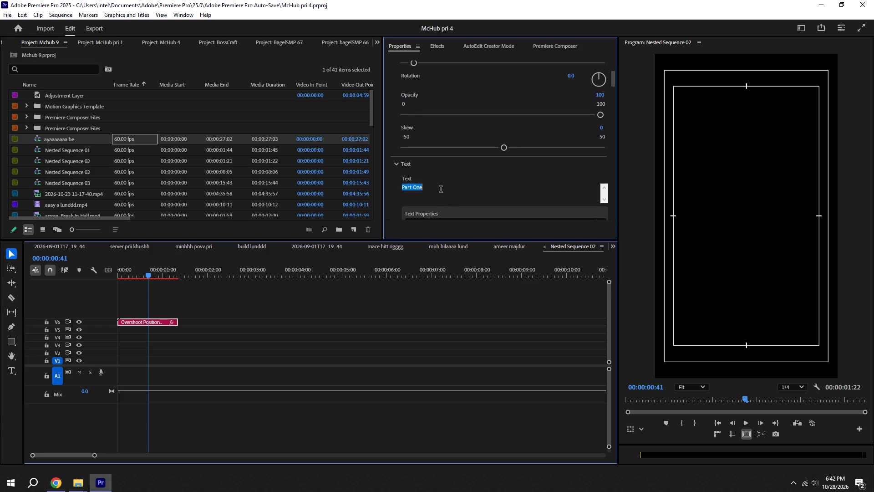
pyautogui.moveTo(441, 190); pyautogui.dragTo(375, 188)
pyautogui.press('BackSpace')
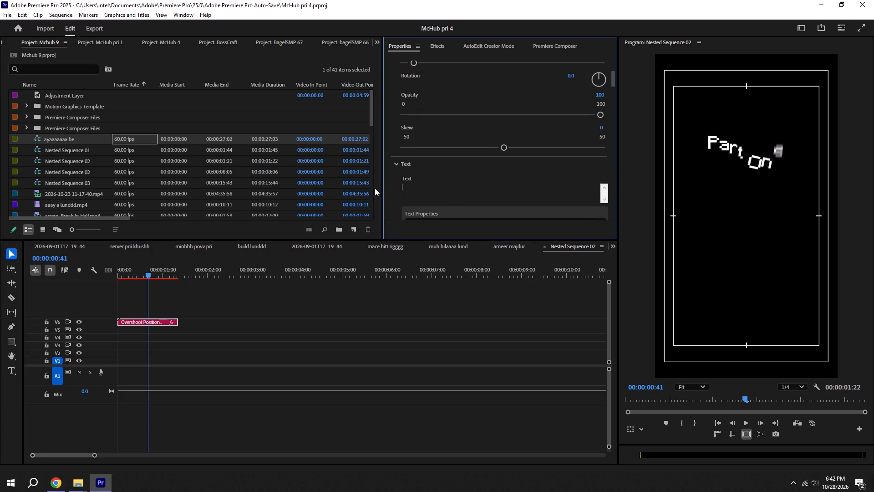
pyautogui.write('30')
pyautogui.press('space')
pyautogui.write('minutes')
# In spawnn pri, hide track V2 and copy the text of the "minutes" caption at 00:00:00:57.
pyautogui.click(609, 245)
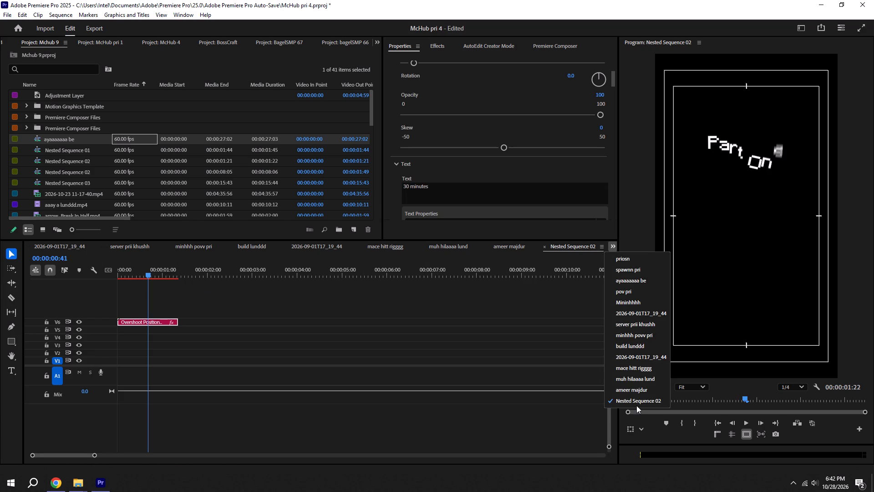
pyautogui.click(638, 271)
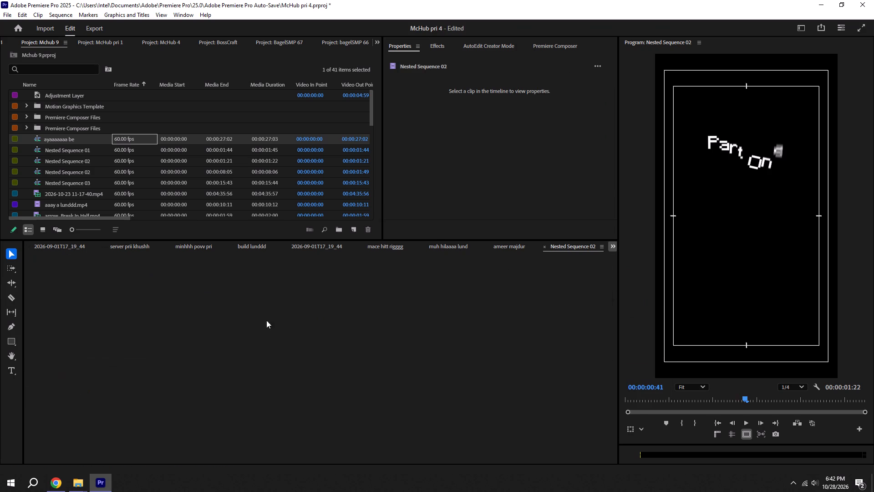
pyautogui.click(305, 328)
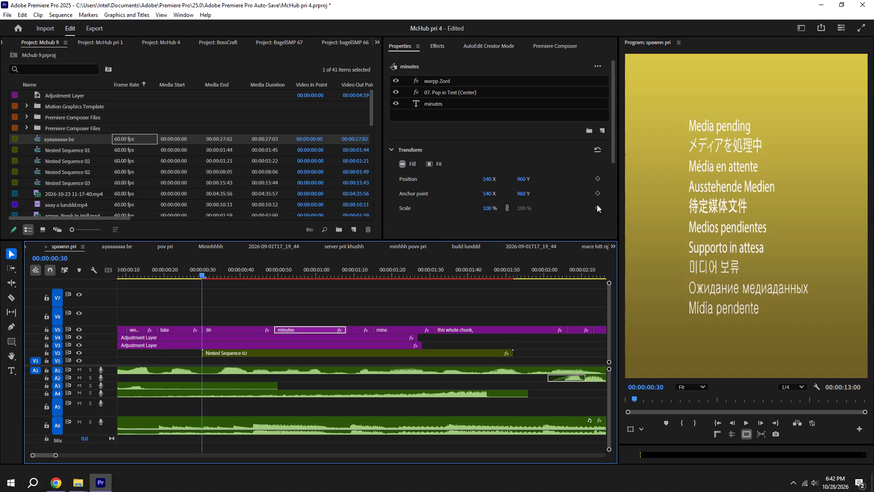
pyautogui.click(305, 274)
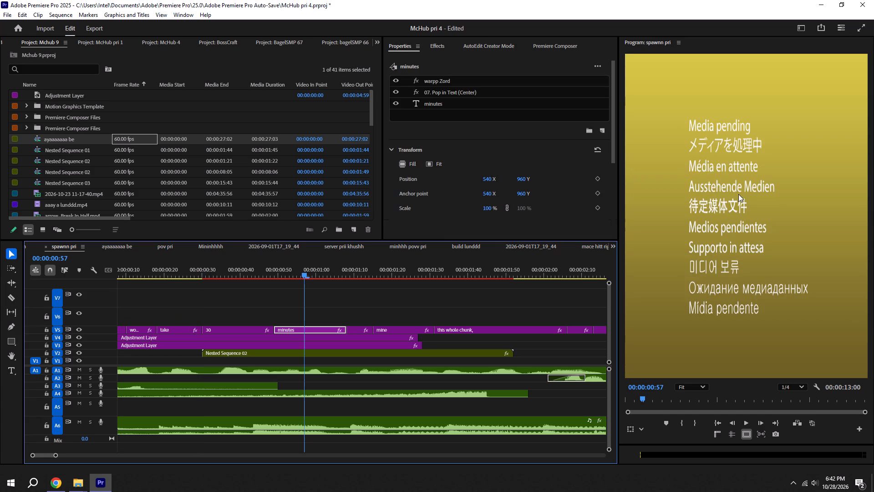
pyautogui.click(77, 354)
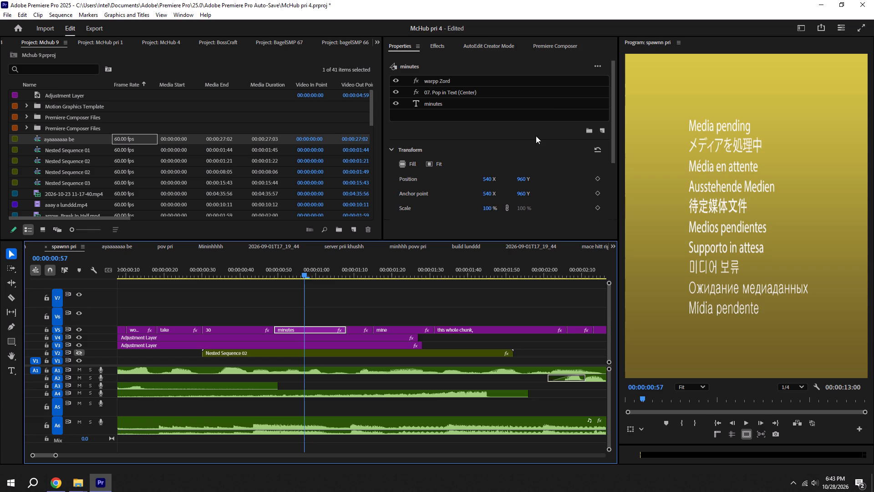
pyautogui.doubleClick(431, 106)
pyautogui.doubleClick(431, 105)
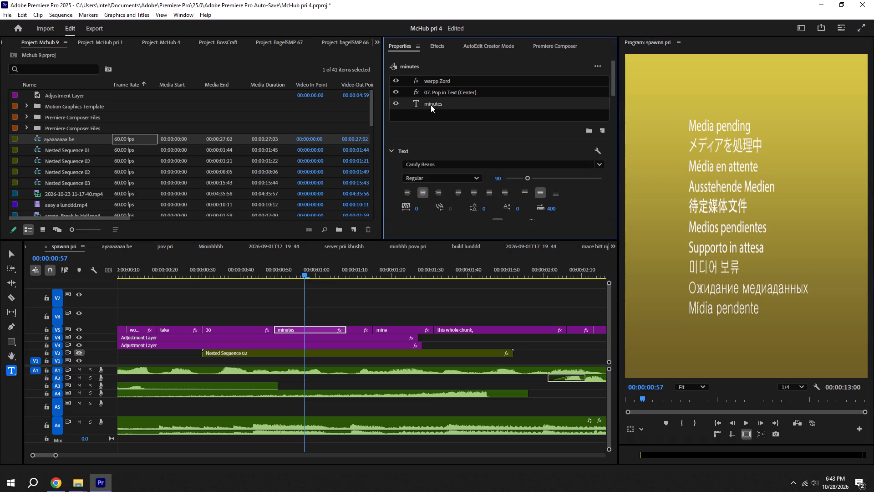
pyautogui.click(431, 105)
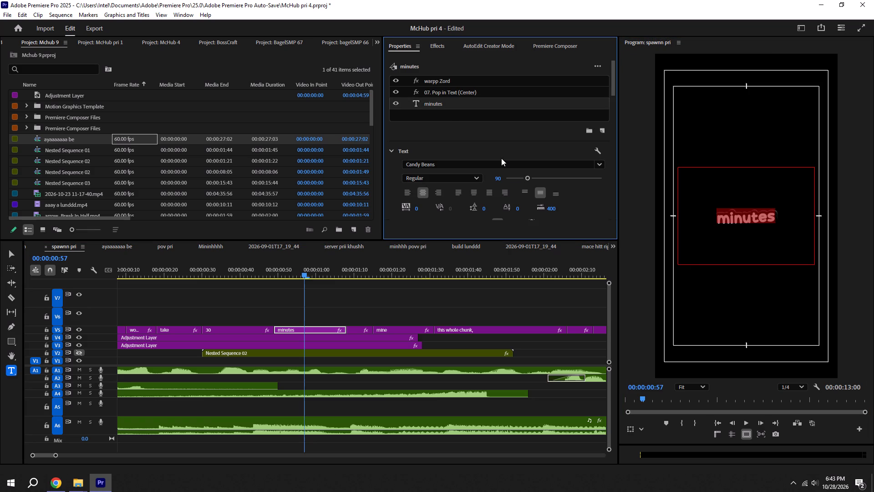
pyautogui.hotkey('ctrl', 'c')
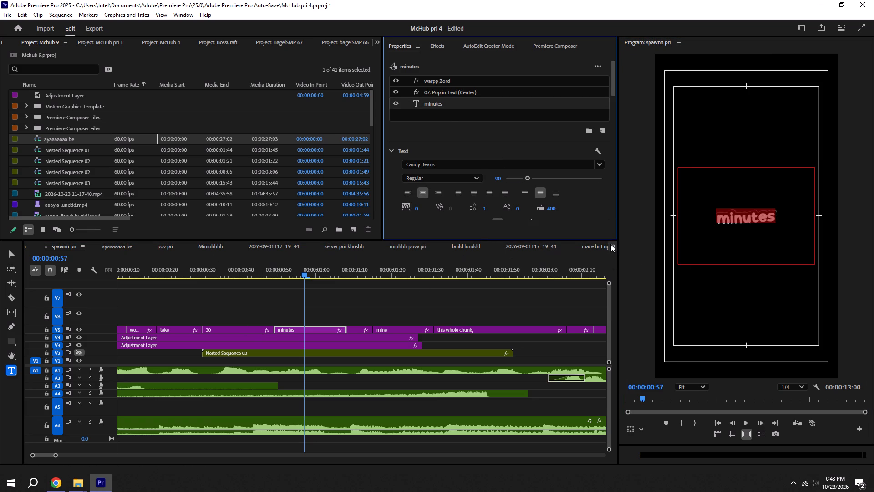
# Paste the copied caption text over the word "minutes" in Nested Sequence 02's title and save the project.
pyautogui.click(610, 244)
pyautogui.click(639, 403)
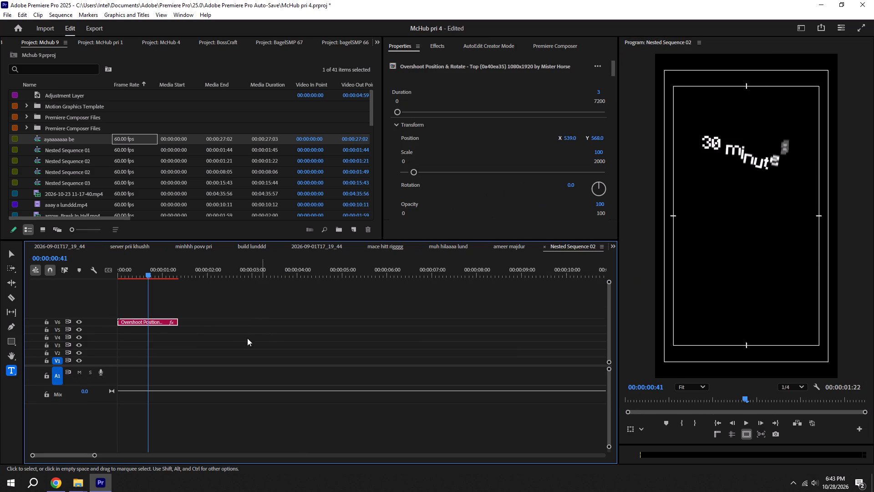
pyautogui.scroll(-15, 437, 201)
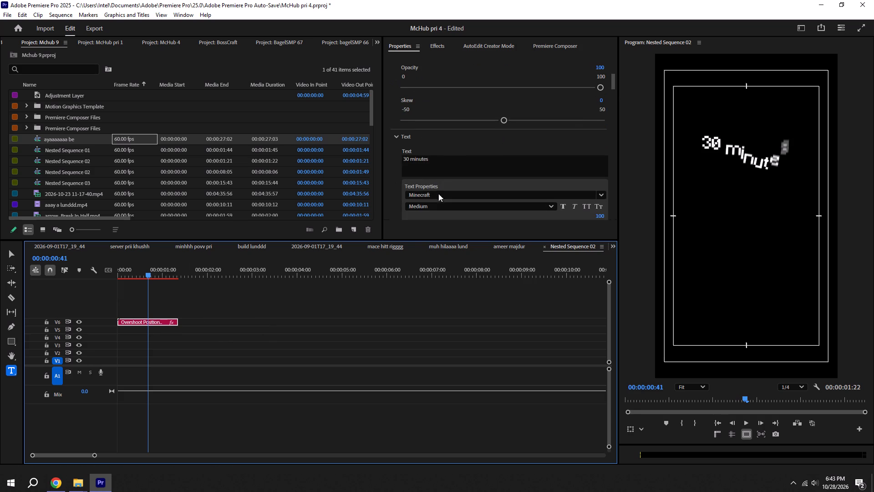
pyautogui.moveTo(439, 164); pyautogui.dragTo(418, 162)
pyautogui.click(404, 159)
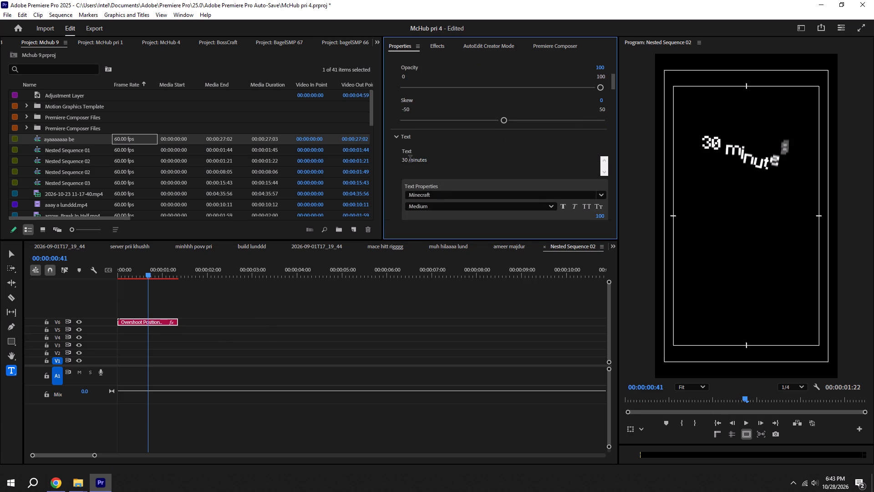
pyautogui.moveTo(410, 159); pyautogui.dragTo(437, 163)
pyautogui.hotkey('ctrl', 'v')
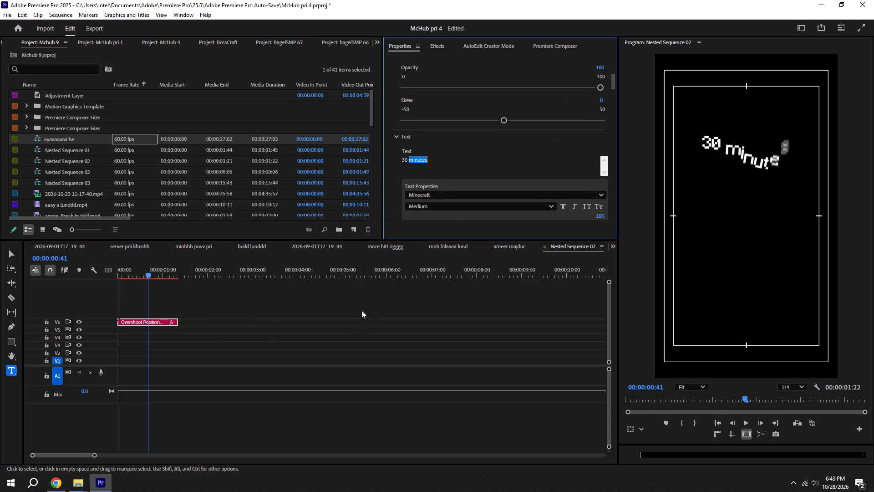
pyautogui.click(361, 310)
pyautogui.hotkey('ctrl', 's')
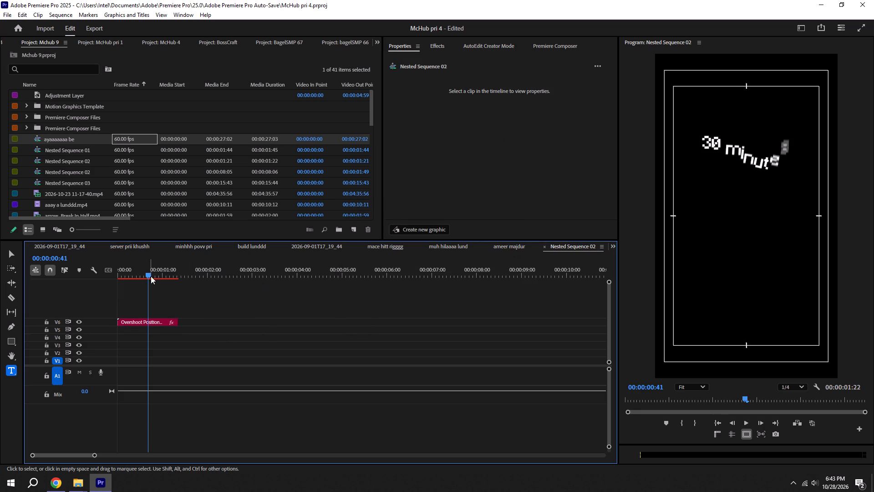
# Play Nested Sequence 02 from its start twice to check the title animation, and save the project.
pyautogui.moveTo(133, 267); pyautogui.dragTo(74, 264)
pyautogui.press('space')
pyautogui.keyDown('alt'); pyautogui.scroll(-4, 156, 302); pyautogui.keyUp('alt')
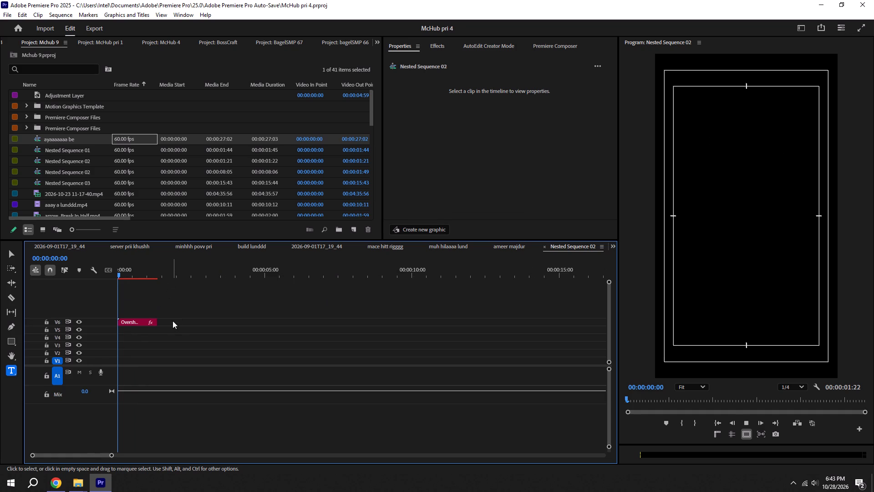
pyautogui.press('space')
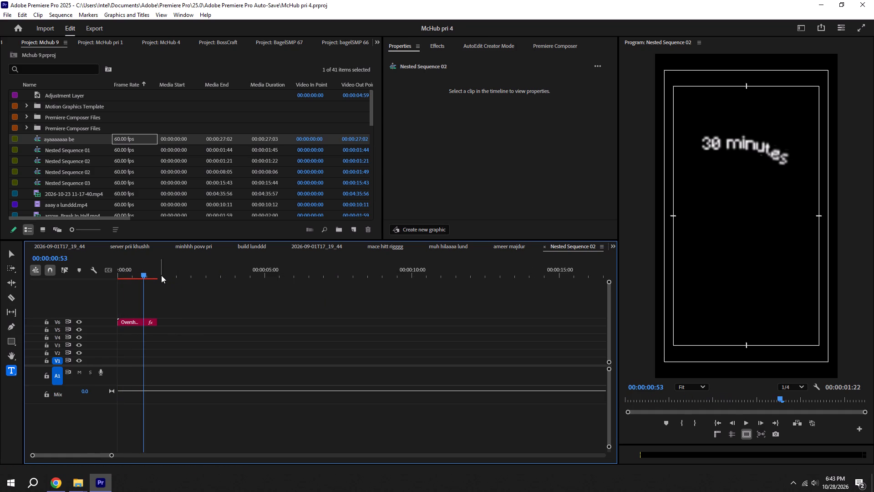
pyautogui.moveTo(151, 269); pyautogui.dragTo(91, 277)
pyautogui.press('space')
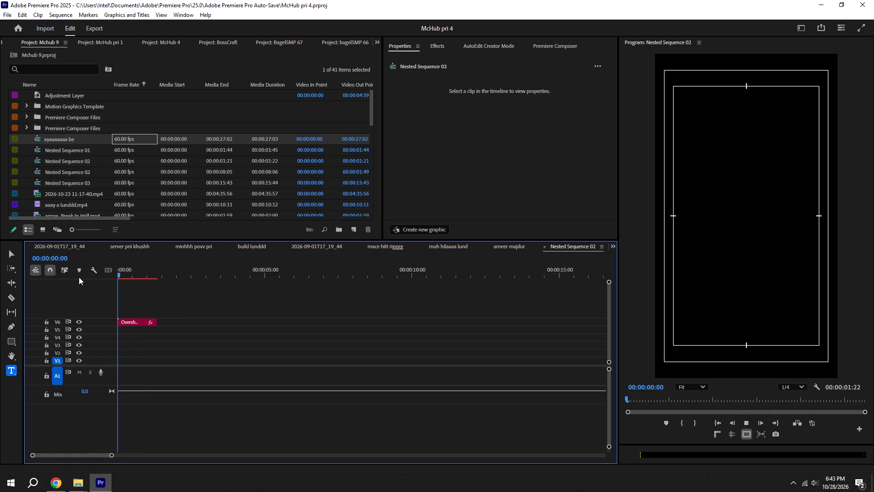
pyautogui.press('space')
pyautogui.hotkey('ctrl', 's')
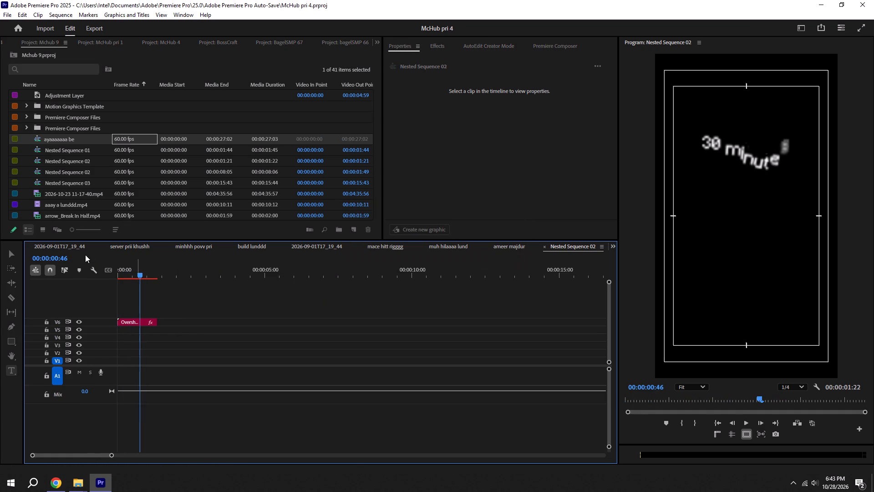
# Make track V2 visible again in spawnn pri, save the project, and play from 00:00:00:30.
pyautogui.click(615, 248)
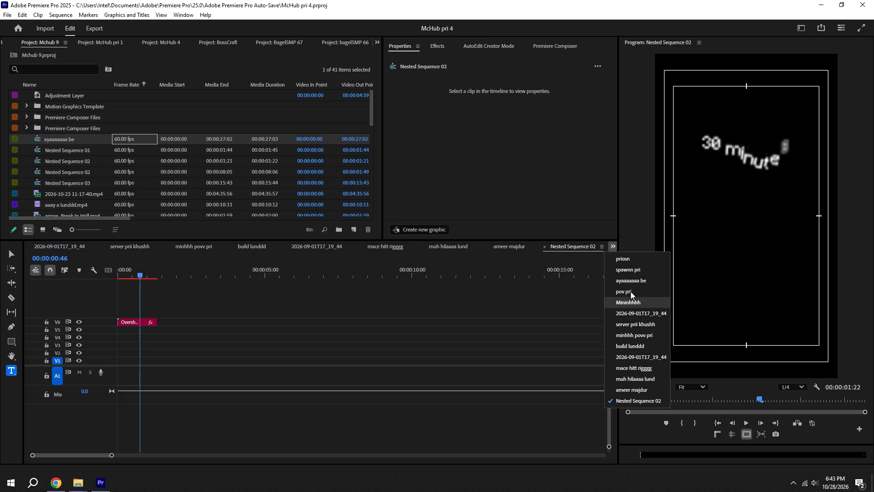
pyautogui.click(628, 271)
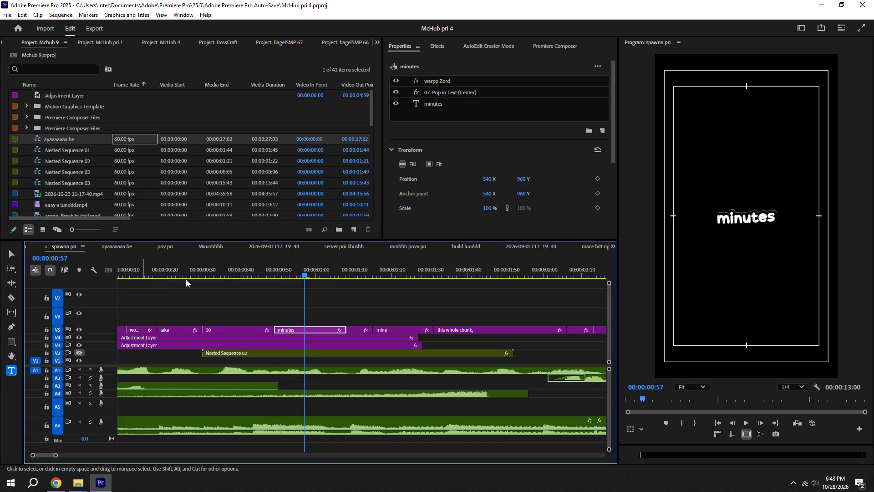
pyautogui.keyDown('shift'); pyautogui.click(208, 274); pyautogui.keyUp('shift')
pyautogui.click(75, 348)
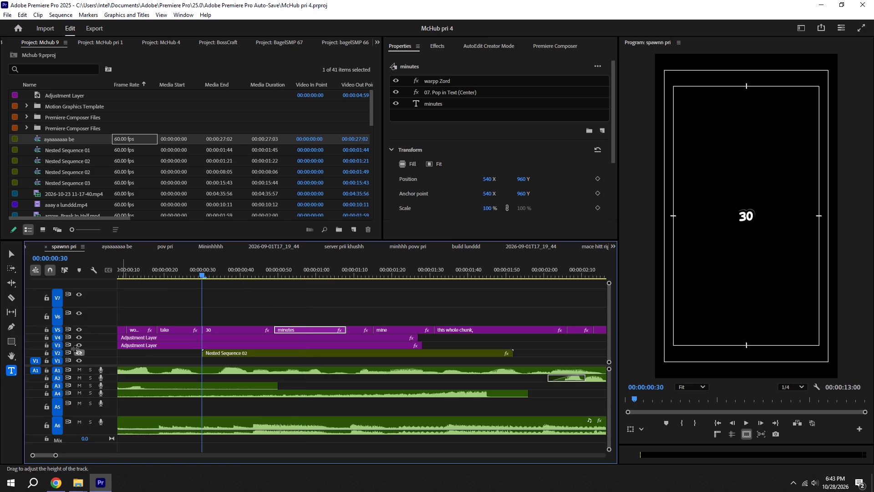
pyautogui.click(77, 350)
pyautogui.click(79, 353)
pyautogui.keyDown('alt'); pyautogui.scroll(-6, 79, 353); pyautogui.keyUp('alt')
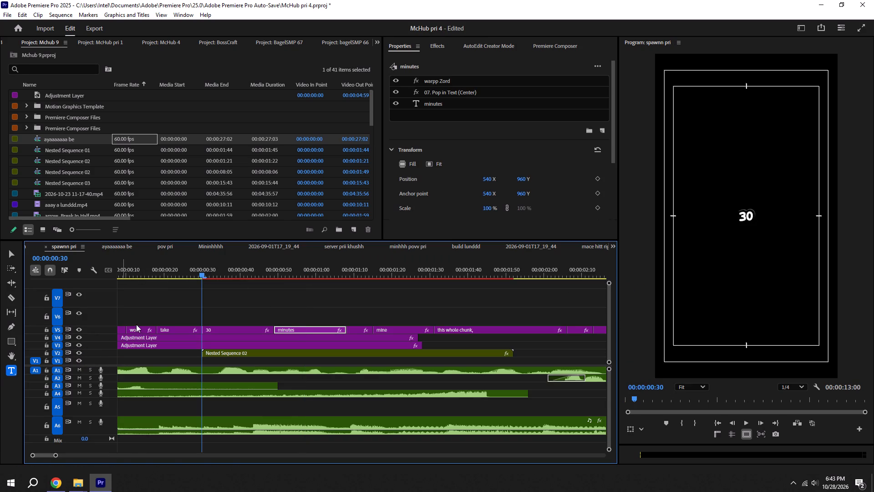
pyautogui.hotkey('ctrl', 's')
pyautogui.scroll(-5, 177, 280)
pyautogui.press('space')
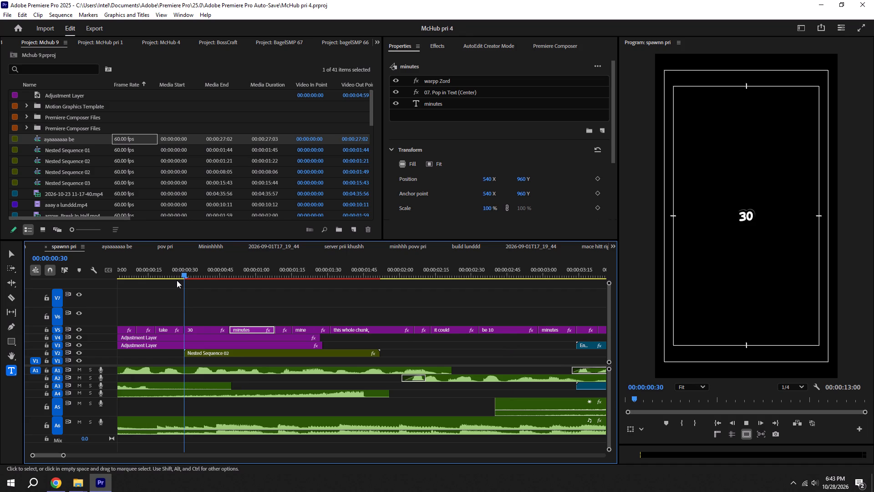
pyautogui.press('space')
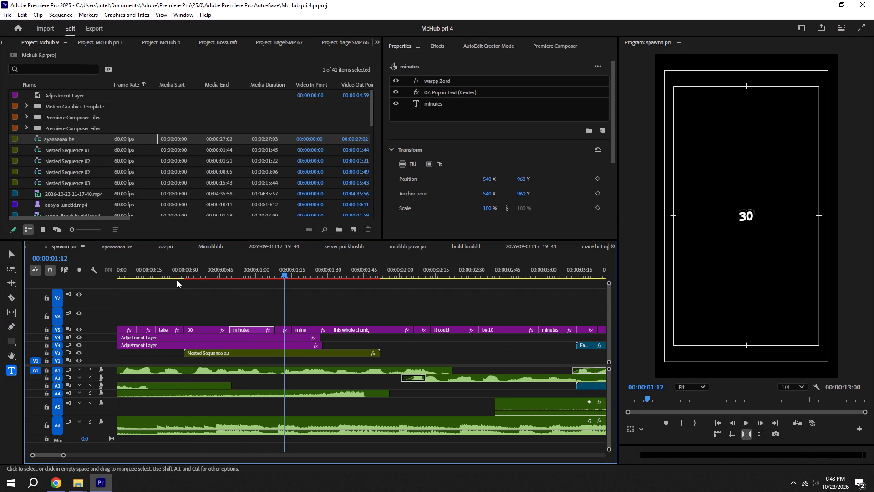
# Move the Nested Sequence 02 clip from track V2 to V6, replay that section, and save the project.
pyautogui.moveTo(252, 355); pyautogui.dragTo(252, 319)
pyautogui.keyDown('shift'); pyautogui.click(180, 268); pyautogui.keyUp('shift')
pyautogui.press('space')
pyautogui.keyDown('alt'); pyautogui.scroll(-5, 180, 268); pyautogui.keyUp('alt')
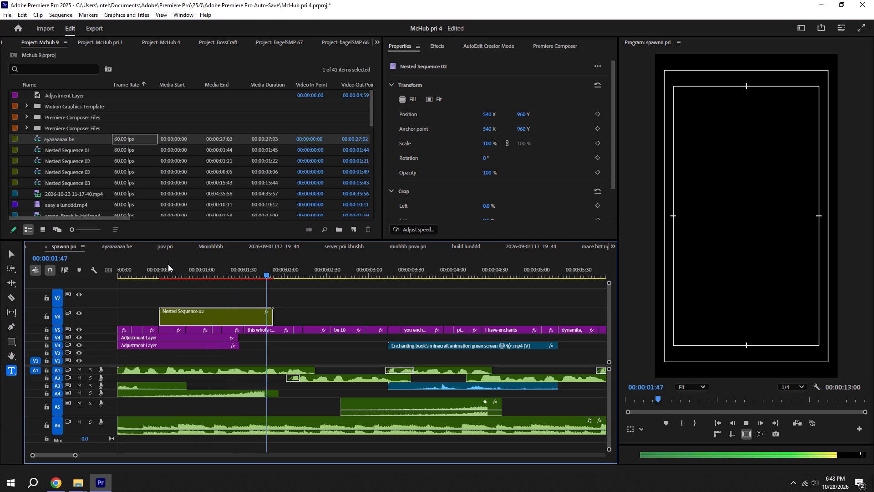
pyautogui.press('space')
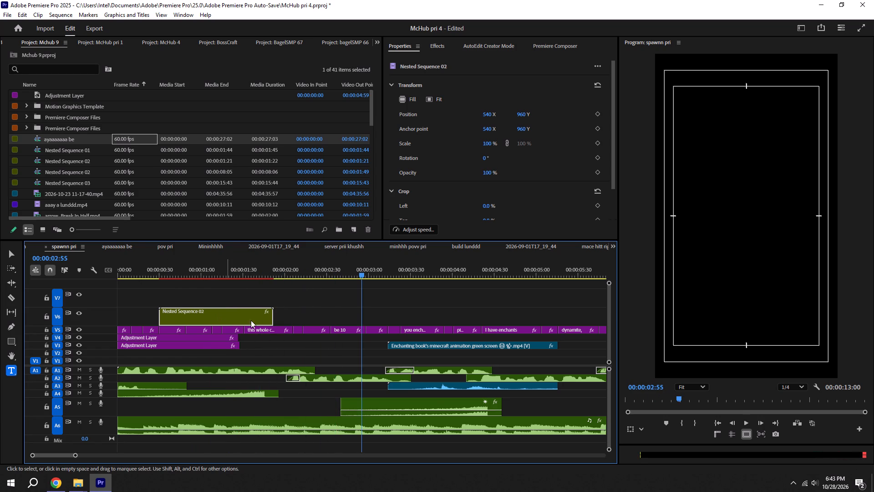
pyautogui.keyDown('shift'); pyautogui.click(334, 274); pyautogui.keyUp('shift')
pyautogui.keyDown('alt'); pyautogui.scroll(-5, 289, 333); pyautogui.keyUp('alt')
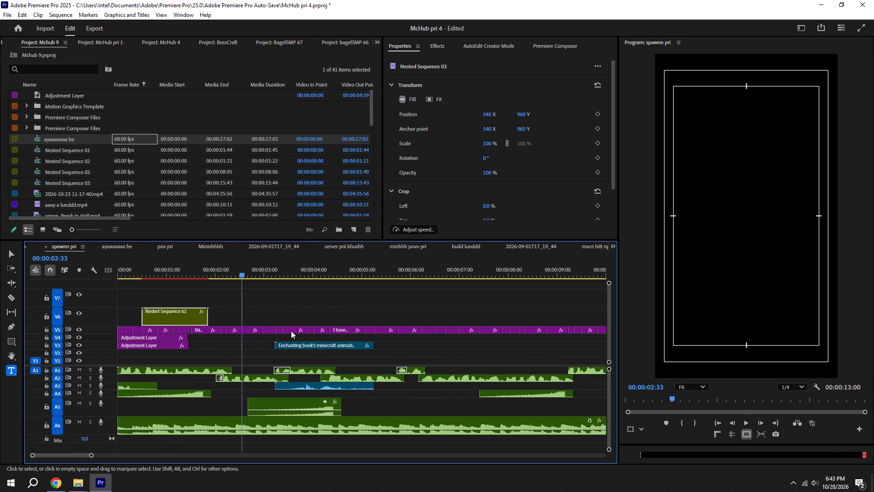
pyautogui.hotkey('ctrl', 's')
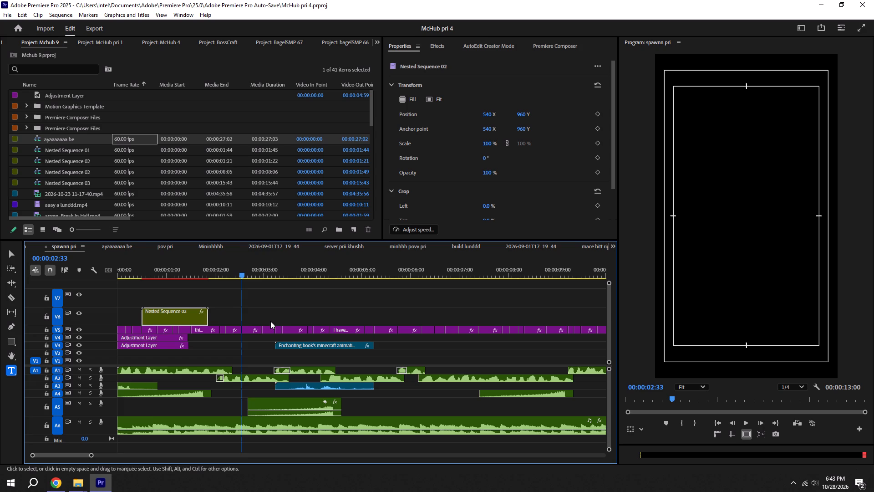
pyautogui.hotkey('ctrl', 's')
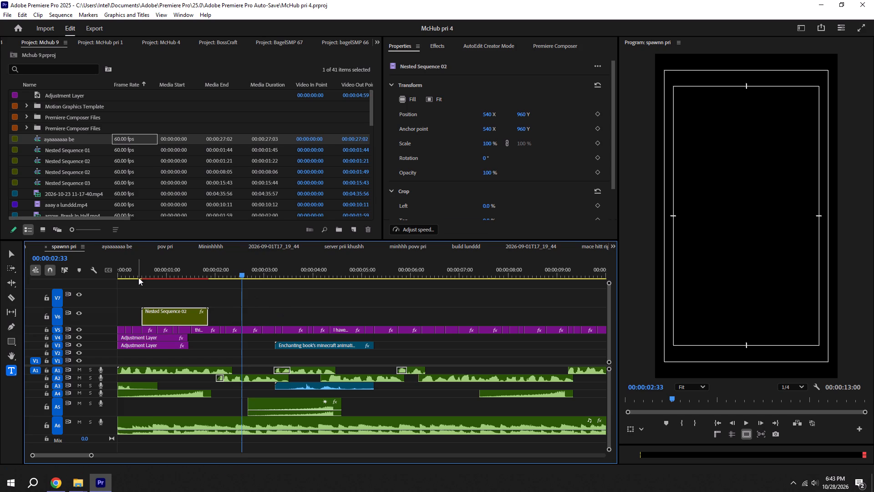
pyautogui.keyDown('alt'); pyautogui.scroll(-4, 208, 324); pyautogui.keyUp('alt')
pyautogui.hotkey('ctrl', 's')
pyautogui.keyDown('alt'); pyautogui.scroll(2, 195, 302); pyautogui.keyUp('alt')
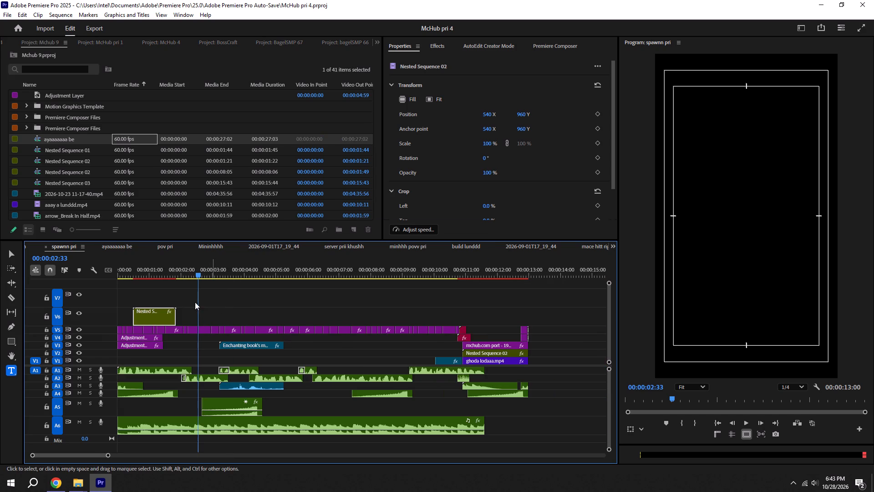
# Copy the two stacked MOGRT Numbers Pro clips on V2 and V3 from the muh hilaaaa lund sequence.
pyautogui.keyDown('alt'); pyautogui.scroll(3, 195, 302); pyautogui.keyUp('alt')
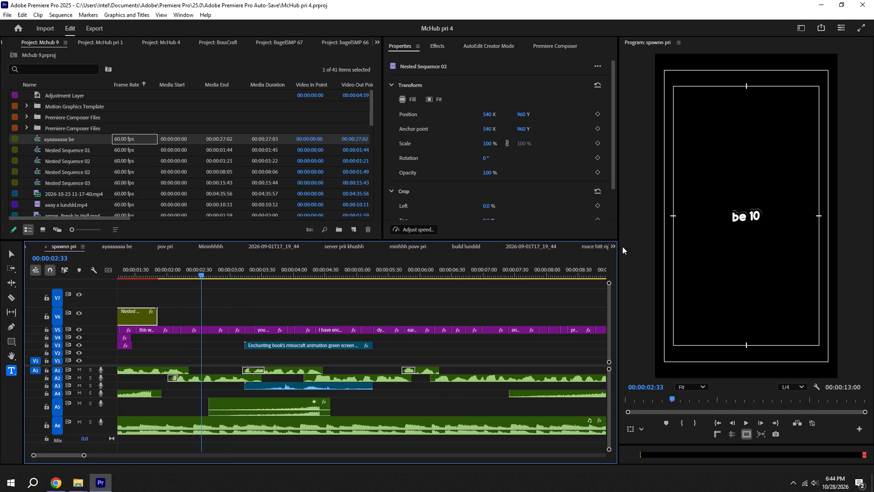
pyautogui.click(615, 245)
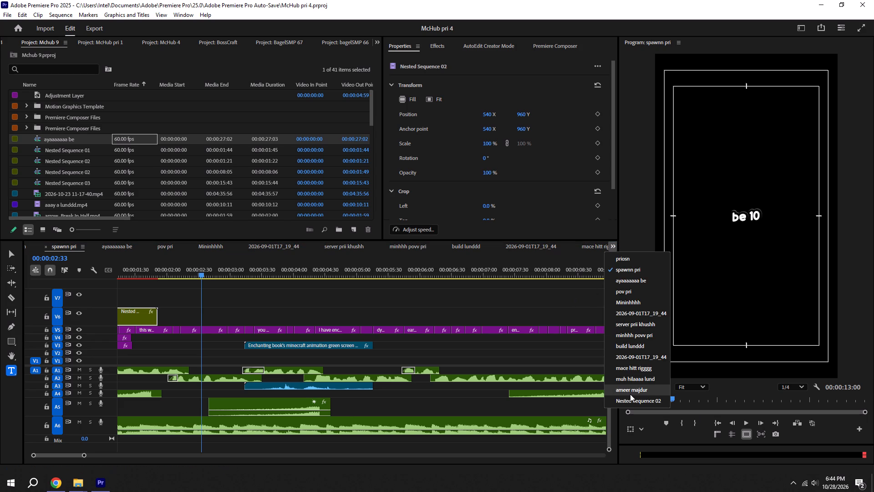
pyautogui.click(630, 394)
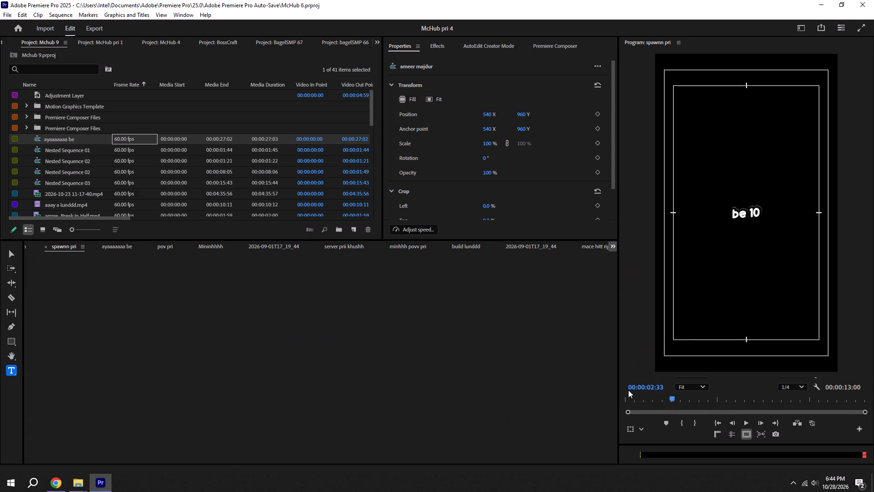
pyautogui.scroll(9, 224, 313)
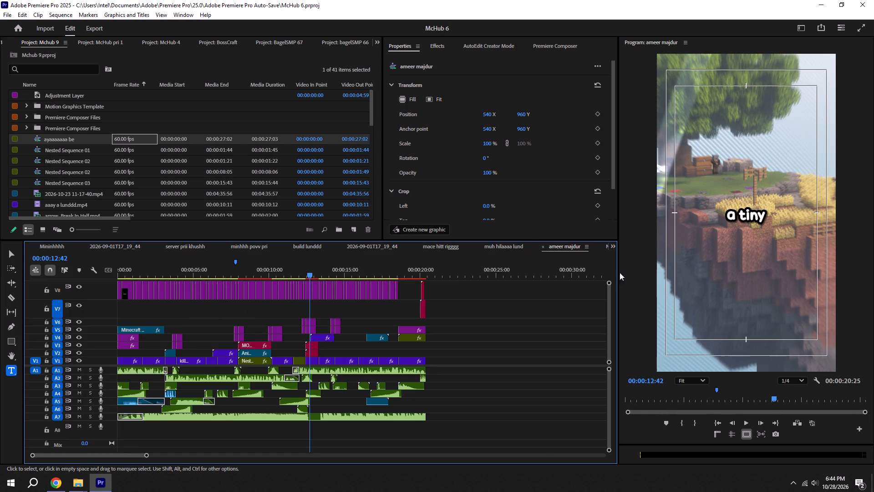
pyautogui.click(508, 246)
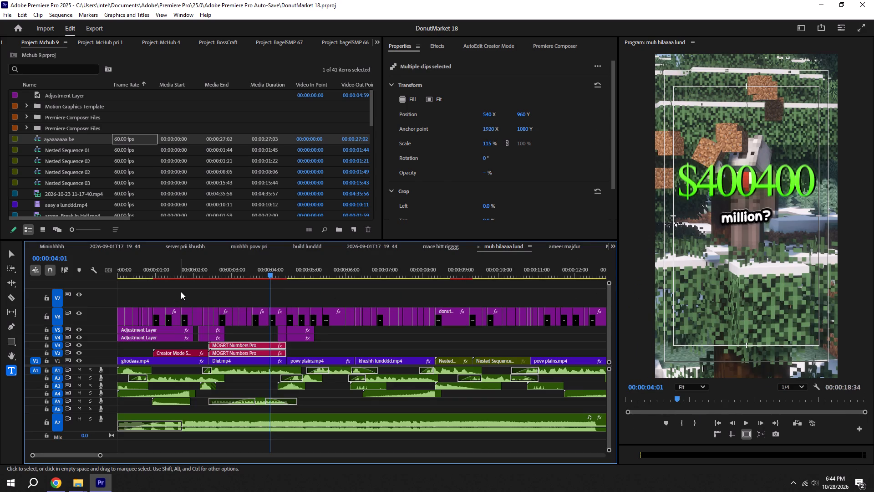
pyautogui.click(253, 335)
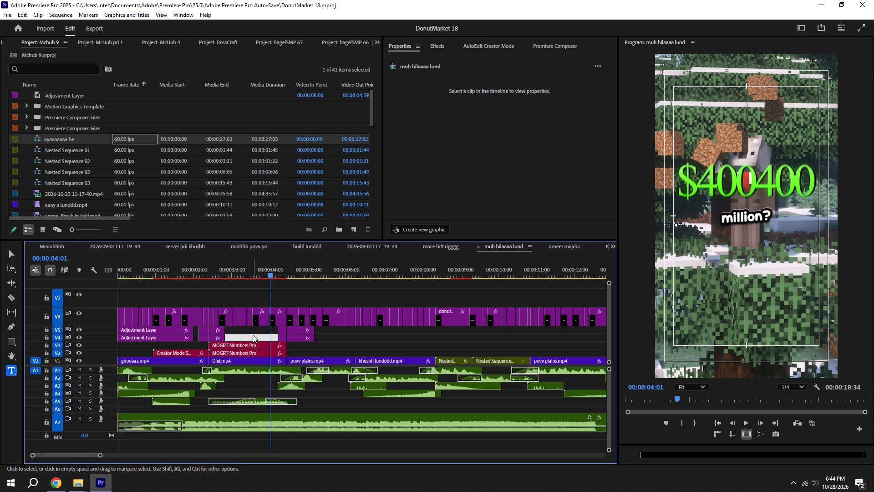
pyautogui.moveTo(253, 335); pyautogui.dragTo(251, 351)
pyautogui.moveTo(253, 340); pyautogui.dragTo(247, 352)
pyautogui.moveTo(235, 333); pyautogui.dragTo(246, 350)
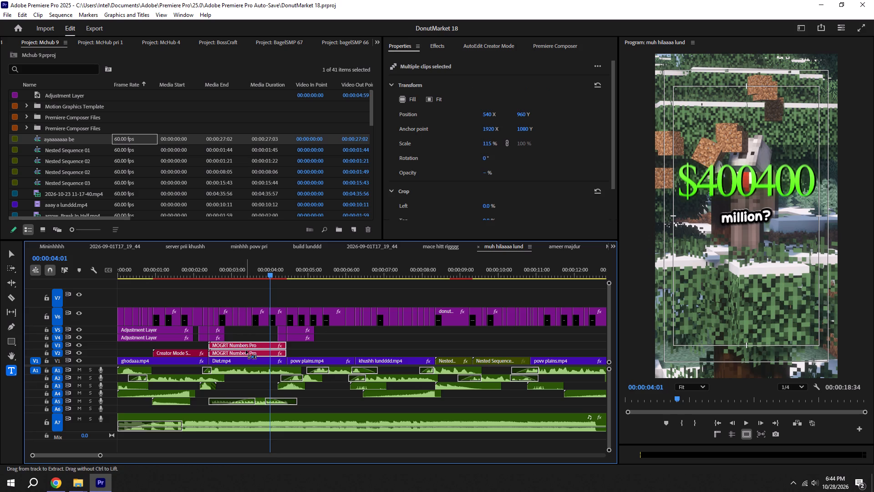
pyautogui.hotkey('ctrl', 'c')
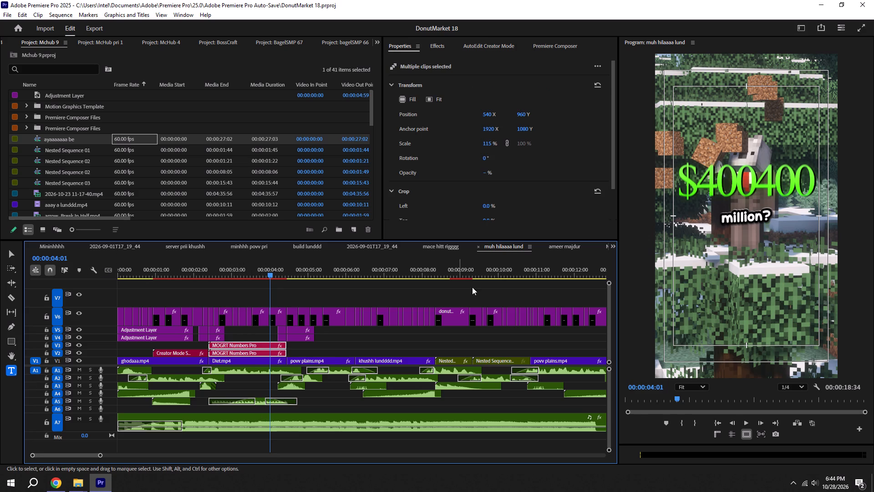
# Return to the spawnn pri sequence around the "it could be 10 minutes" captions.
pyautogui.click(613, 246)
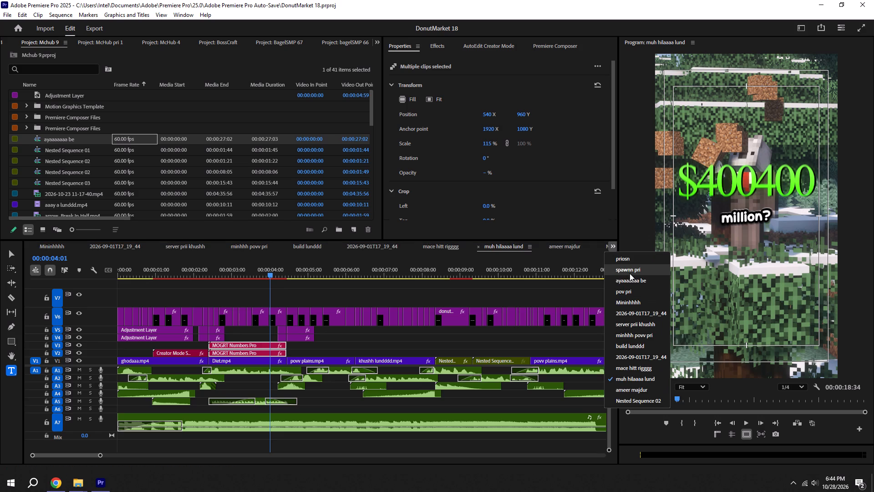
pyautogui.click(630, 273)
pyautogui.keyDown('alt'); pyautogui.scroll(5, 248, 342); pyautogui.keyUp('alt')
pyautogui.scroll(5, 240, 339)
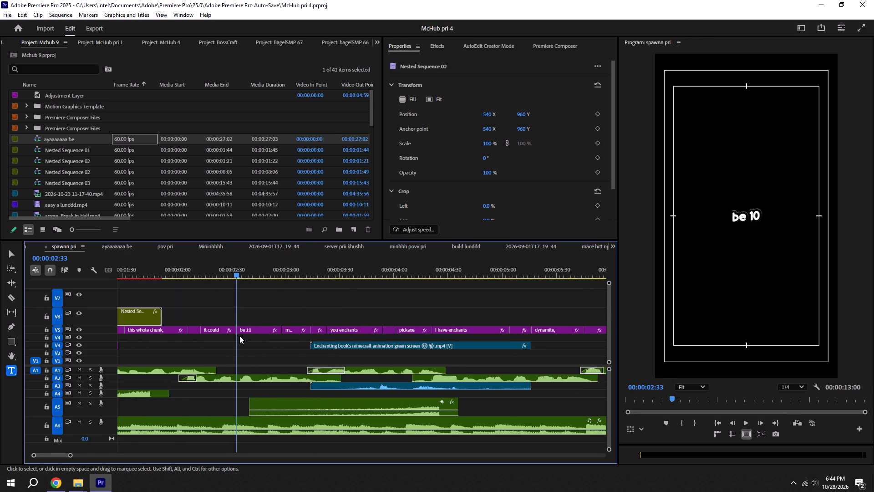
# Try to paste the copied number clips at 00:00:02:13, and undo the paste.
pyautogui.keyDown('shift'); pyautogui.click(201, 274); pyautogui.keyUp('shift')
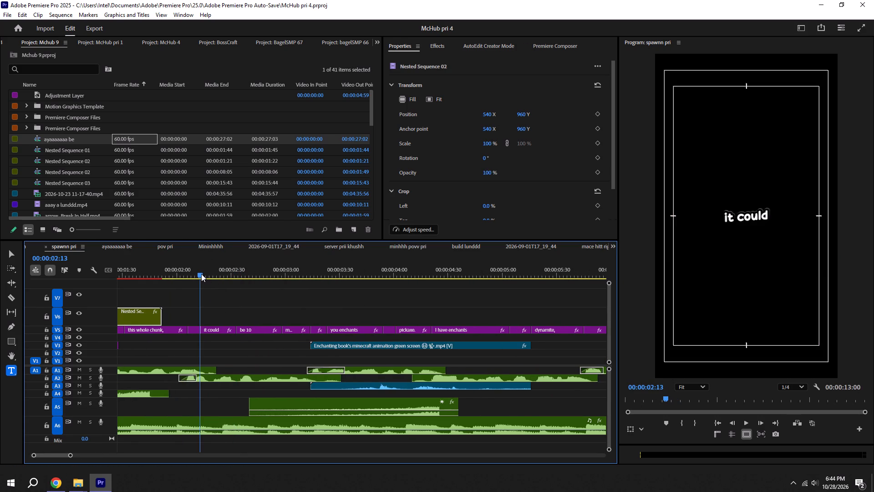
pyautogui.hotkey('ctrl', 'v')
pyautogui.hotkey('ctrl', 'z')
# Paste the number clips past the end of spawnn pri and move them onto V1 and V2, starting at 00:00:02:13.
pyautogui.keyDown('alt'); pyautogui.scroll(-10, 307, 322); pyautogui.keyUp('alt')
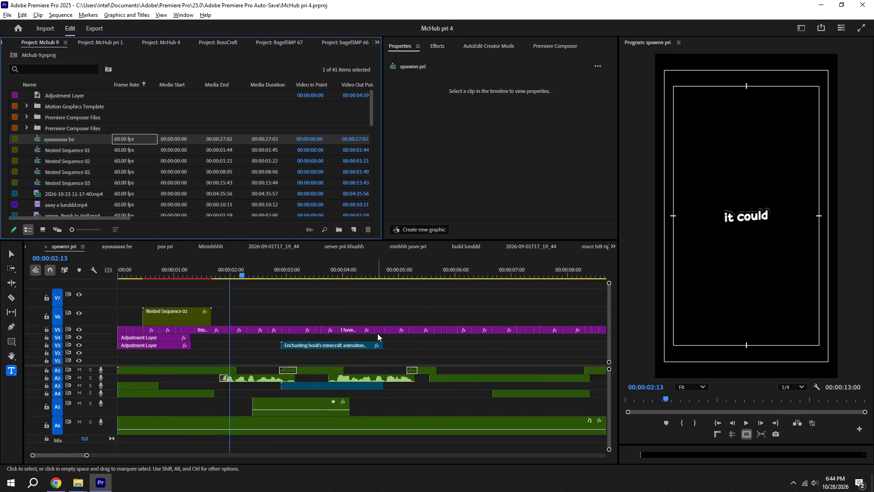
pyautogui.keyDown('alt'); pyautogui.scroll(-2, 377, 333); pyautogui.keyUp('alt')
pyautogui.click(541, 264)
pyautogui.hotkey('ctrl', 'v')
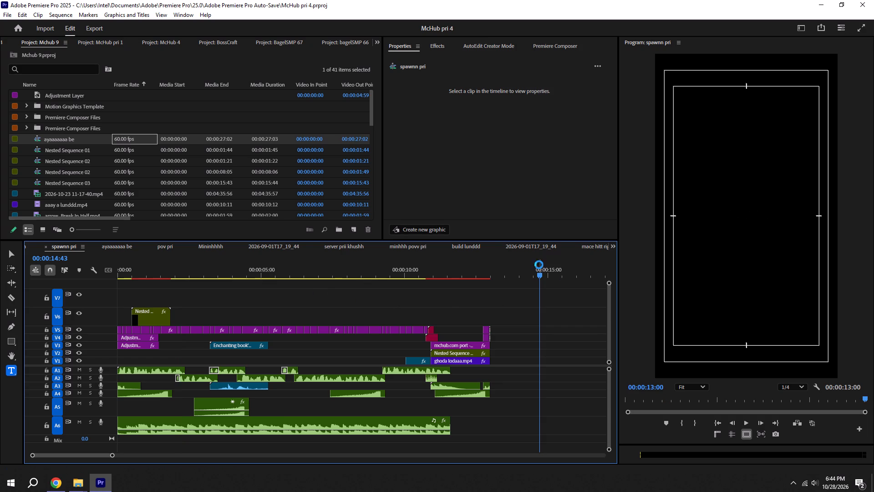
pyautogui.moveTo(564, 349); pyautogui.dragTo(220, 361)
pyautogui.keyDown('alt'); pyautogui.scroll(15, 194, 353); pyautogui.keyUp('alt')
pyautogui.scroll(5, 179, 303)
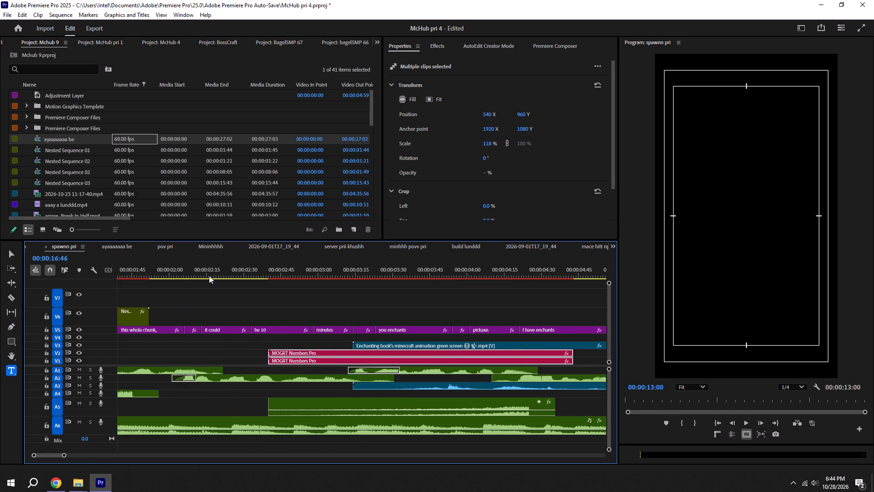
pyautogui.keyDown('shift'); pyautogui.moveTo(209, 271); pyautogui.dragTo(200, 267); pyautogui.keyUp('shift')
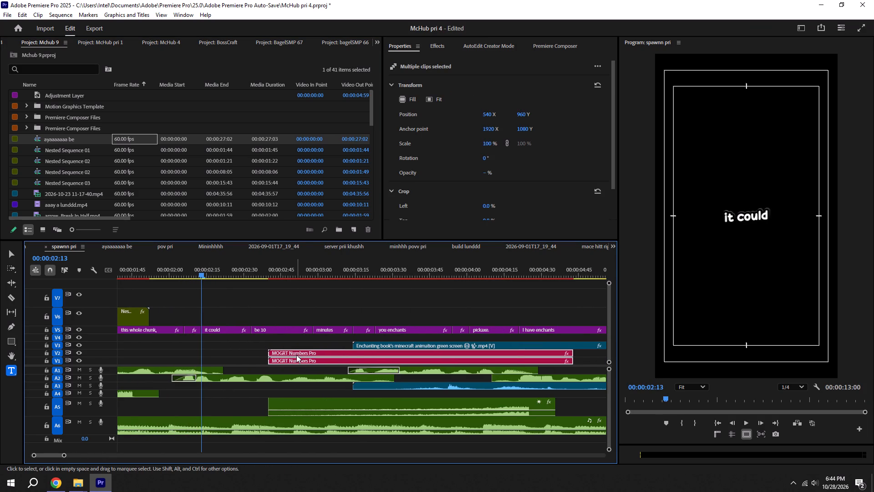
pyautogui.moveTo(296, 355); pyautogui.dragTo(233, 360)
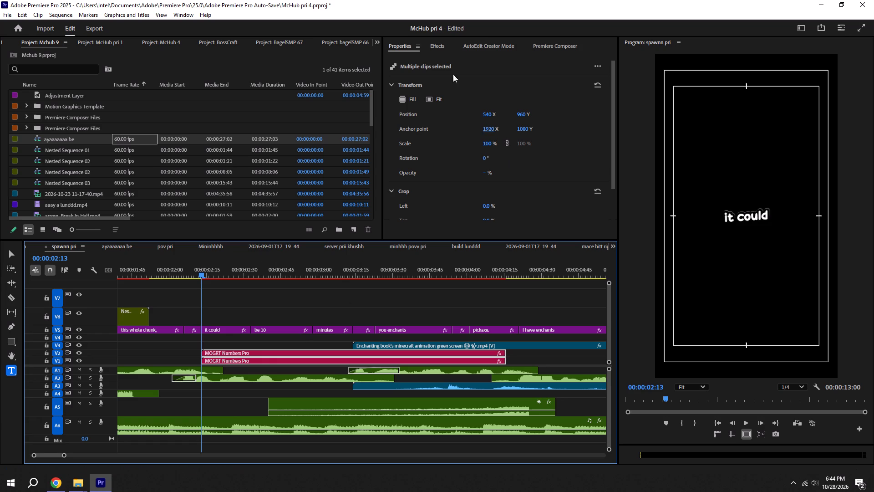
# Inspect the effects applied to the MOGRT Numbers Pro clip on V1.
pyautogui.click(373, 41)
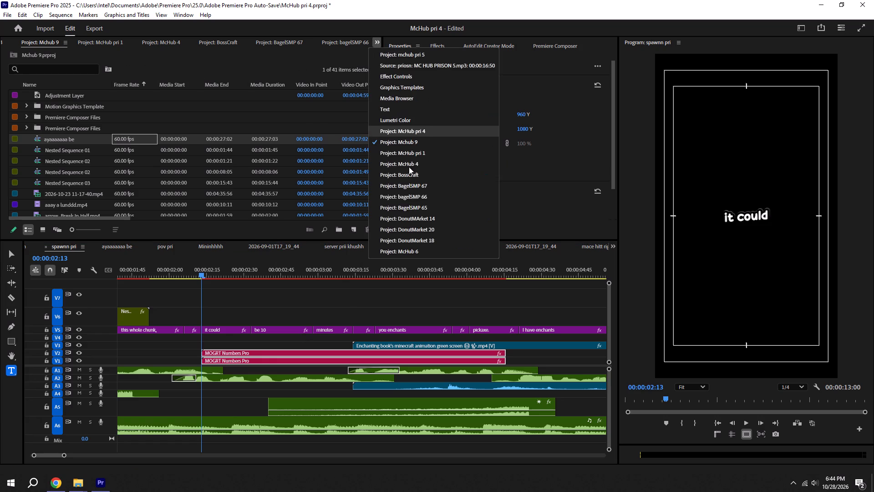
pyautogui.click(399, 78)
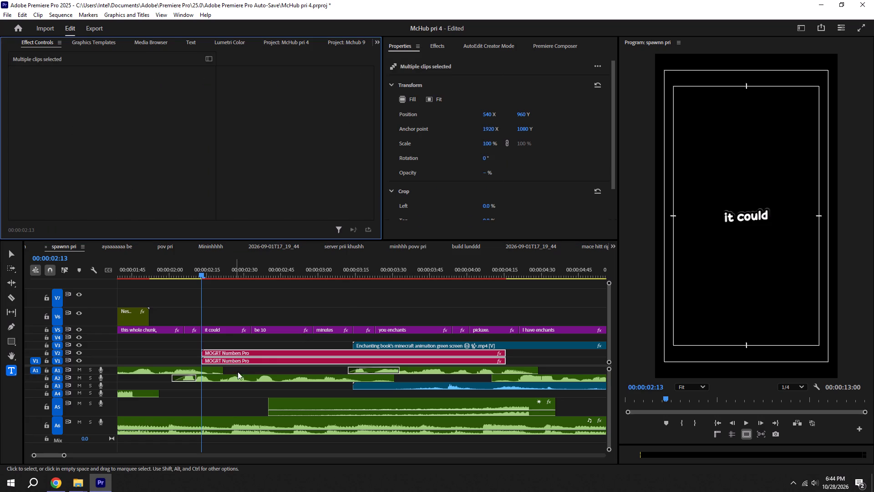
pyautogui.click(240, 353)
pyautogui.click(236, 336)
pyautogui.click(237, 359)
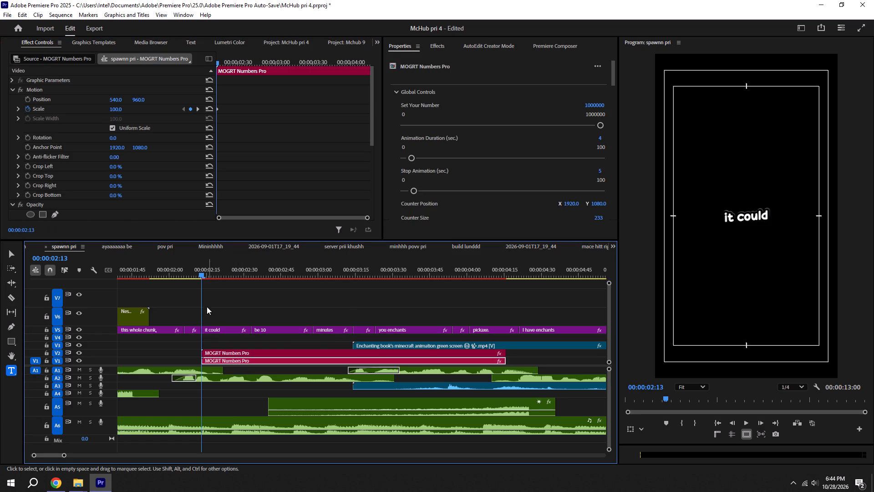
pyautogui.scroll(-11, 69, 175)
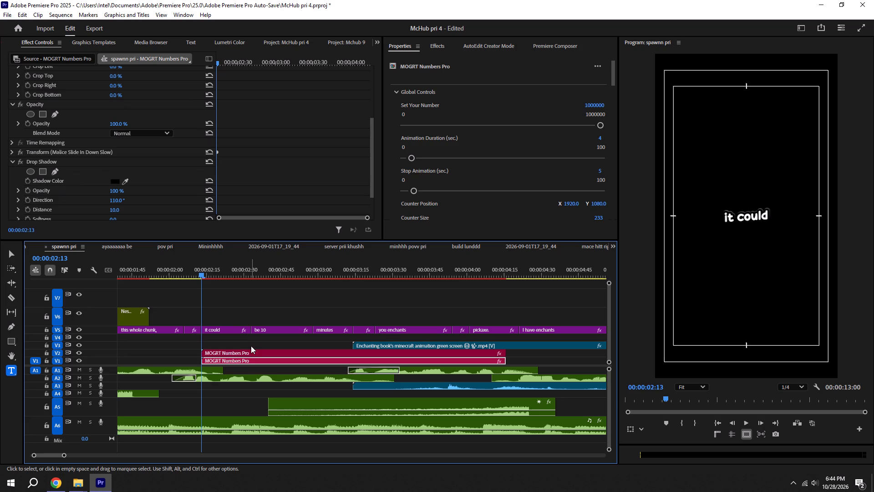
# Move the MOGRT Numbers Pro clip from V2 up to V6, keeping its start at 00:00:02:13.
pyautogui.moveTo(250, 352); pyautogui.dragTo(250, 315)
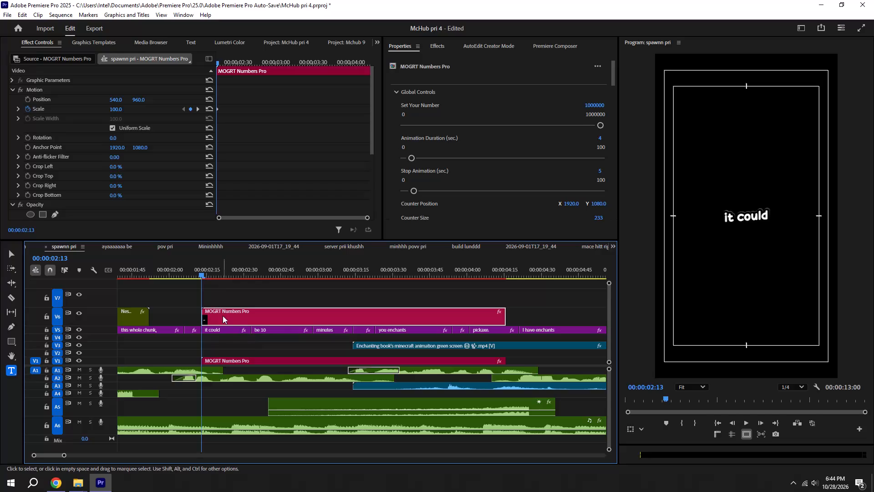
pyautogui.scroll(-5, 33, 163)
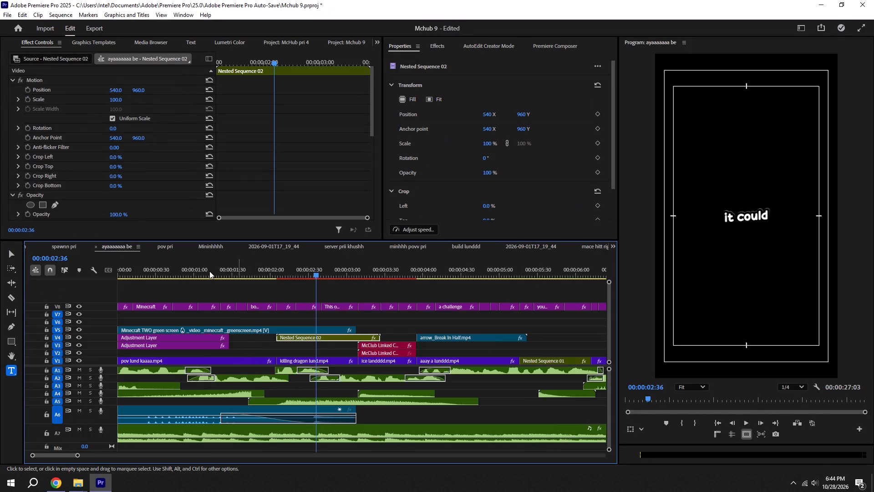
pyautogui.click(70, 246)
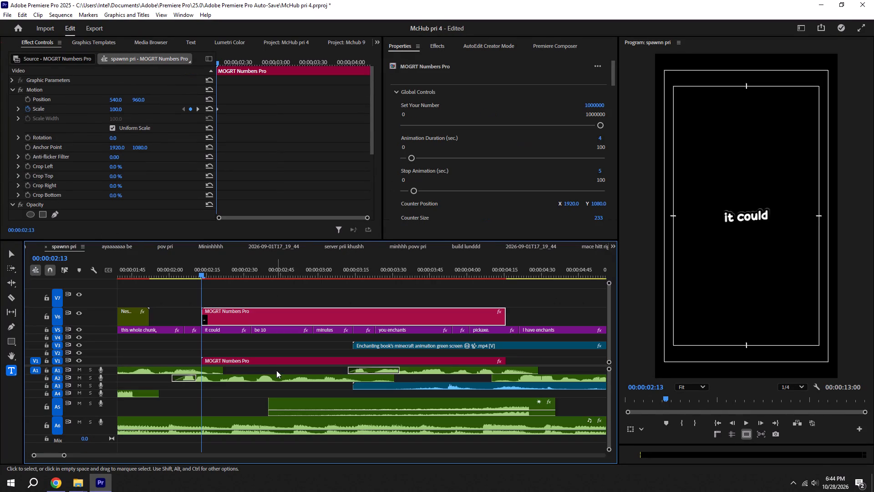
# Check the V1 number clip's Transform and Drop Shadow effects, and play the section from 00:00:02:13.
pyautogui.click(274, 365)
pyautogui.click(259, 361)
pyautogui.scroll(-12, 76, 153)
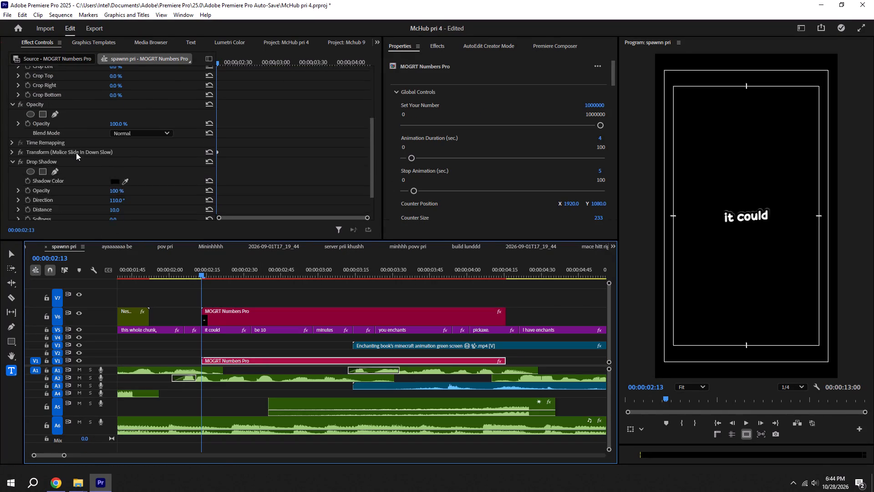
pyautogui.scroll(-4, 77, 150)
pyautogui.click(91, 116)
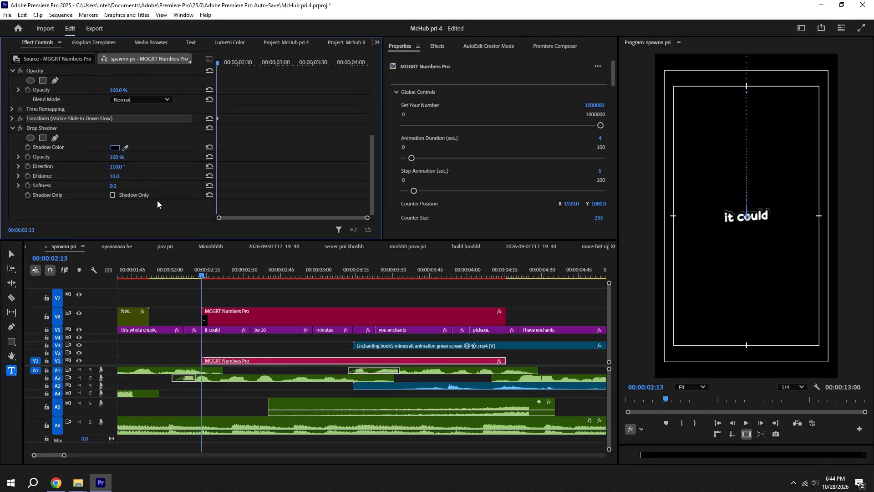
pyautogui.click(249, 295)
pyautogui.press('space')
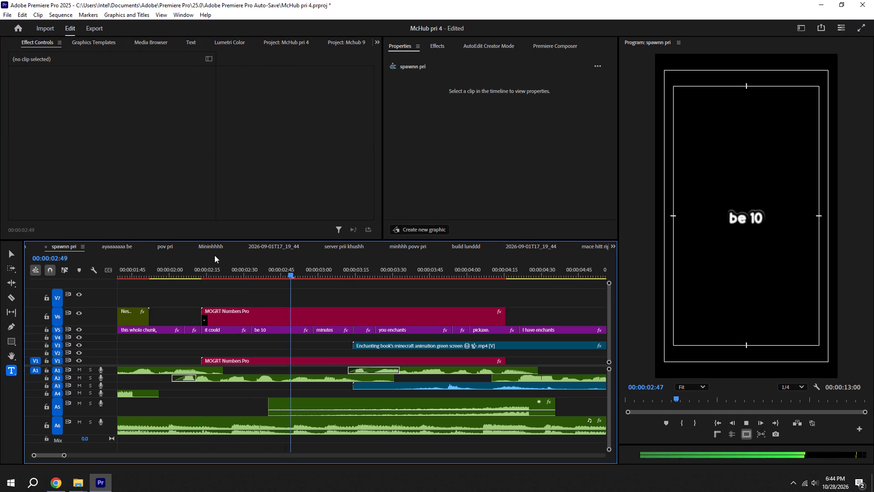
pyautogui.press('space')
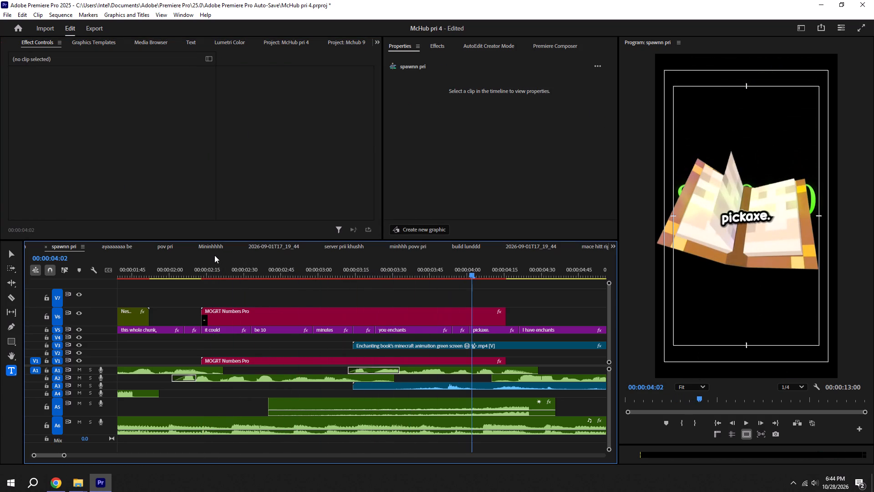
# Return to 00:00:02:13 and set the Currency of the MOGRT Numbers Pro clip on V1 to None.
pyautogui.keyDown('shift'); pyautogui.moveTo(193, 267); pyautogui.dragTo(202, 267); pyautogui.keyUp('shift')
pyautogui.keyDown('alt'); pyautogui.scroll(-5, 271, 355); pyautogui.keyUp('alt')
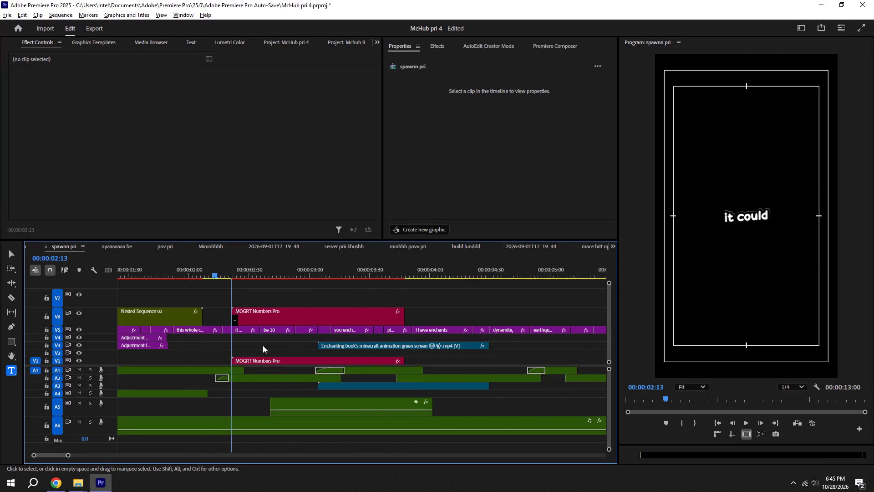
pyautogui.click(276, 362)
pyautogui.scroll(-8, 503, 166)
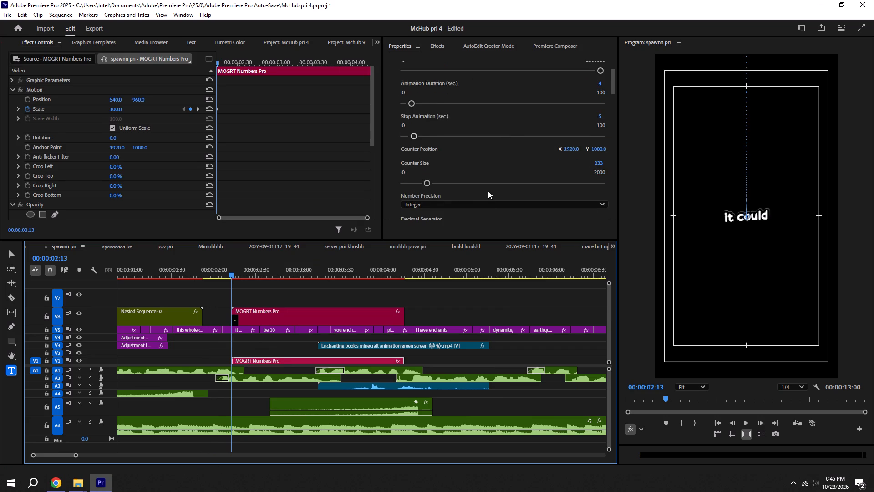
pyautogui.scroll(-4, 488, 191)
pyautogui.scroll(-13, 417, 179)
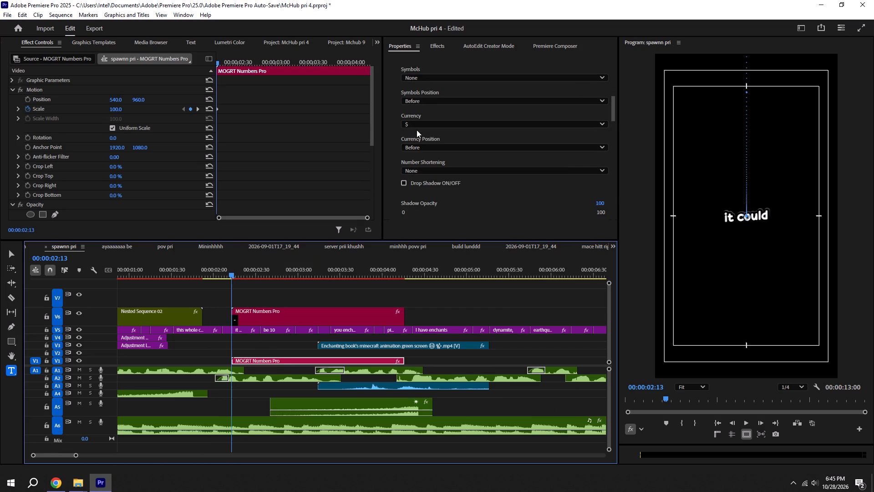
pyautogui.click(415, 123)
pyautogui.click(426, 137)
# Set the Currency of the MOGRT Numbers Pro clip on V6 to None.
pyautogui.click(302, 321)
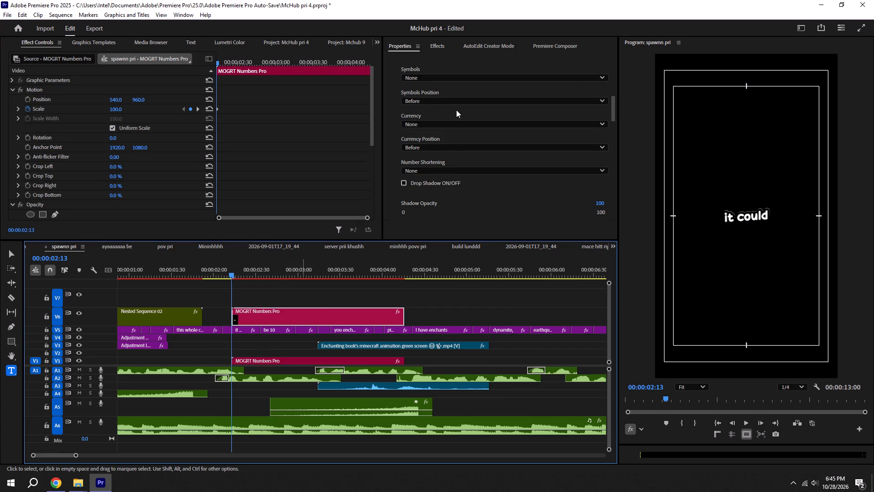
pyautogui.scroll(-12, 432, 123)
pyautogui.scroll(-6, 443, 178)
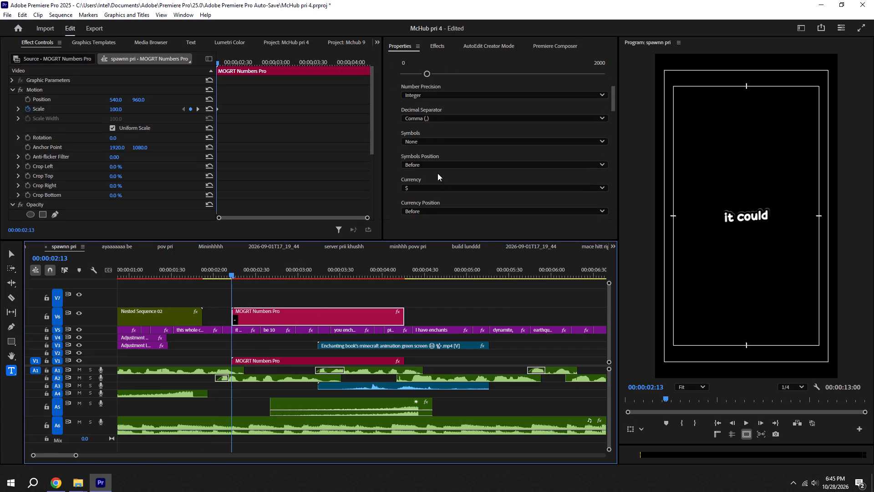
pyautogui.click(431, 186)
pyautogui.click(424, 200)
# Set the number of the MOGRT Numbers Pro clip on V6 to 10 and save the project.
pyautogui.scroll(-9, 428, 176)
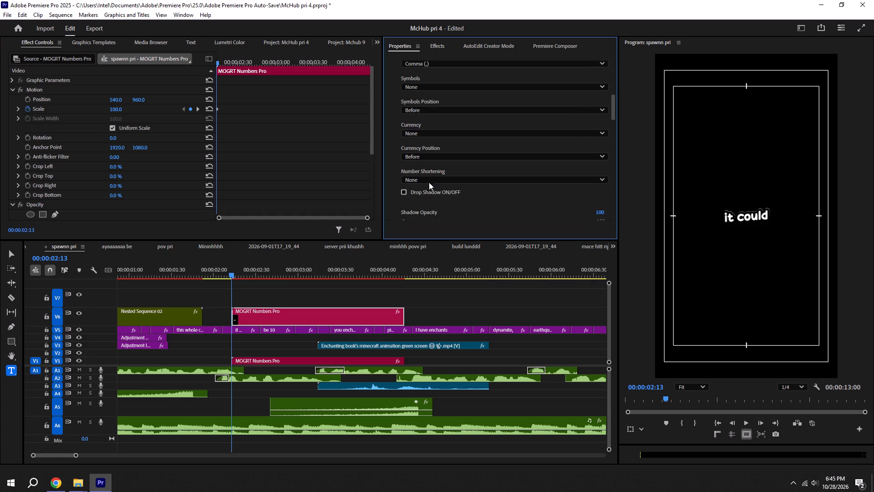
pyautogui.scroll(-8, 429, 182)
pyautogui.scroll(20, 429, 183)
pyautogui.scroll(8, 429, 183)
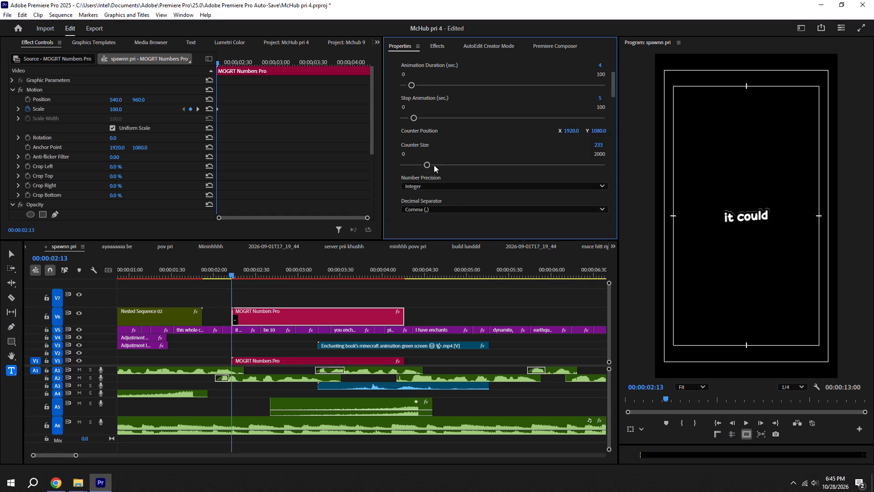
pyautogui.scroll(12, 505, 138)
pyautogui.scroll(3, 578, 116)
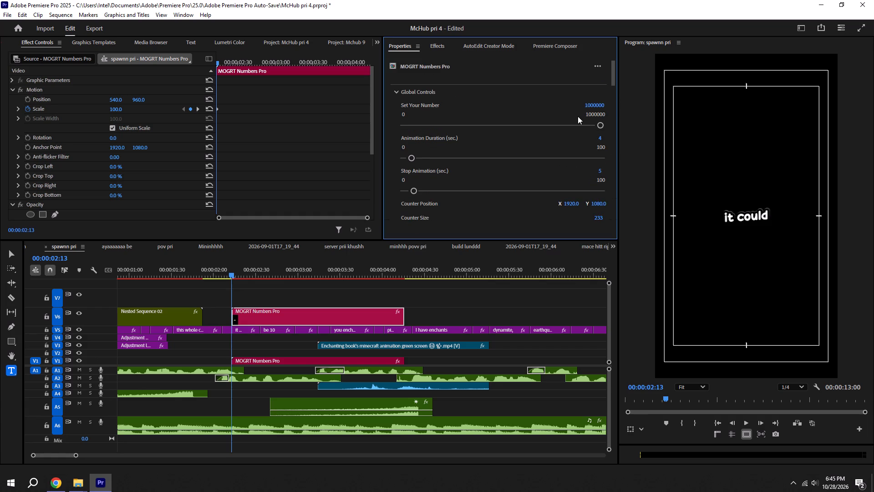
pyautogui.scroll(1, 578, 116)
pyautogui.click(600, 105)
pyautogui.write('10')
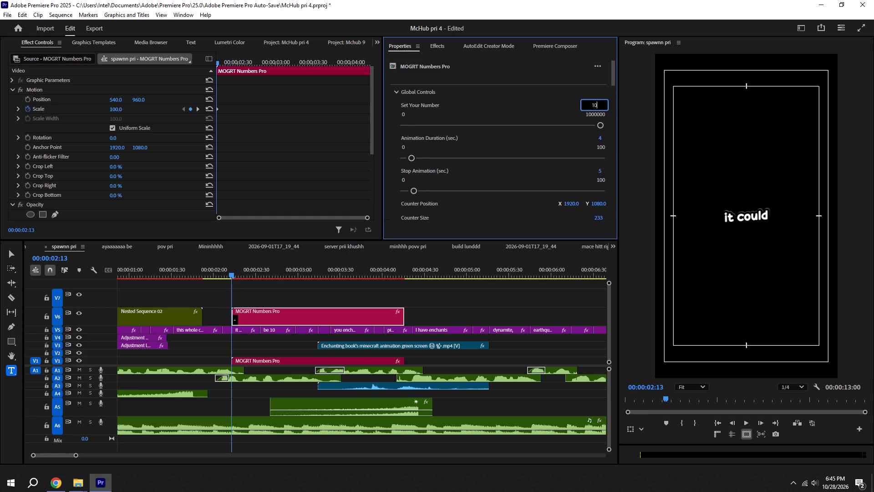
pyautogui.press('Return')
pyautogui.hotkey('ctrl', 's')
# Set the number of the MOGRT Numbers Pro clip on V1 to 10 and save the project.
pyautogui.click(299, 361)
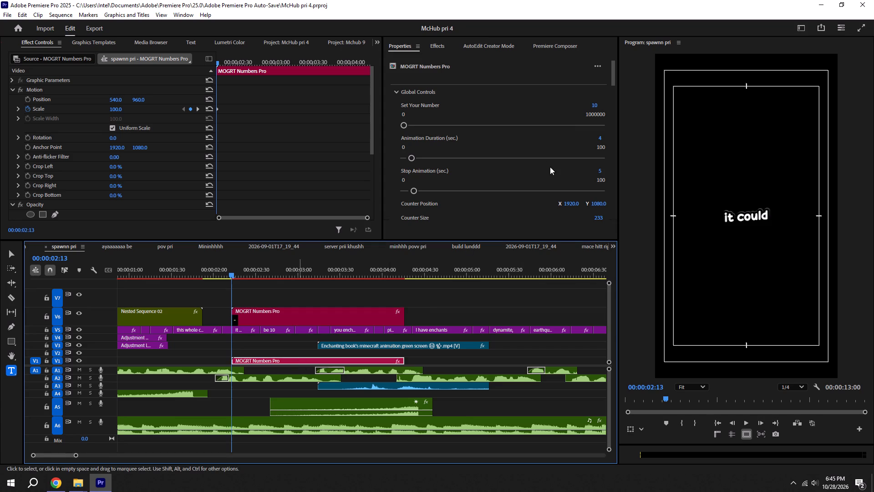
pyautogui.click(595, 108)
pyautogui.write('10')
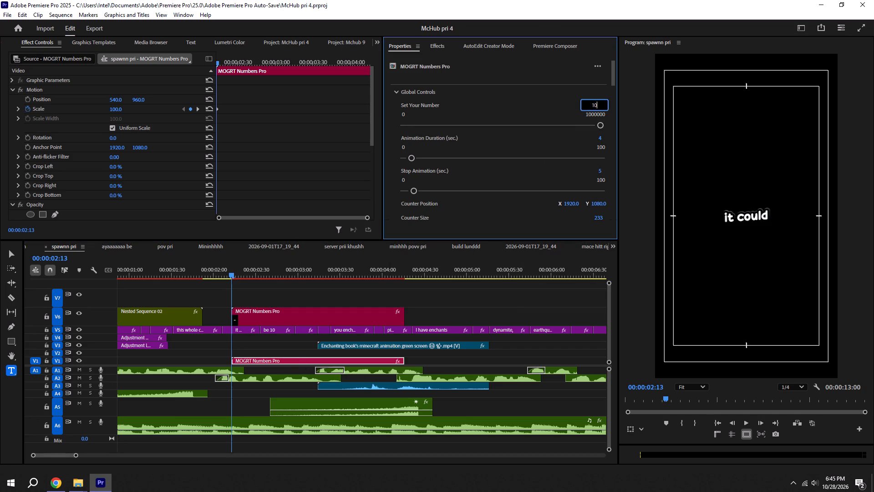
pyautogui.press('Return')
pyautogui.hotkey('ctrl', 's')
# Play the number clips' section from around 00:00:02:13 twice to check the counting animation.
pyautogui.click(282, 294)
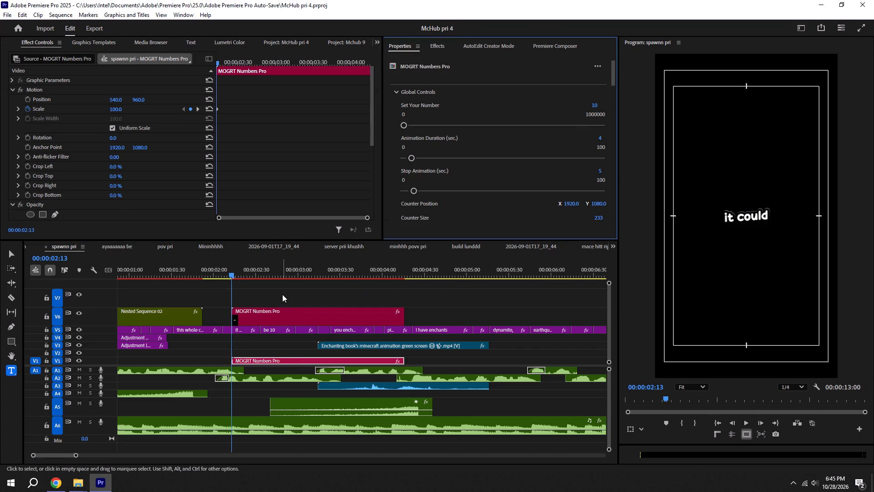
pyautogui.press('space')
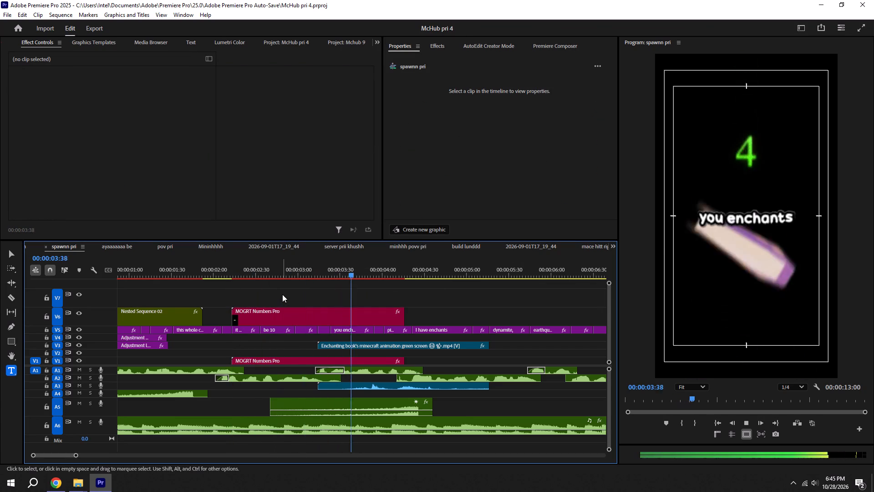
pyautogui.press('space')
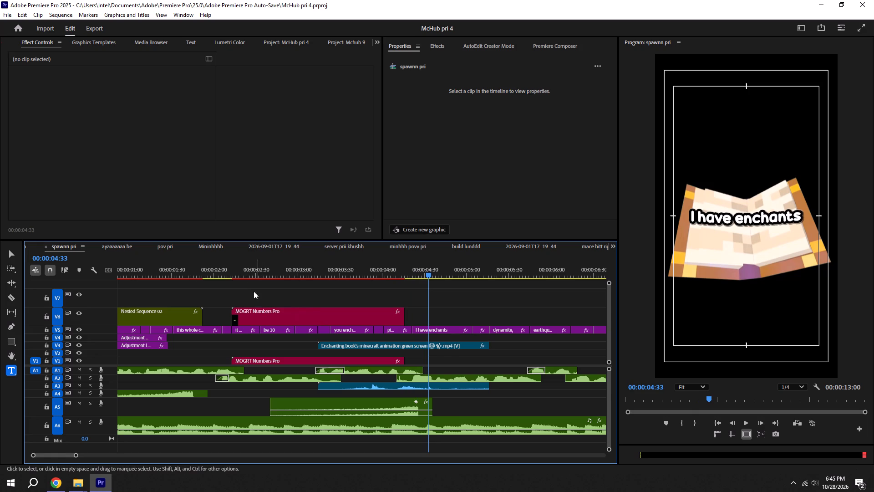
pyautogui.keyDown('shift'); pyautogui.click(236, 273); pyautogui.keyUp('shift')
pyautogui.press('space')
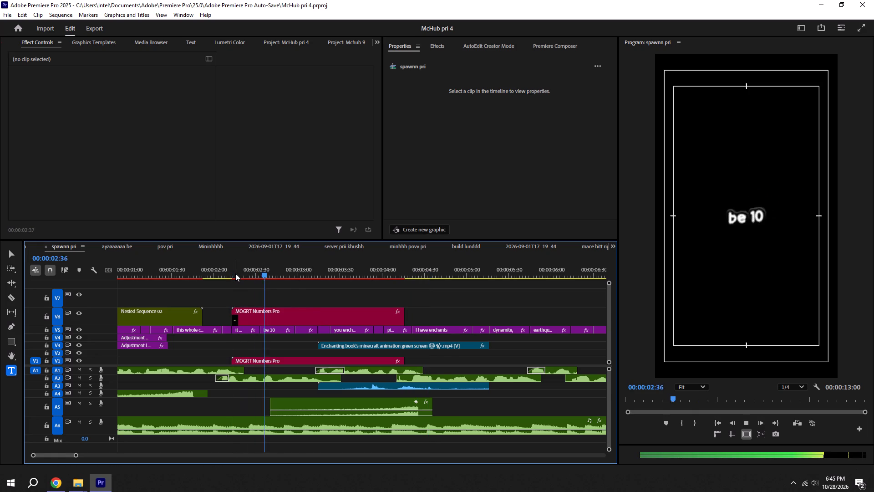
pyautogui.press('space')
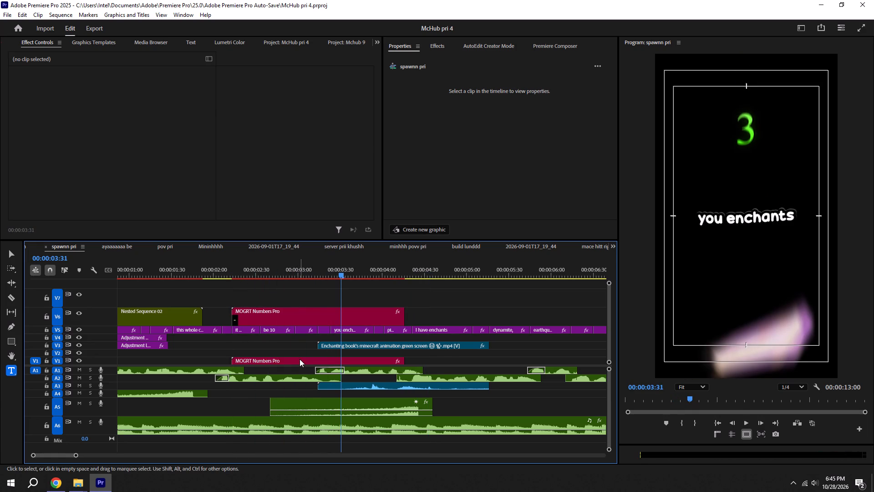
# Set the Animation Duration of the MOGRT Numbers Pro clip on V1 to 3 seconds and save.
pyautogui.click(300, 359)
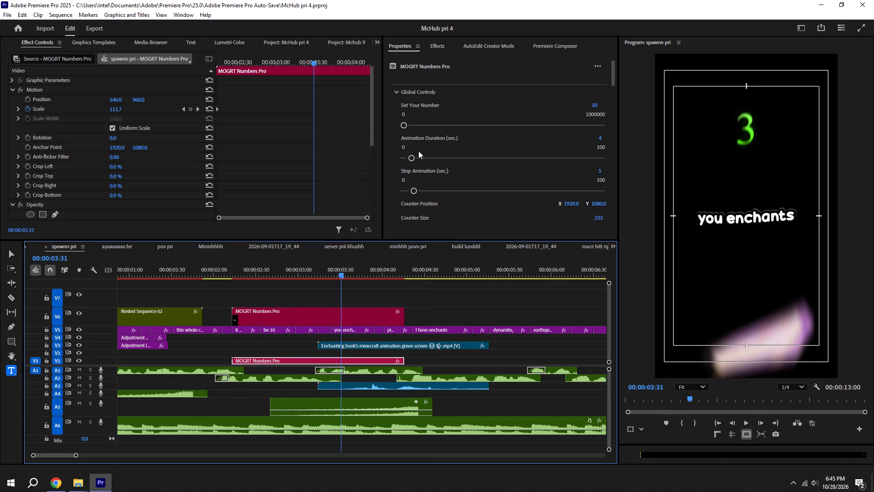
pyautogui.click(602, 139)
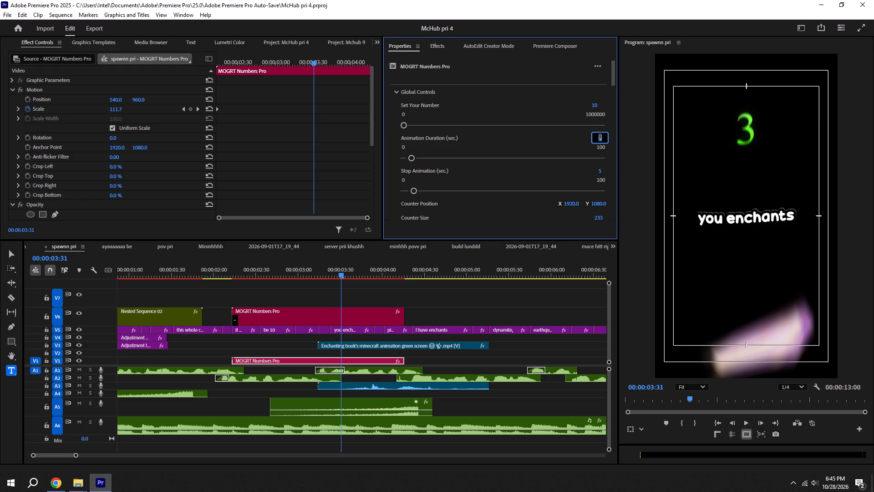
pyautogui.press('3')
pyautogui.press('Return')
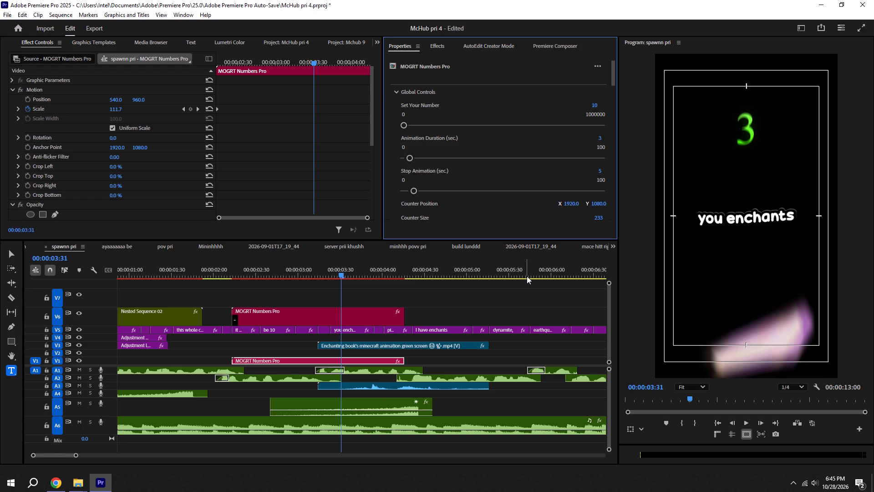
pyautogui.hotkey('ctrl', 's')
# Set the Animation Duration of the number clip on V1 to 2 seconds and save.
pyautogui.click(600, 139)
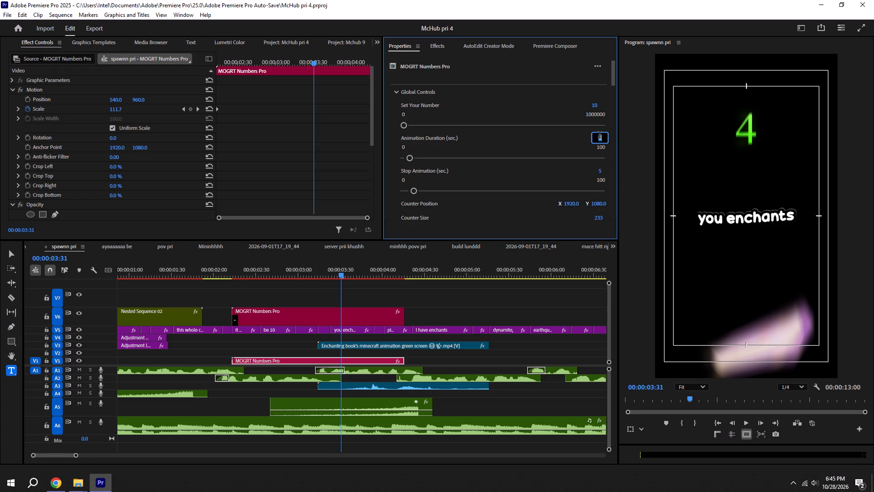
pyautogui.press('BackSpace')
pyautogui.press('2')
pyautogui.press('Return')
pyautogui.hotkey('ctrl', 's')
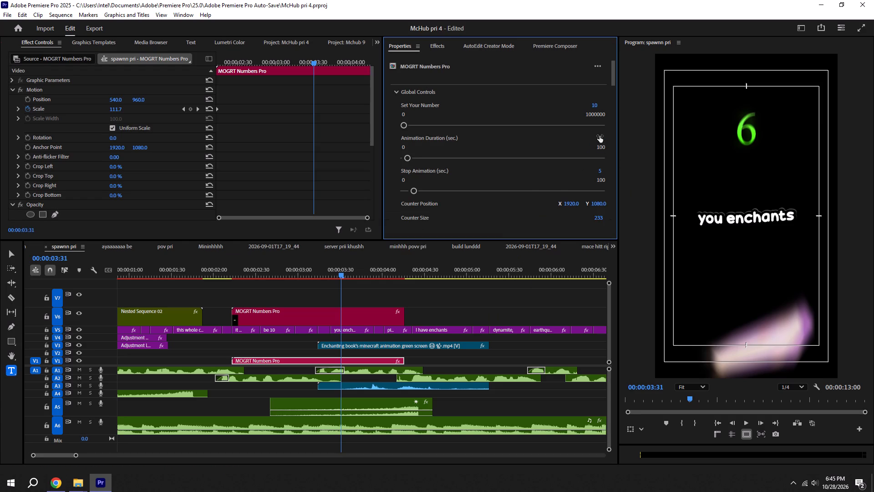
# Play the section from 00:00:02:11 to check the counter's speed.
pyautogui.keyDown('shift'); pyautogui.moveTo(224, 273); pyautogui.dragTo(228, 272); pyautogui.keyUp('shift')
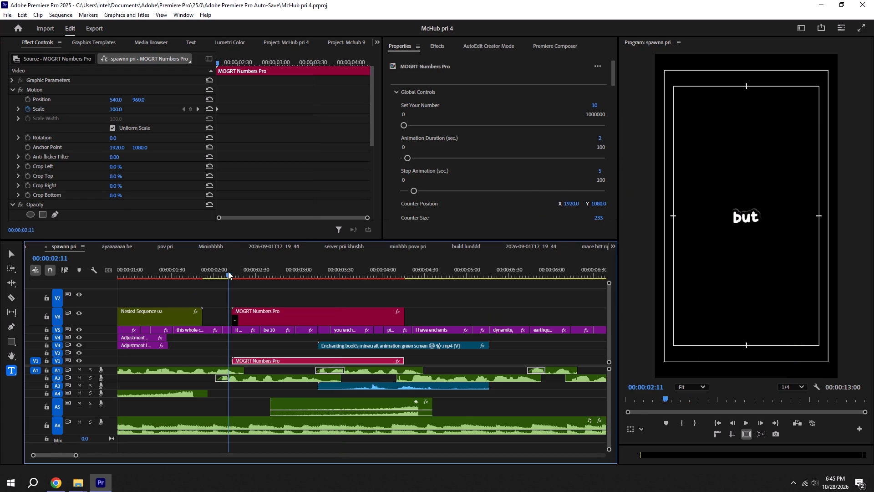
pyautogui.press('space')
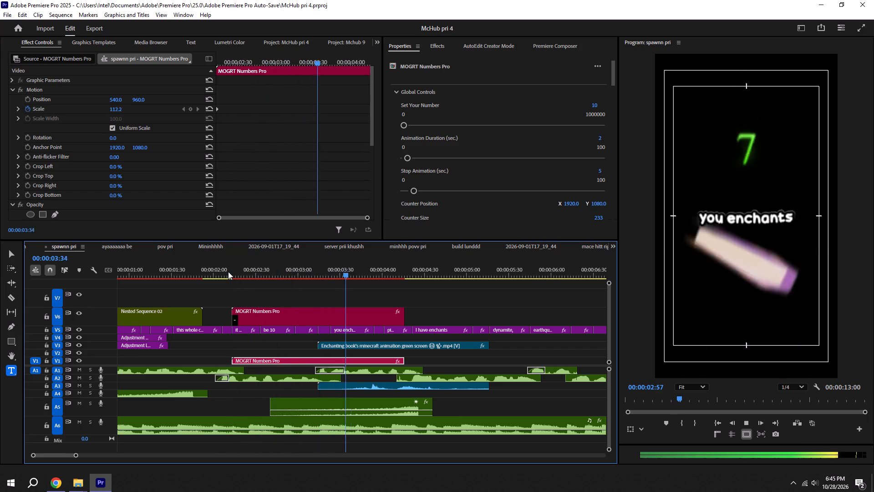
pyautogui.press('space')
pyautogui.hotkey('ctrl', 's')
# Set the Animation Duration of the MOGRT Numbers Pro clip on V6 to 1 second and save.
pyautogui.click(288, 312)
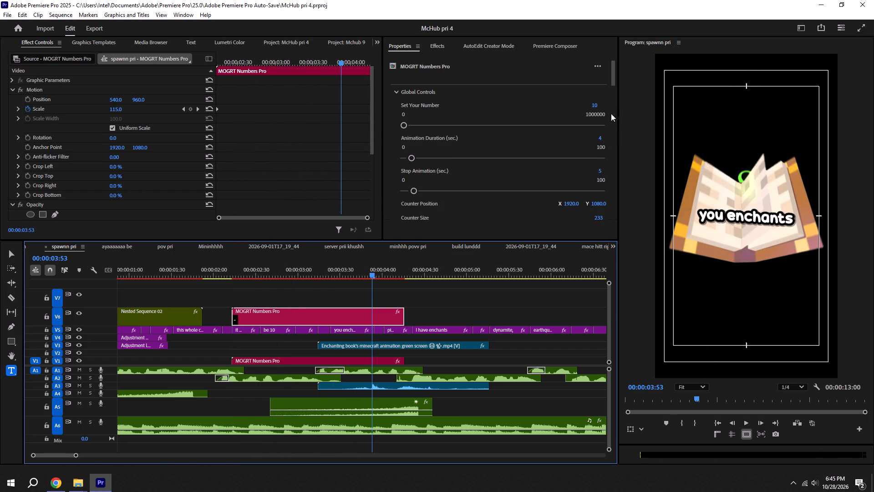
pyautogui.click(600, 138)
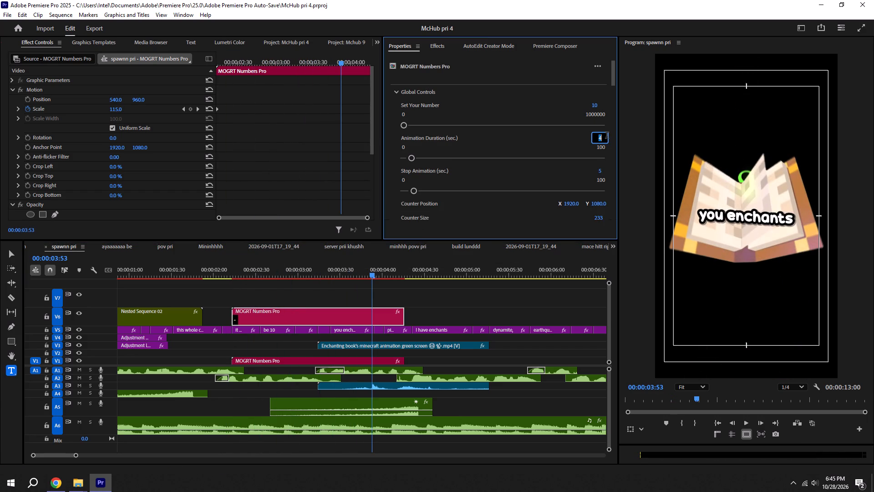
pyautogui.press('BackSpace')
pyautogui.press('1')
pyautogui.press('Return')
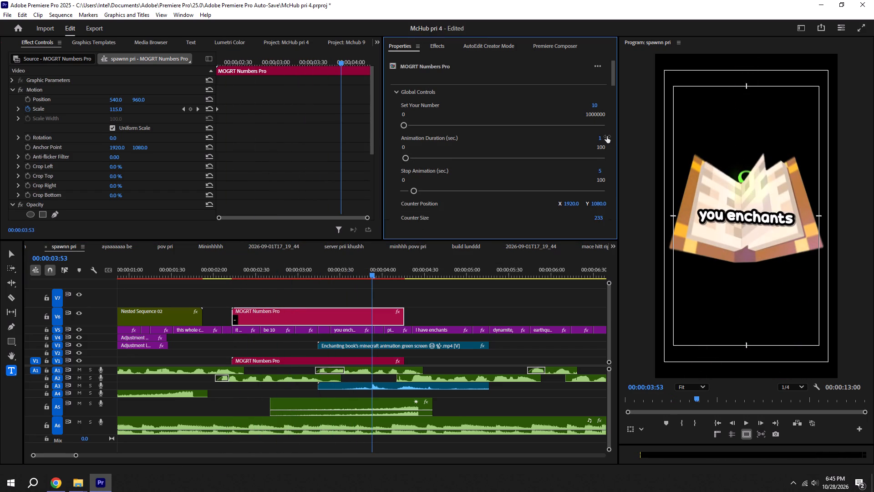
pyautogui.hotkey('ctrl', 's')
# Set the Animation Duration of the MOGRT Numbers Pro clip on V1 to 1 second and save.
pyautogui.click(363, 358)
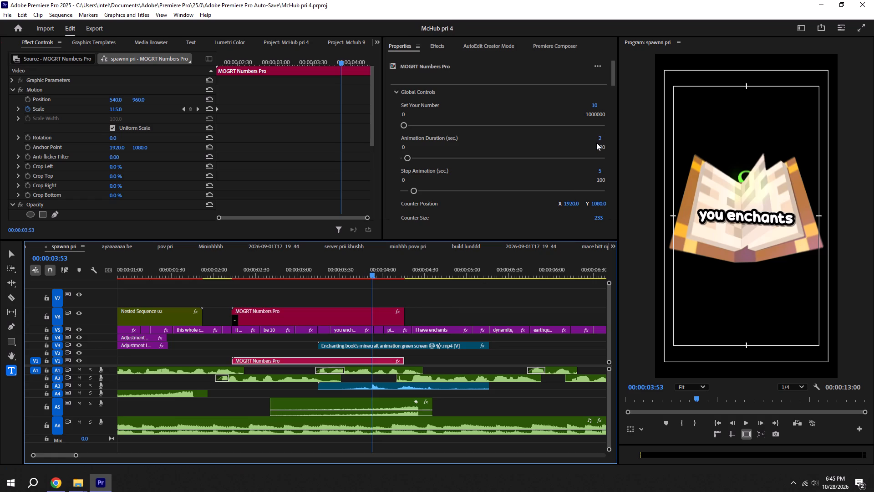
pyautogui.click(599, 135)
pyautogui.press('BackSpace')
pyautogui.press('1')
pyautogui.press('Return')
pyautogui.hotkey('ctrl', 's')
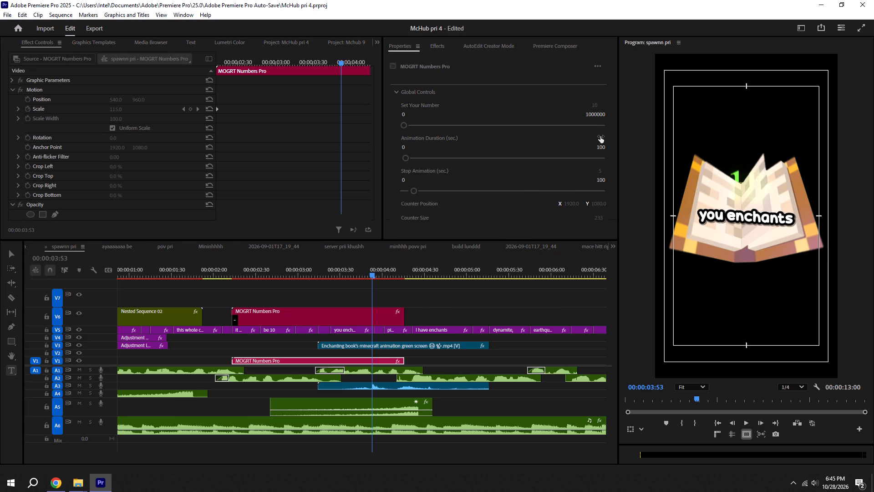
# Play the number section from 00:00:02:11 and again from 00:00:02:13 to check the count's timing against the captions.
pyautogui.keyDown('shift'); pyautogui.moveTo(225, 267); pyautogui.dragTo(230, 271); pyautogui.keyUp('shift')
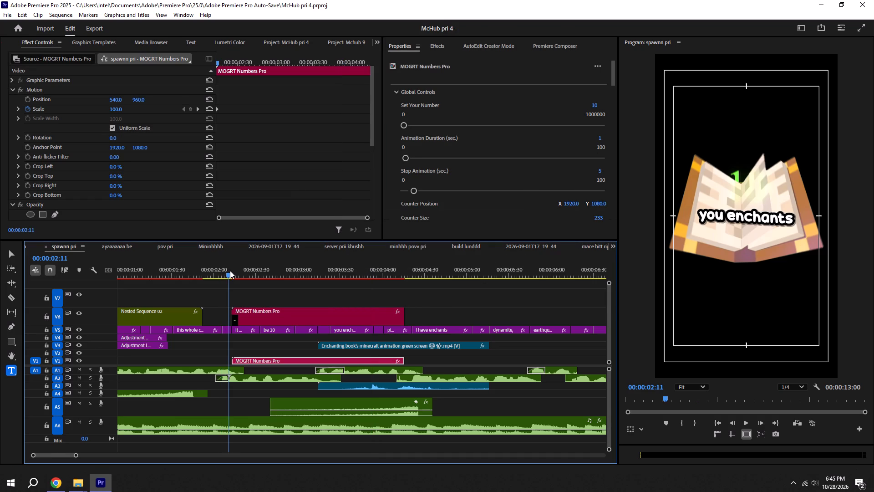
pyautogui.keyDown('shift'); pyautogui.moveTo(230, 271); pyautogui.dragTo(232, 273); pyautogui.keyUp('shift')
pyautogui.click(255, 278)
pyautogui.press('space')
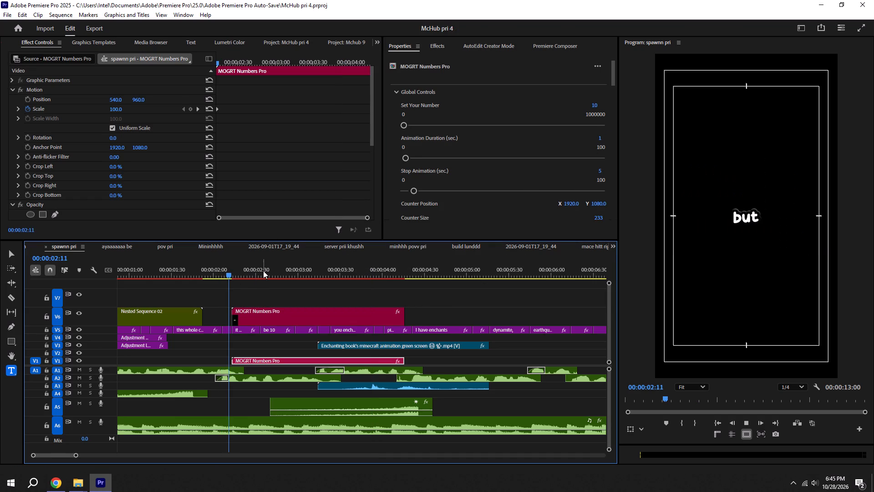
pyautogui.press('space')
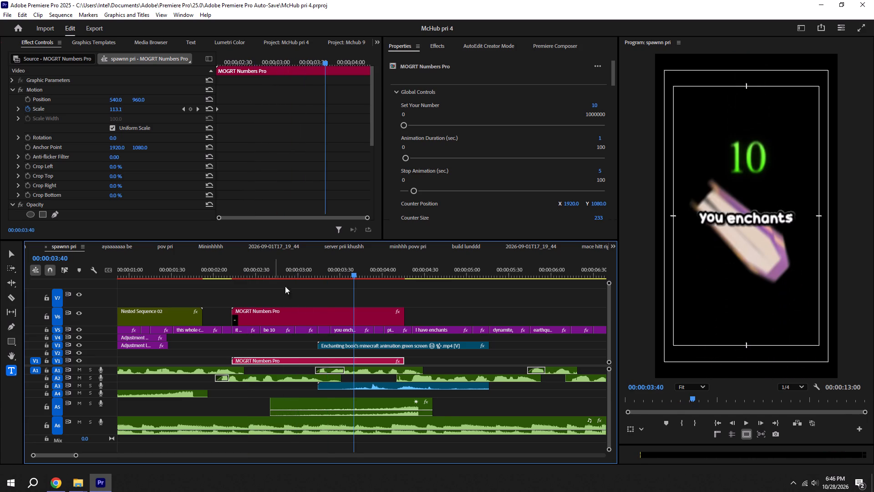
pyautogui.keyDown('shift'); pyautogui.click(232, 272); pyautogui.keyUp('shift')
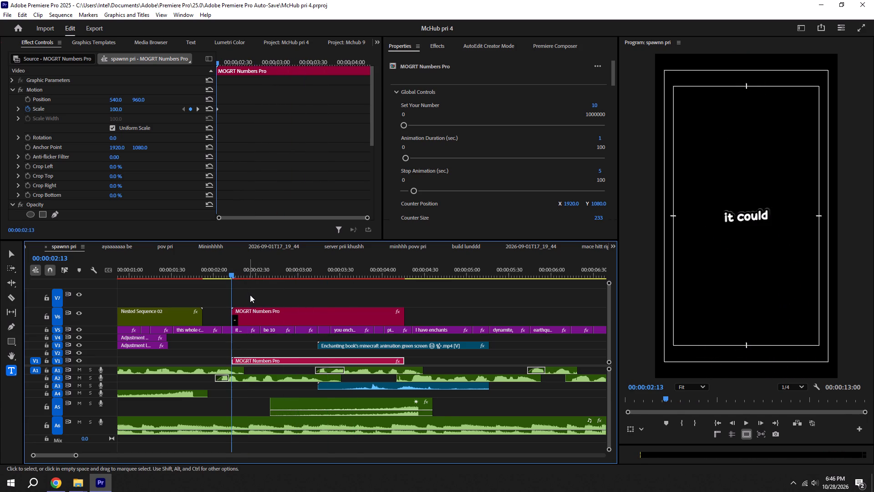
pyautogui.press('space')
pyautogui.press('space')
# Set the Animation Duration of the MOGRT Numbers Pro clip on V6 to 1.5 seconds and save.
pyautogui.click(305, 315)
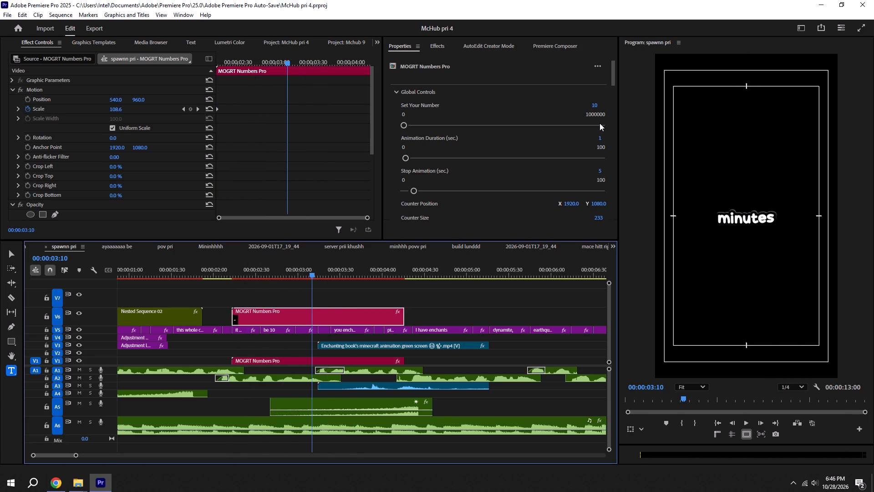
pyautogui.click(600, 138)
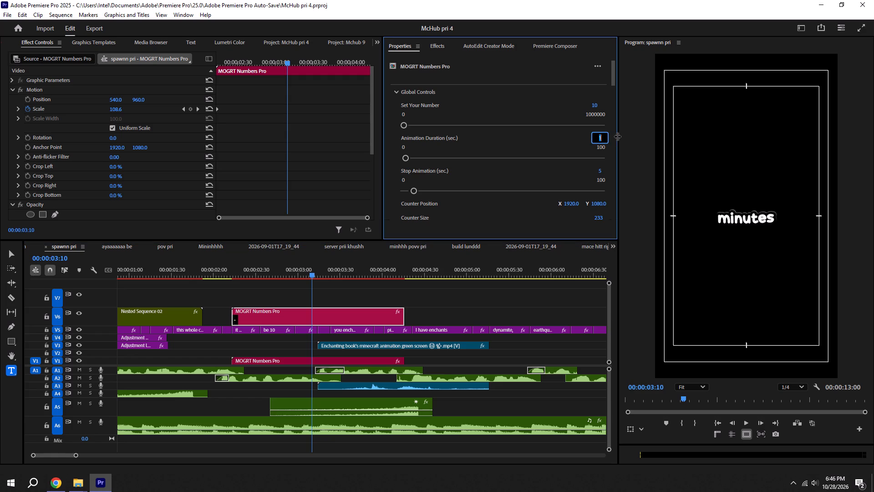
pyautogui.write('1.5')
pyautogui.press('Return')
pyautogui.hotkey('ctrl', 's')
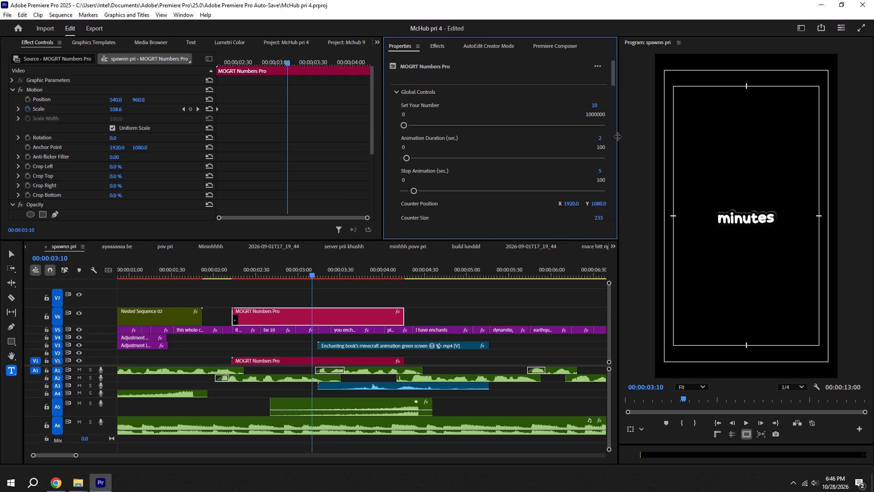
# Set the Animation Duration of the MOGRT Numbers Pro clip on V1 to 2 seconds and save.
pyautogui.click(323, 361)
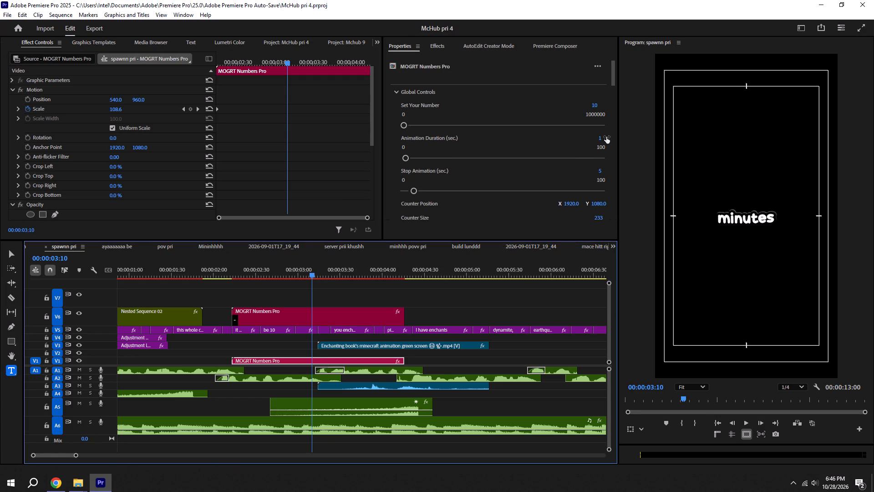
pyautogui.click(603, 137)
pyautogui.press('2')
pyautogui.press('Return')
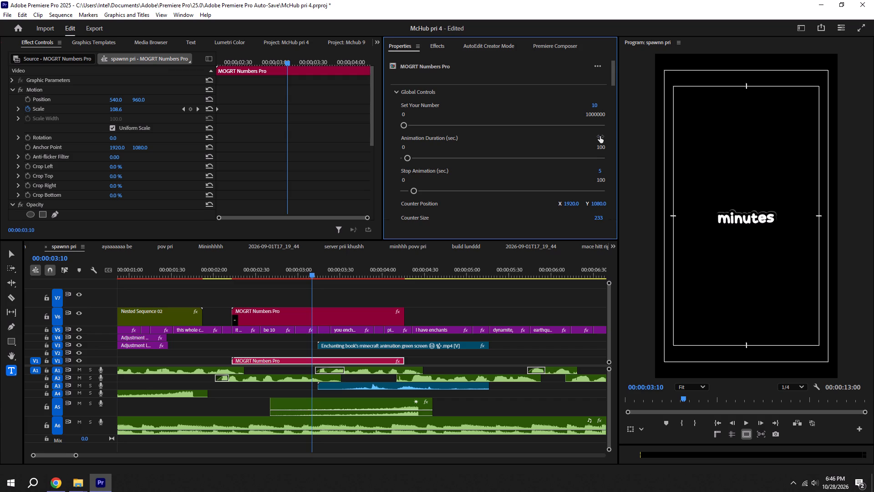
pyautogui.hotkey('ctrl', 's')
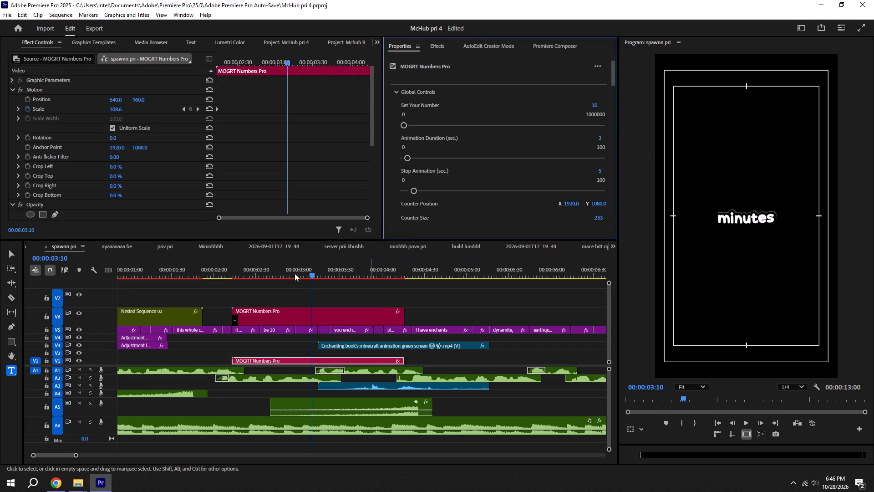
# Play the number section from about 00:00:02:13 to check the count against the captions, and save the project.
pyautogui.keyDown('shift'); pyautogui.moveTo(245, 273); pyautogui.dragTo(234, 276); pyautogui.keyUp('shift')
pyautogui.click(313, 293)
pyautogui.press('space')
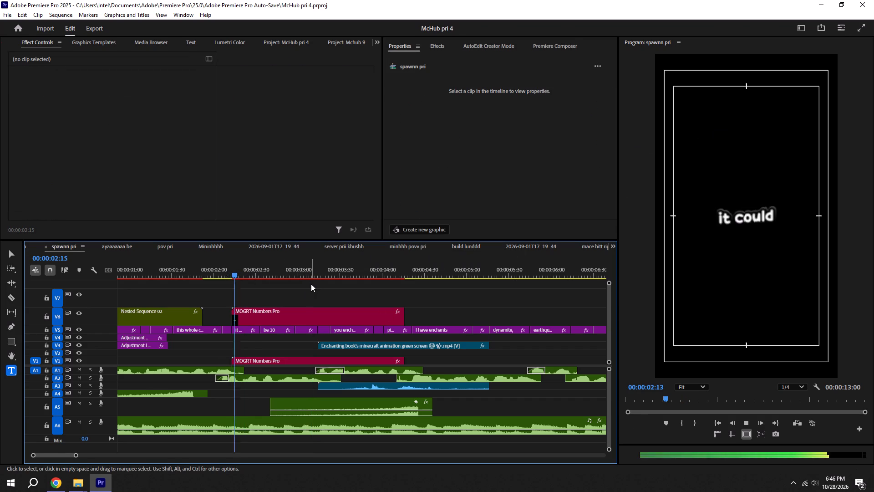
pyautogui.press('space')
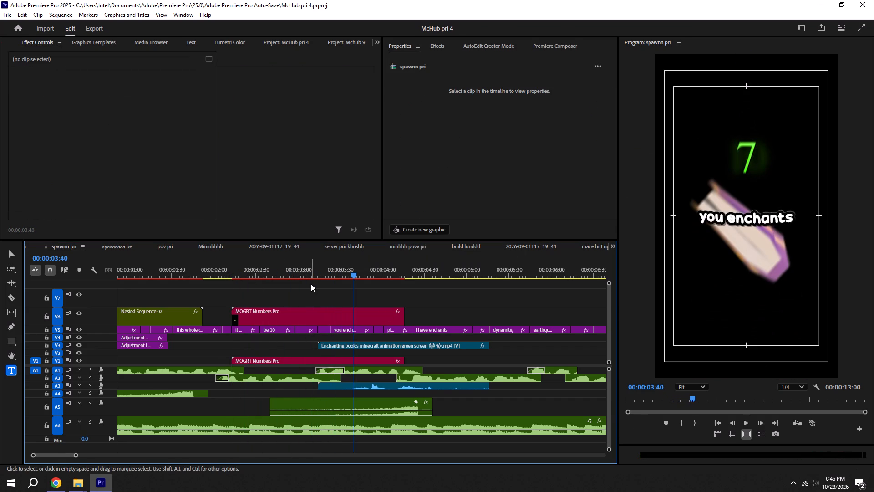
pyautogui.hotkey('ctrl', 's')
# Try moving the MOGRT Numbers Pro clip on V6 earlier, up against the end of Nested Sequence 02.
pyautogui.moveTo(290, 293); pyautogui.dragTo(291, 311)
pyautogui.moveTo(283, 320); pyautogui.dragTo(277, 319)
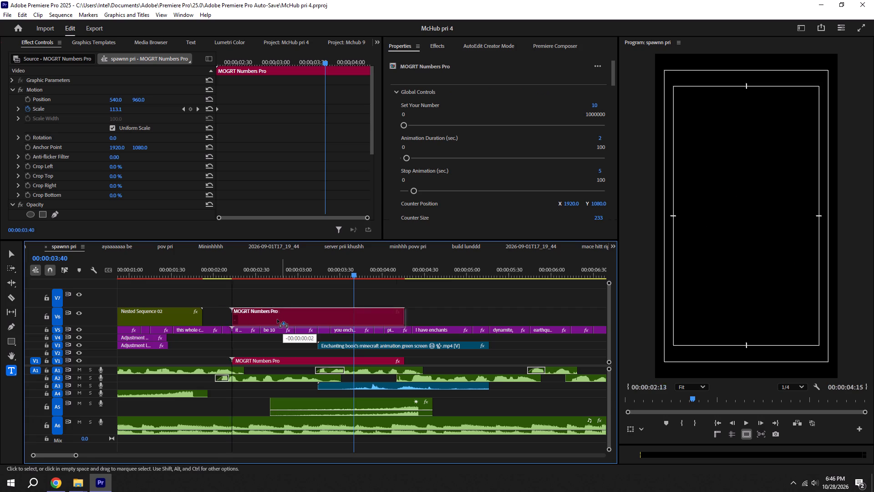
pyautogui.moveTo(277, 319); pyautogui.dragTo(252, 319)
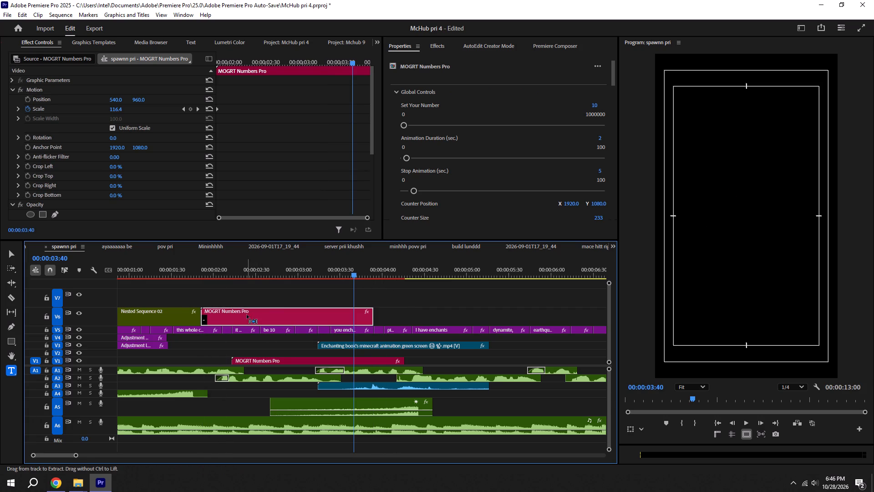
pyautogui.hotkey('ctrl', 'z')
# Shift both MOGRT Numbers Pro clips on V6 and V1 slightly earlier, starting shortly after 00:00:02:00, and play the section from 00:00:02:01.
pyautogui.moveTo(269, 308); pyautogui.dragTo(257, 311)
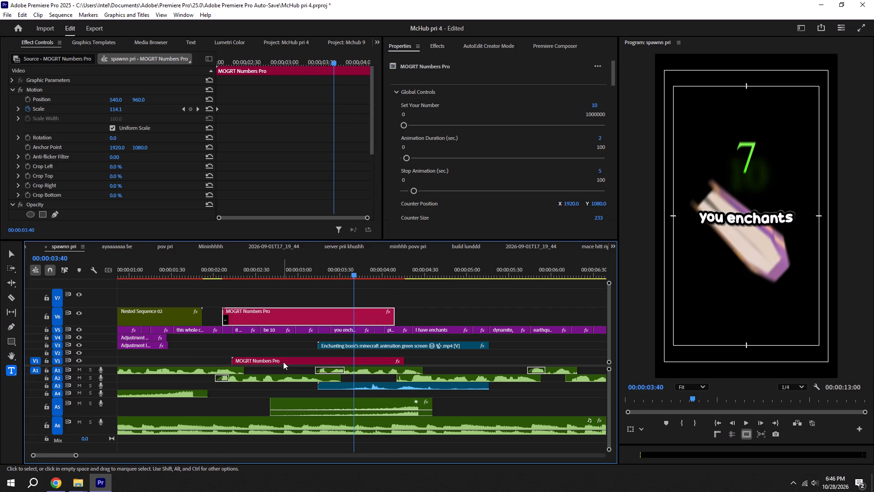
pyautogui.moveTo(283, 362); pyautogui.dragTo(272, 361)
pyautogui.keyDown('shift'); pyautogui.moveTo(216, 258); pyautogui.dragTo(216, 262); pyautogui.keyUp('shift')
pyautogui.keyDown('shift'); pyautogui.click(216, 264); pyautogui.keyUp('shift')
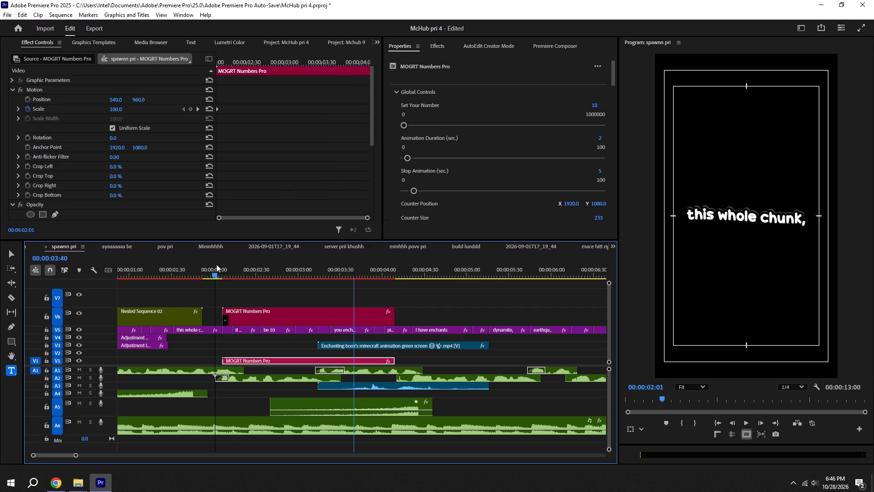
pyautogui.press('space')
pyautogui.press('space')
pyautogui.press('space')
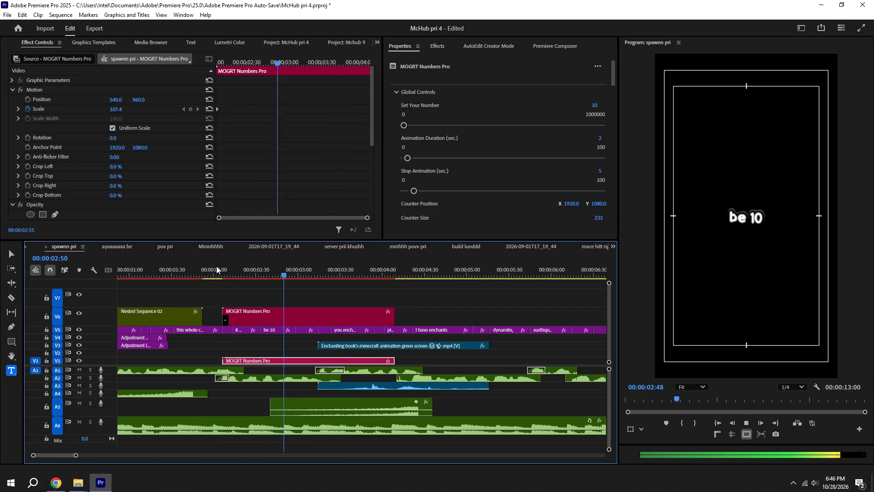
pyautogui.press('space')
# Move both MOGRT Numbers Pro clips to start at the end of Nested Sequence 02, at 00:00:01:52, check the count's timing and save.
pyautogui.moveTo(282, 318); pyautogui.dragTo(264, 320)
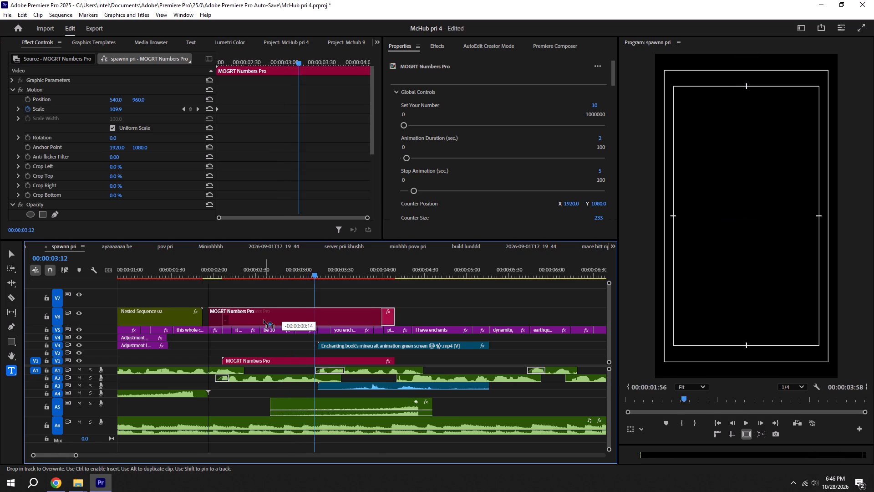
pyautogui.moveTo(264, 320); pyautogui.dragTo(263, 320)
pyautogui.moveTo(263, 359); pyautogui.dragTo(244, 359)
pyautogui.keyDown('shift'); pyautogui.click(202, 273); pyautogui.keyUp('shift')
pyautogui.press('space')
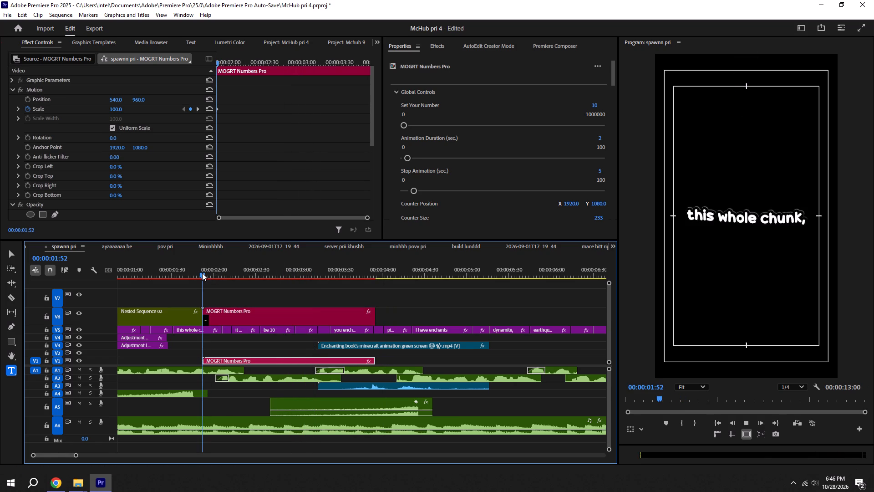
pyautogui.press('space')
pyautogui.press('space')
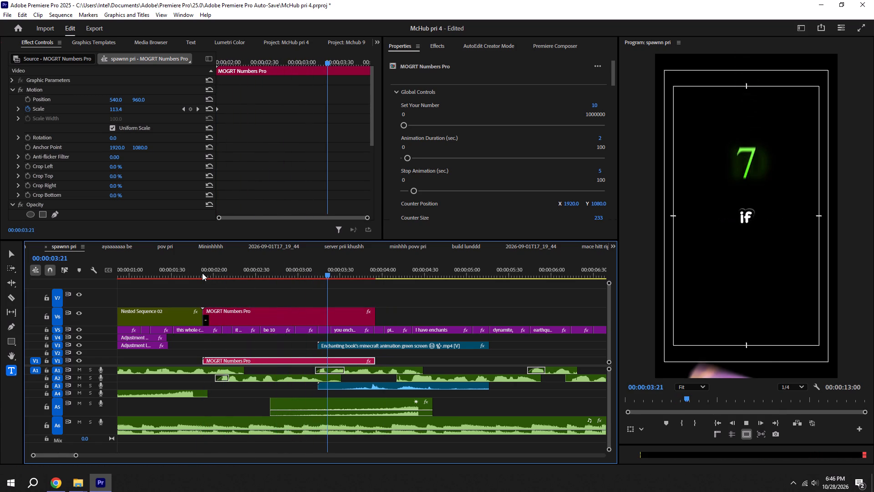
pyautogui.press('space')
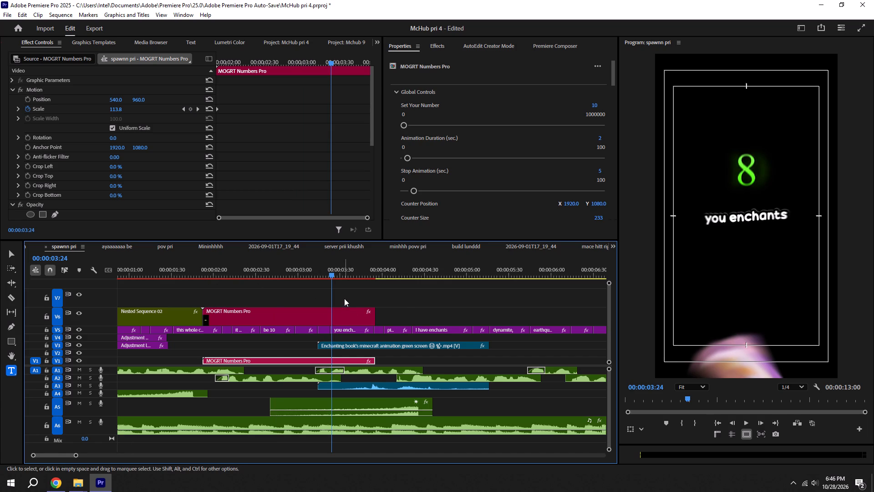
pyautogui.scroll(5, 344, 298)
pyautogui.keyDown('shift'); pyautogui.moveTo(346, 277); pyautogui.dragTo(329, 272); pyautogui.keyUp('shift')
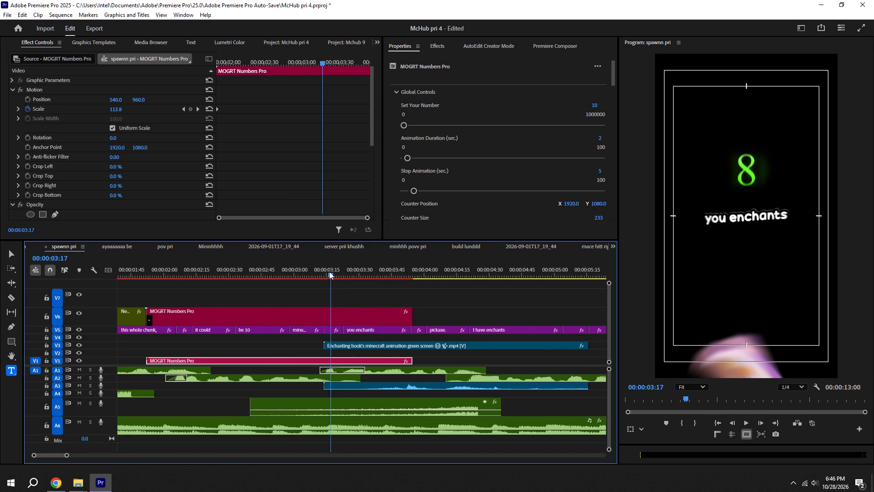
pyautogui.keyDown('shift'); pyautogui.moveTo(329, 272); pyautogui.dragTo(327, 271); pyautogui.keyUp('shift')
pyautogui.keyDown('alt'); pyautogui.scroll(-5, 220, 303); pyautogui.keyUp('alt')
pyautogui.hotkey('ctrl', 's')
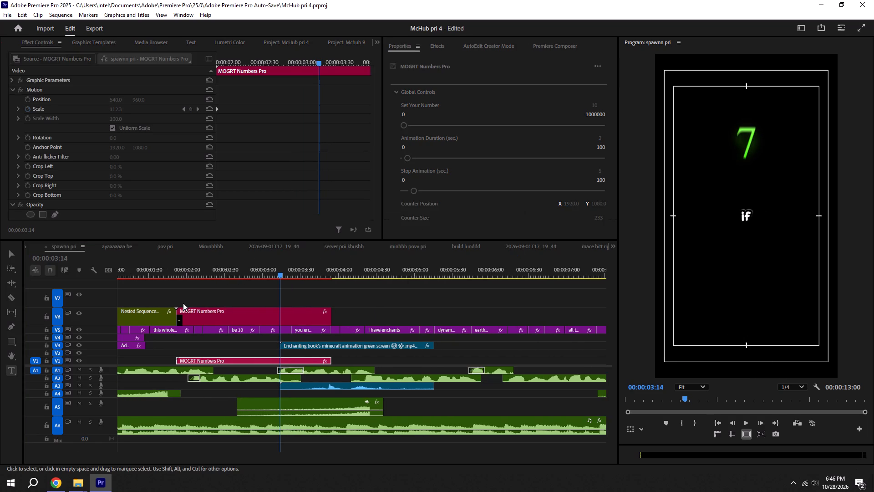
# Play from 00:00:01:11 to review the end of Nested Sequence 02 before the number clips.
pyautogui.keyDown('alt'); pyautogui.scroll(11, 181, 299); pyautogui.keyUp('alt')
pyautogui.keyDown('shift'); pyautogui.click(168, 274); pyautogui.keyUp('shift')
pyautogui.press('space')
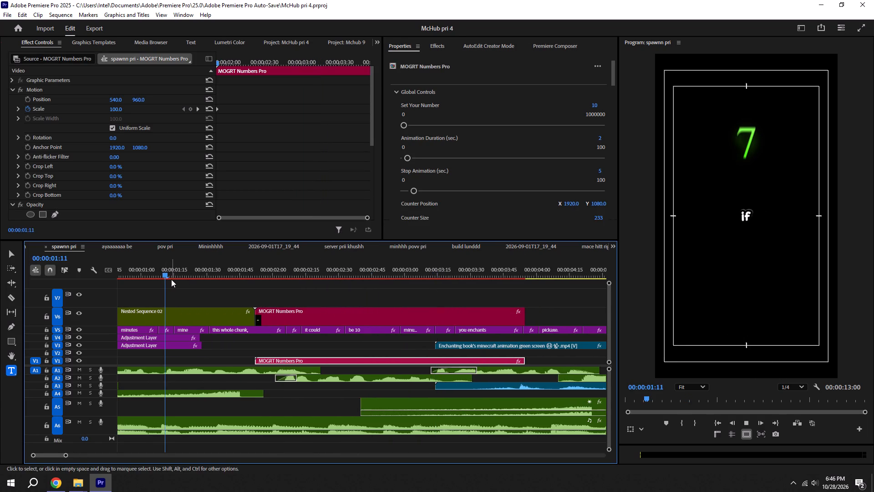
pyautogui.press('space')
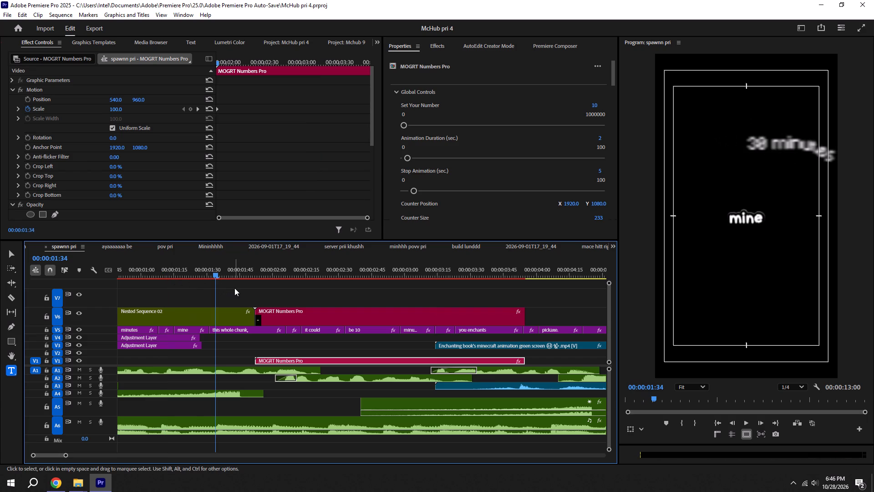
pyautogui.press('space')
pyautogui.press('space')
# Move the V6 MOGRT Numbers Pro clip down to V2, shift both number clips to start at about 00:00:01:41, play them and save.
pyautogui.moveTo(304, 316); pyautogui.dragTo(305, 344)
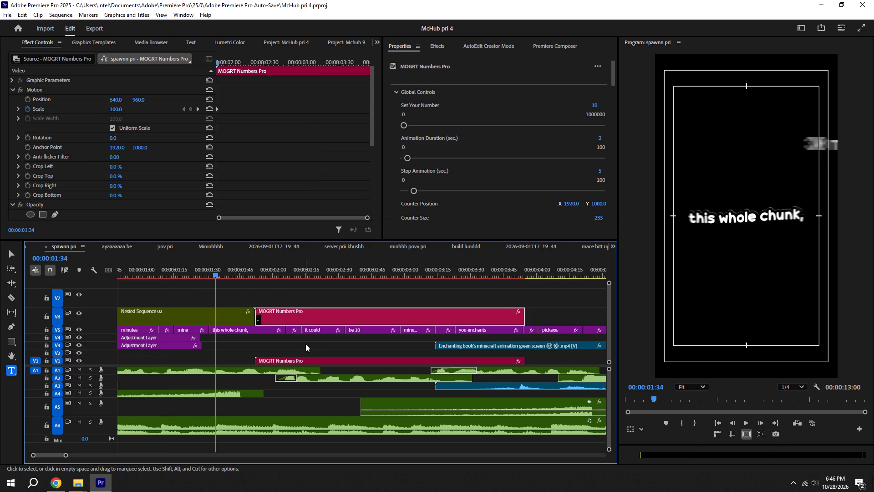
pyautogui.moveTo(305, 344); pyautogui.dragTo(305, 352)
pyautogui.moveTo(305, 346); pyautogui.dragTo(307, 364)
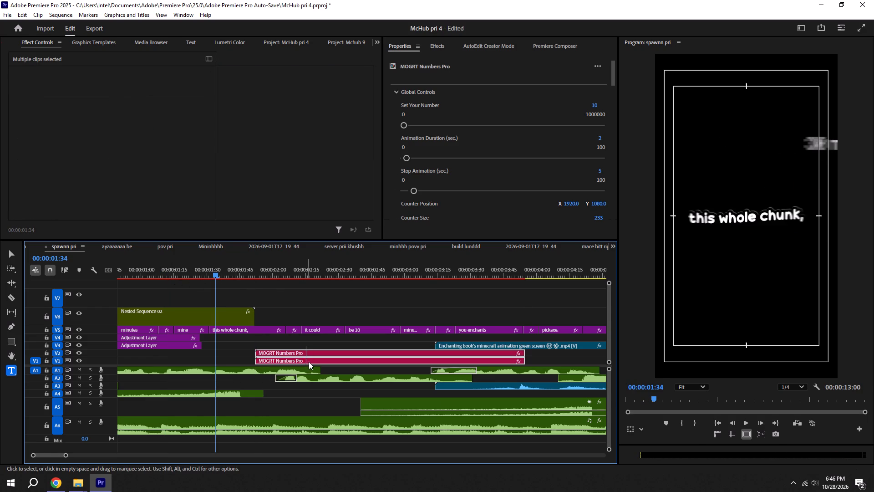
pyautogui.moveTo(309, 361); pyautogui.dragTo(285, 362)
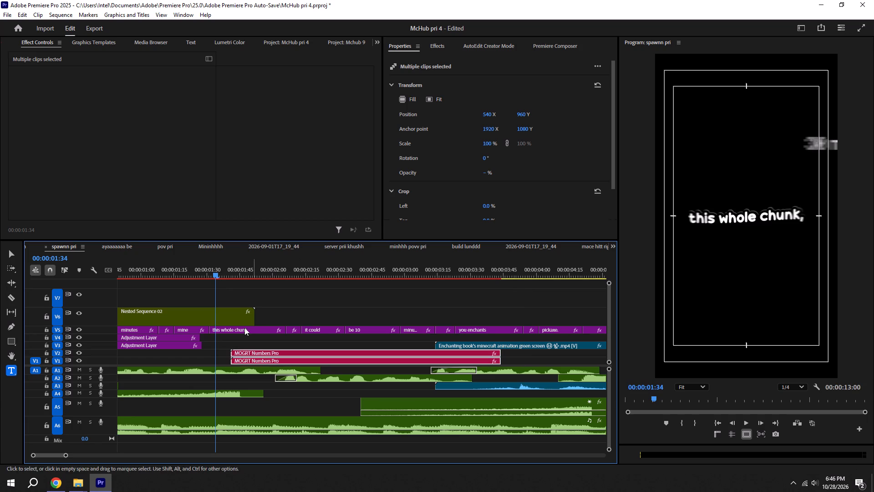
pyautogui.press('space')
pyautogui.keyDown('alt'); pyautogui.scroll(-5, 223, 265); pyautogui.keyUp('alt')
pyautogui.press('space')
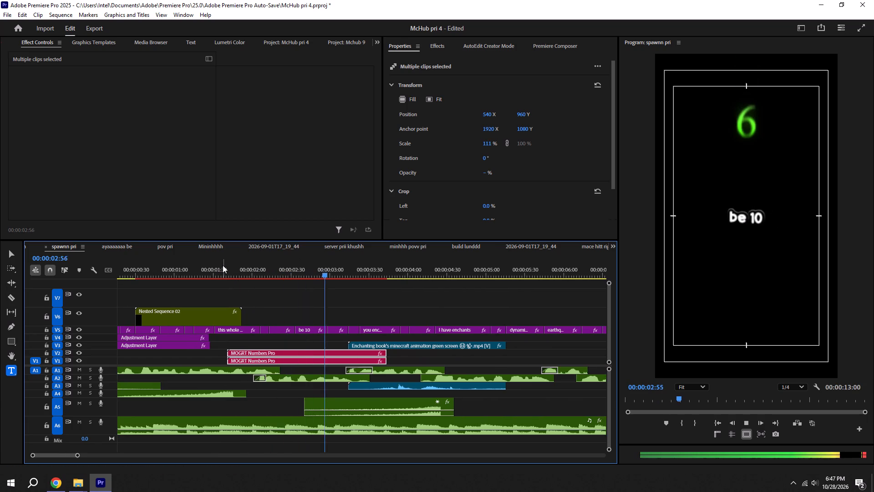
pyautogui.press('space')
pyautogui.press('space')
pyautogui.hotkey('ctrl', 's')
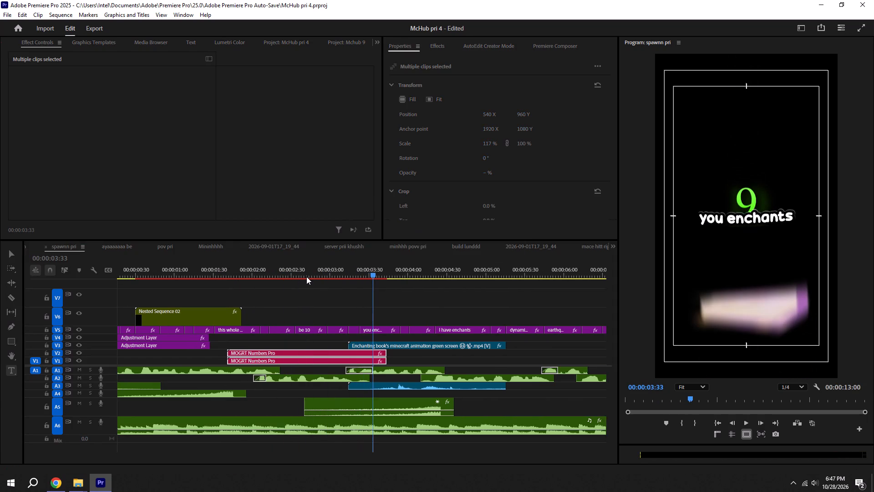
# Play on through the enchanting book section, replay briefly from 00:00:01:31, and save the project.
pyautogui.press('space')
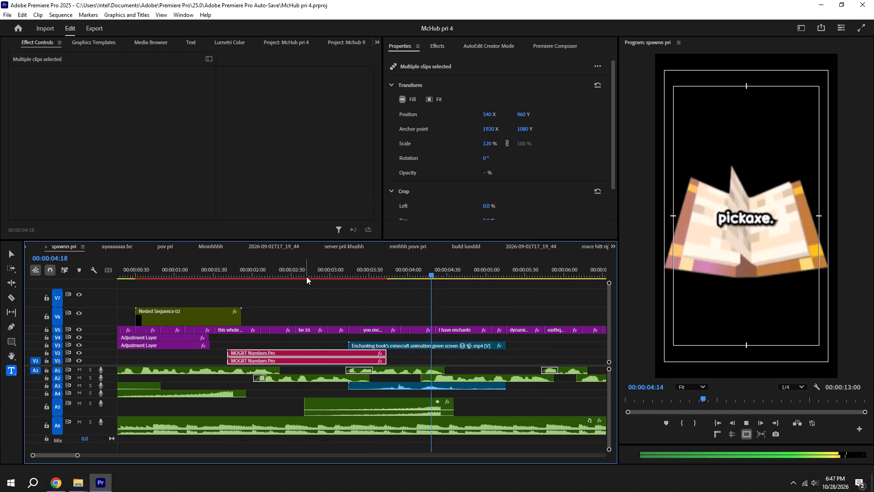
pyautogui.press('space')
pyautogui.hotkey('ctrl', 's')
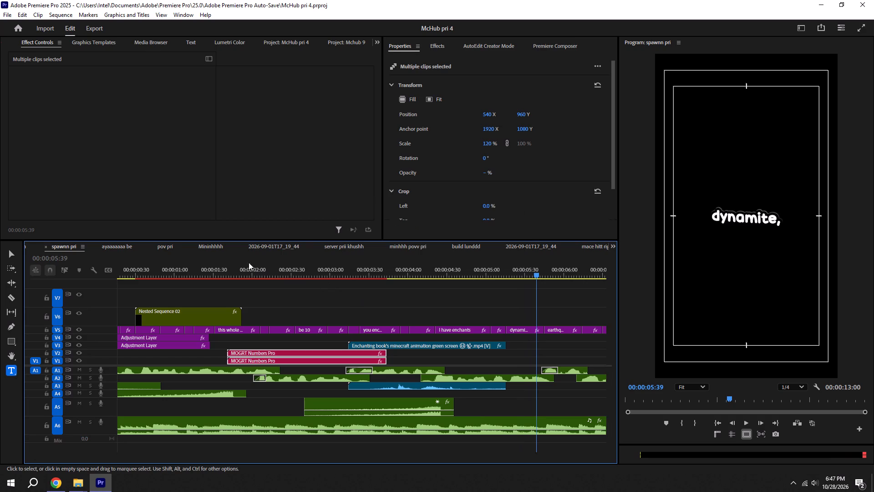
pyautogui.keyDown('shift'); pyautogui.click(215, 268); pyautogui.keyUp('shift')
pyautogui.press('space')
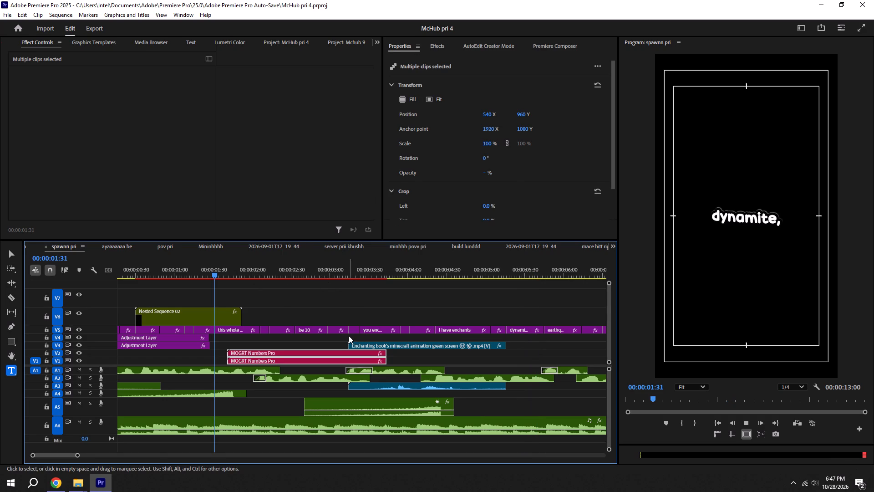
pyautogui.press('space')
pyautogui.scroll(-19, 349, 336)
pyautogui.hotkey('ctrl', 's')
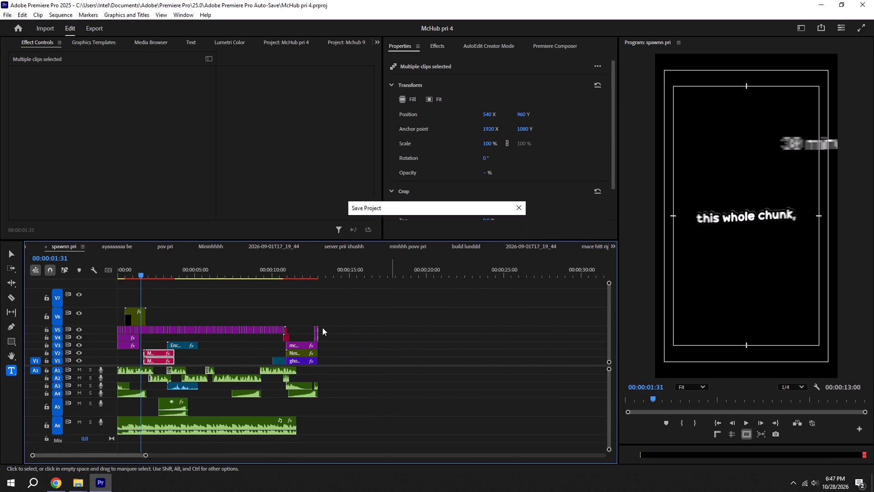
# Move the Nested Sequence 02 clip near the sequence start from V6 up to V7, keeping its timing.
pyautogui.keyDown('alt'); pyautogui.scroll(20, 294, 328); pyautogui.keyUp('alt')
pyautogui.keyDown('alt'); pyautogui.scroll(3, 294, 328); pyautogui.keyUp('alt')
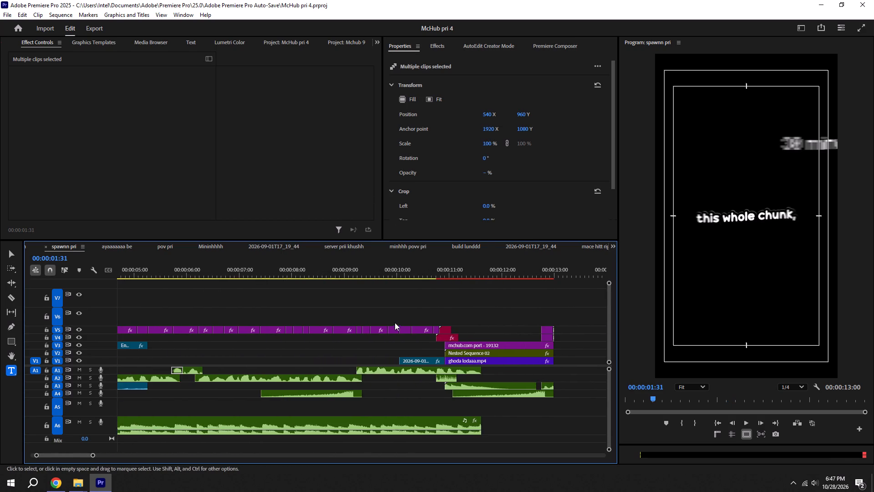
pyautogui.scroll(6, 396, 323)
pyautogui.scroll(-7, 231, 293)
pyautogui.scroll(20, 199, 318)
pyautogui.scroll(6, 199, 318)
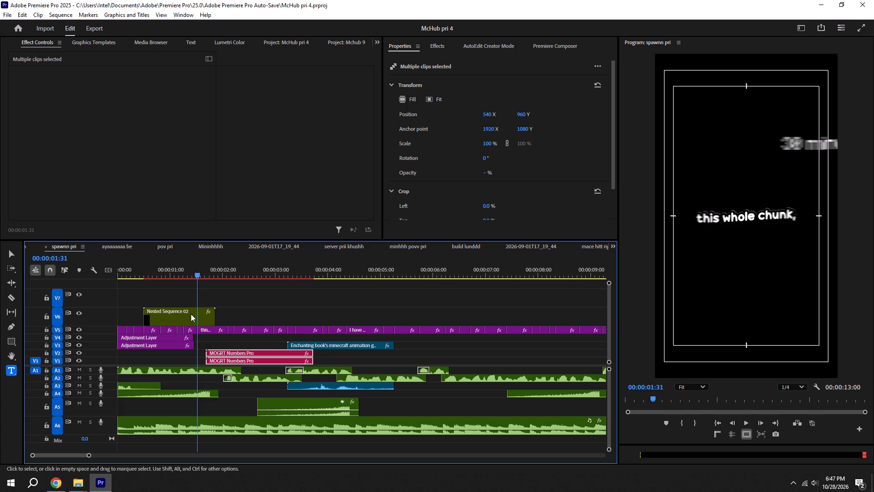
pyautogui.moveTo(190, 314); pyautogui.dragTo(190, 305)
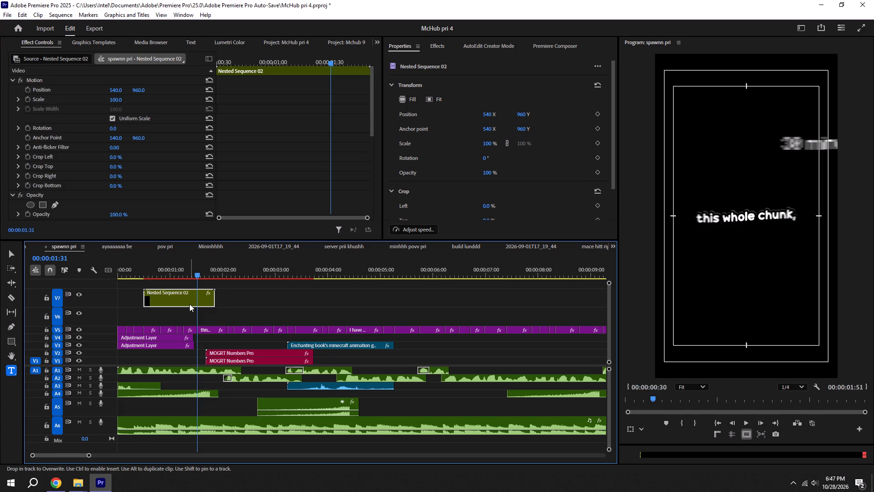
# Select all the caption clips on V5 before the outro and move them up to V6.
pyautogui.keyDown('alt'); pyautogui.scroll(-13, 200, 305); pyautogui.keyUp('alt')
pyautogui.keyDown('alt'); pyautogui.scroll(6, 245, 321); pyautogui.keyUp('alt')
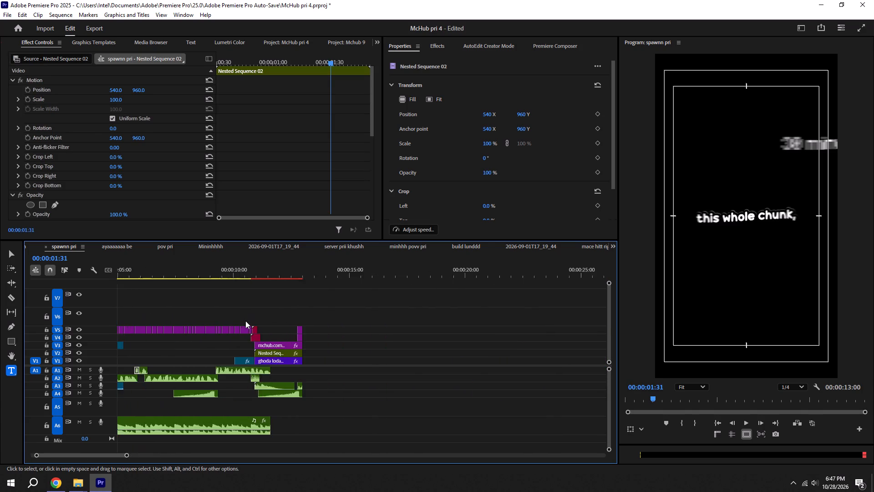
pyautogui.keyDown('alt'); pyautogui.scroll(18, 245, 321); pyautogui.keyUp('alt')
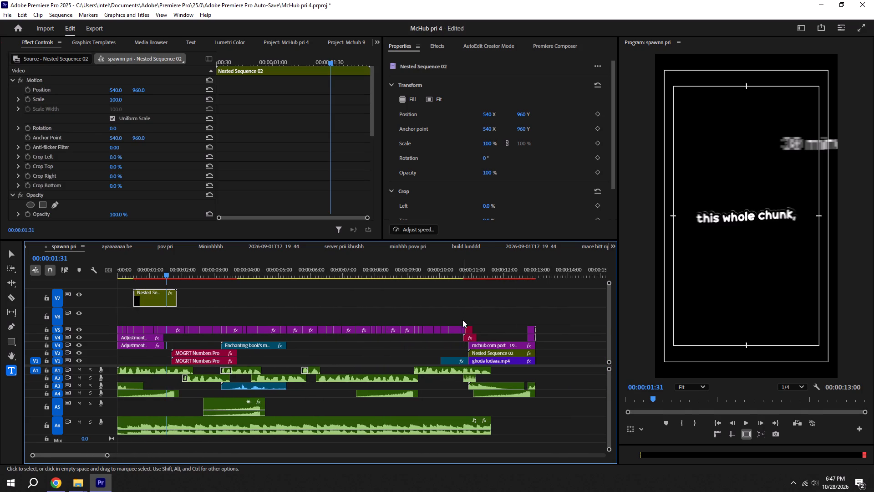
pyautogui.moveTo(462, 320); pyautogui.dragTo(142, 333)
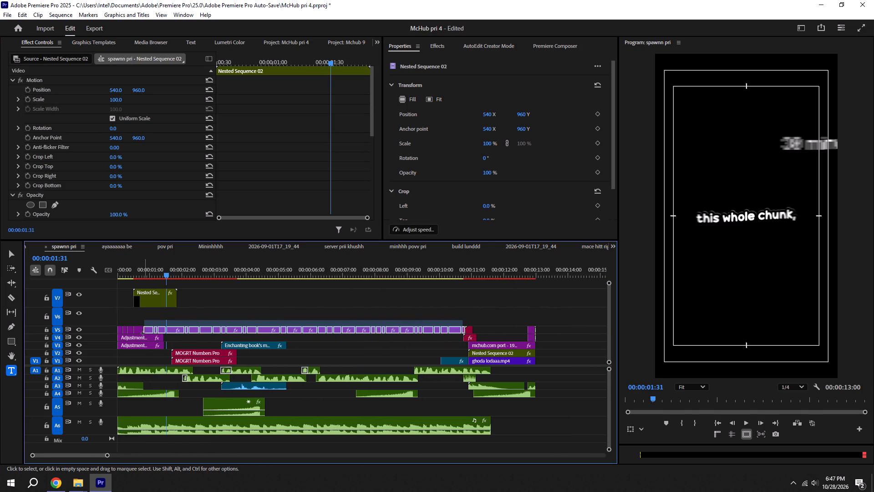
pyautogui.moveTo(142, 333); pyautogui.dragTo(97, 333)
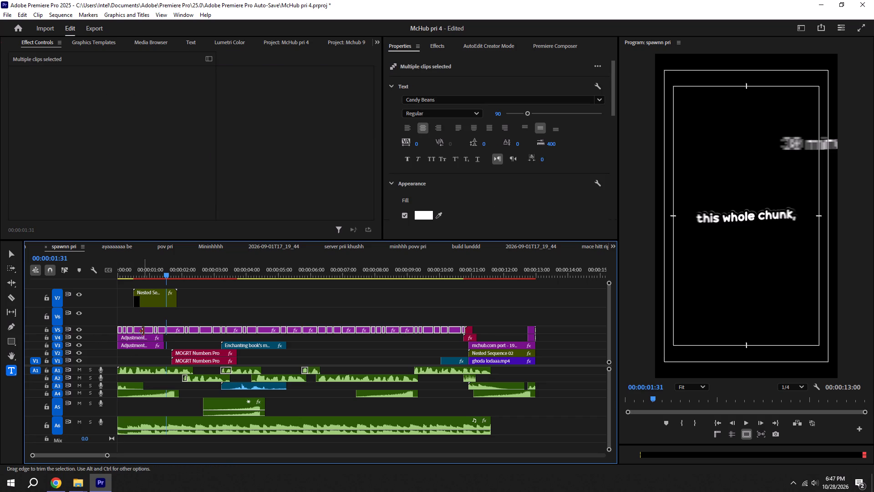
pyautogui.moveTo(147, 328); pyautogui.dragTo(146, 323)
# Move the Nested Sequence 02 clip from V7 down to V5, beneath the captions.
pyautogui.moveTo(149, 297); pyautogui.dragTo(150, 328)
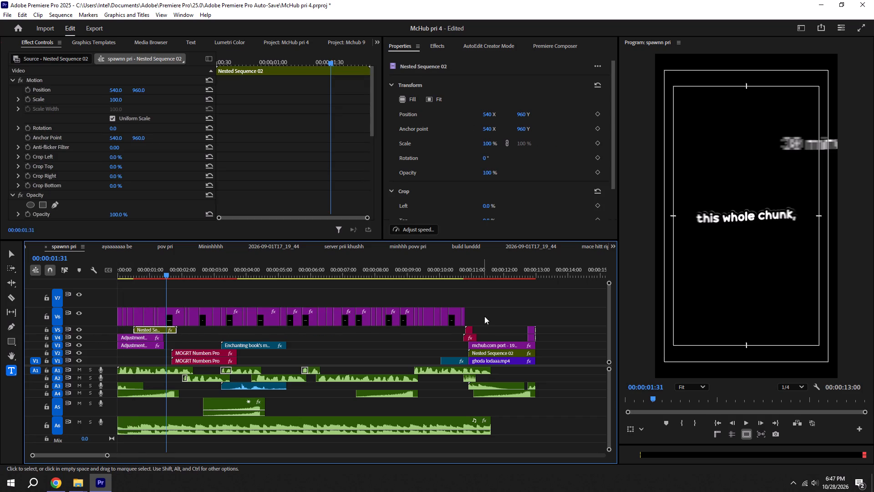
# Move all the caption clips from V6 up to V7, keeping their timing.
pyautogui.moveTo(493, 313); pyautogui.dragTo(62, 286)
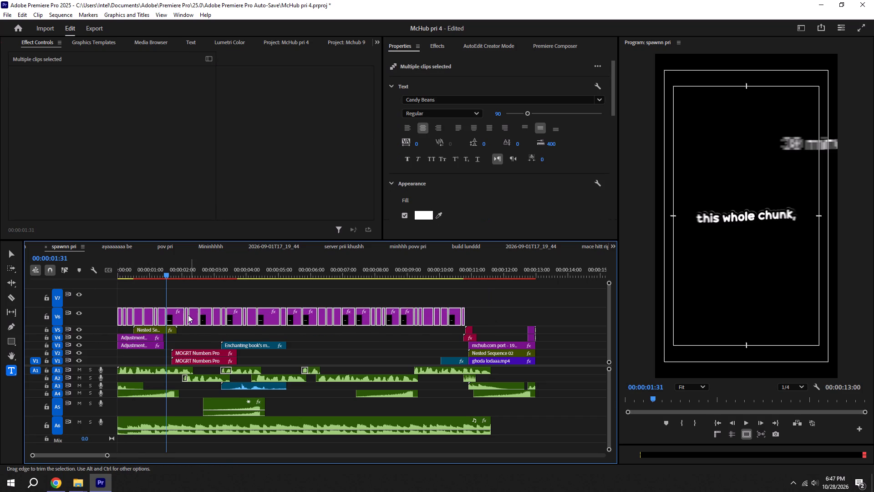
pyautogui.moveTo(178, 318); pyautogui.dragTo(169, 304)
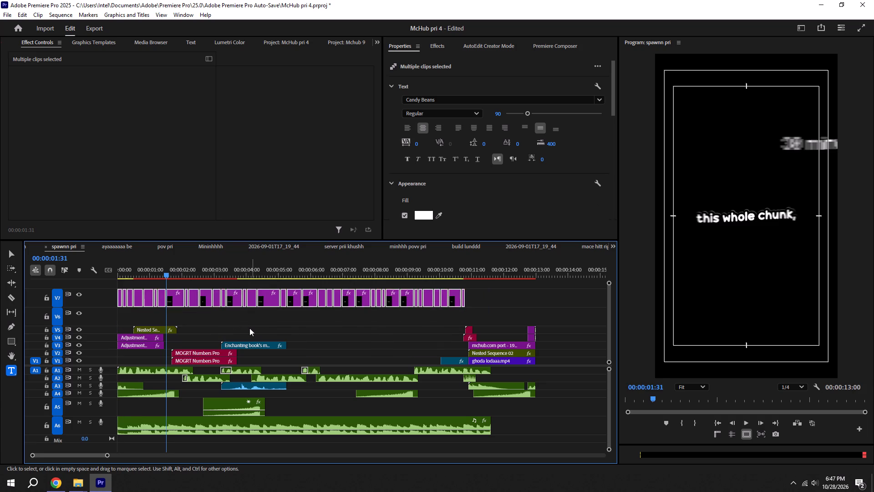
# Deselect the caption clips and save the project.
pyautogui.click(248, 328)
pyautogui.hotkey('ctrl', 's')
pyautogui.keyDown('alt'); pyautogui.scroll(-4, 224, 331); pyautogui.keyUp('alt')
pyautogui.hotkey('ctrl', 's')
pyautogui.keyDown('alt'); pyautogui.scroll(11, 161, 360); pyautogui.keyUp('alt')
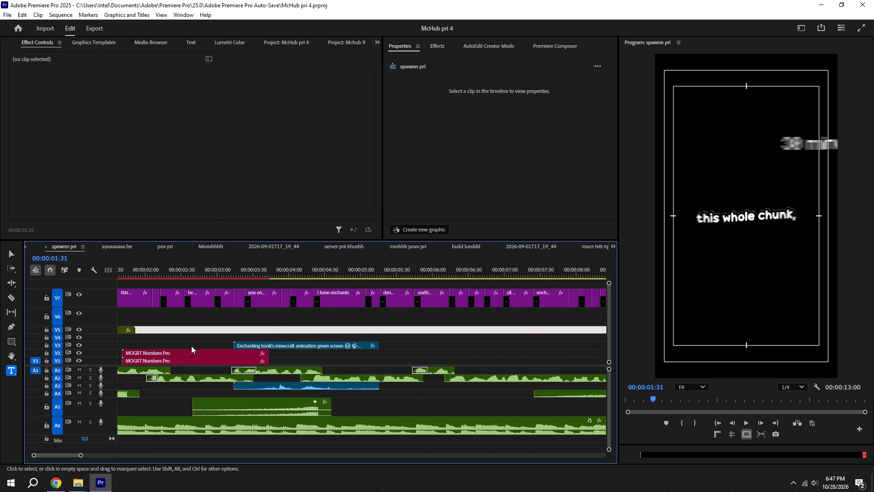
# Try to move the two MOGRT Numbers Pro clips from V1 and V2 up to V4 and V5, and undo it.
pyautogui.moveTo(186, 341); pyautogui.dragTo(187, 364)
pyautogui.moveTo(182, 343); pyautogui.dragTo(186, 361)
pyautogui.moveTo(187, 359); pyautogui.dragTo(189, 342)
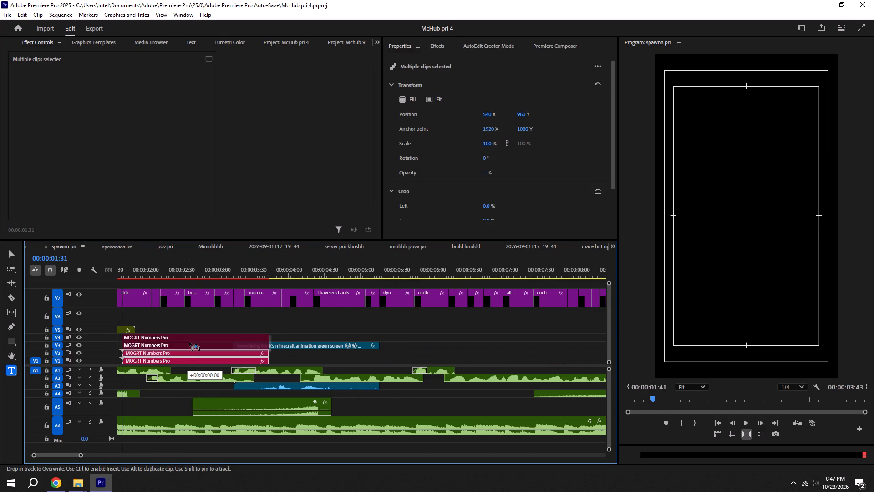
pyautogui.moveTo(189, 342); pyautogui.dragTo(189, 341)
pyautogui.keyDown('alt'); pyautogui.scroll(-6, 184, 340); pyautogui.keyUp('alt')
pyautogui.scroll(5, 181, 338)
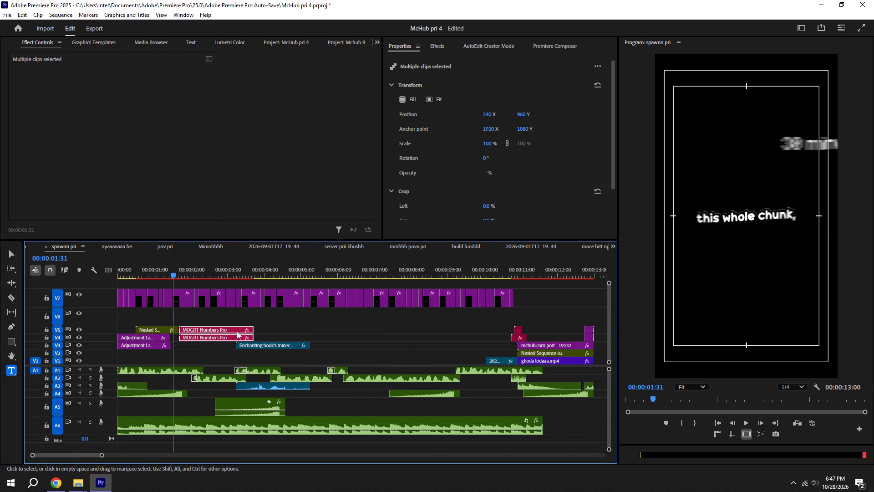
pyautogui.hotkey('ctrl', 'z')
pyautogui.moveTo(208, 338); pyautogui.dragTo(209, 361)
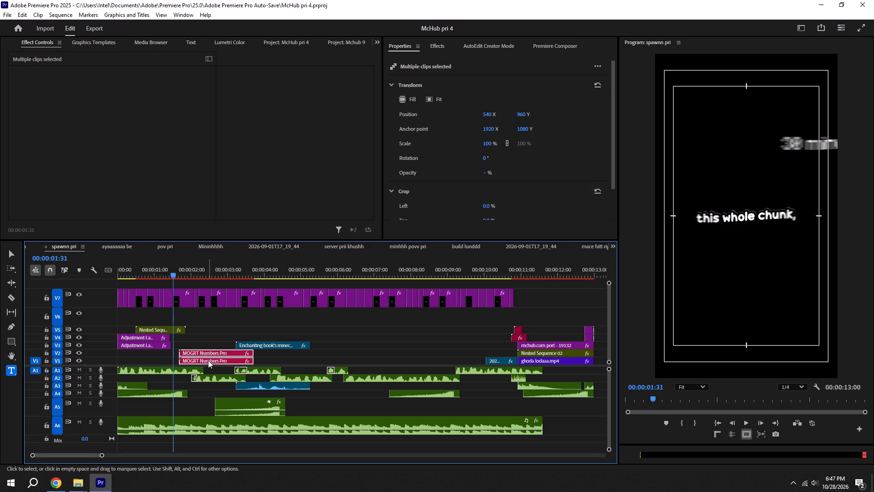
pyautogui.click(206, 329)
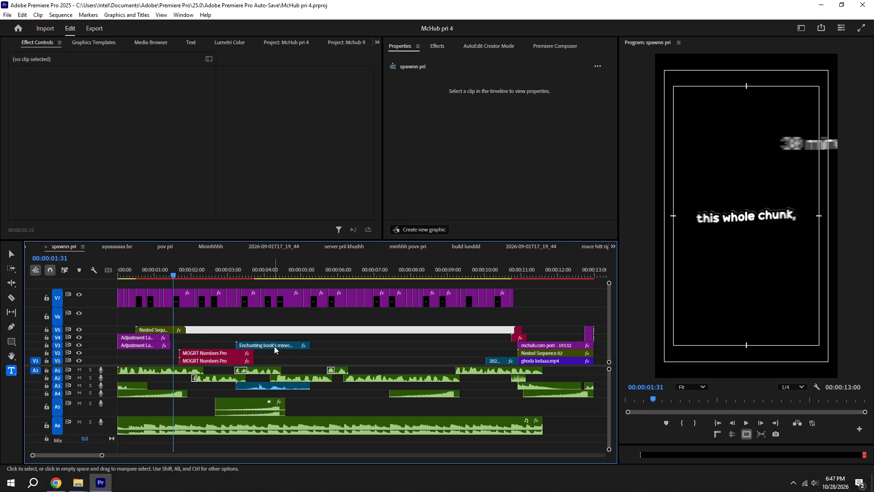
# Move the Enchanting book green screen clip from V3 up to V6, keeping its timing.
pyautogui.moveTo(274, 346); pyautogui.dragTo(275, 323)
# Move both MOGRT Numbers Pro clips up to V3 and V4, keeping their timing, and save the project.
pyautogui.moveTo(231, 339); pyautogui.dragTo(232, 359)
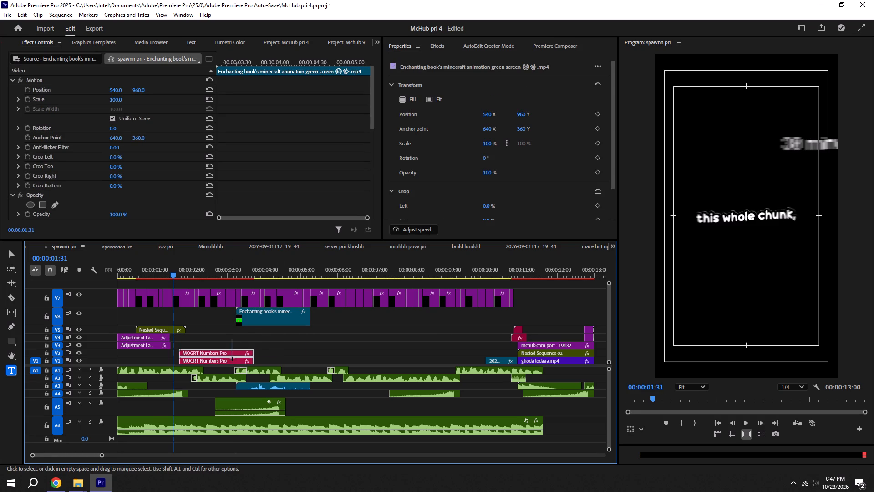
pyautogui.moveTo(232, 359); pyautogui.dragTo(232, 360)
pyautogui.moveTo(229, 356); pyautogui.dragTo(229, 340)
pyautogui.click(298, 339)
pyautogui.hotkey('ctrl', 's')
pyautogui.keyDown('alt'); pyautogui.scroll(-5, 281, 340); pyautogui.keyUp('alt')
pyautogui.hotkey('ctrl', 's')
pyautogui.scroll(-6, 284, 341)
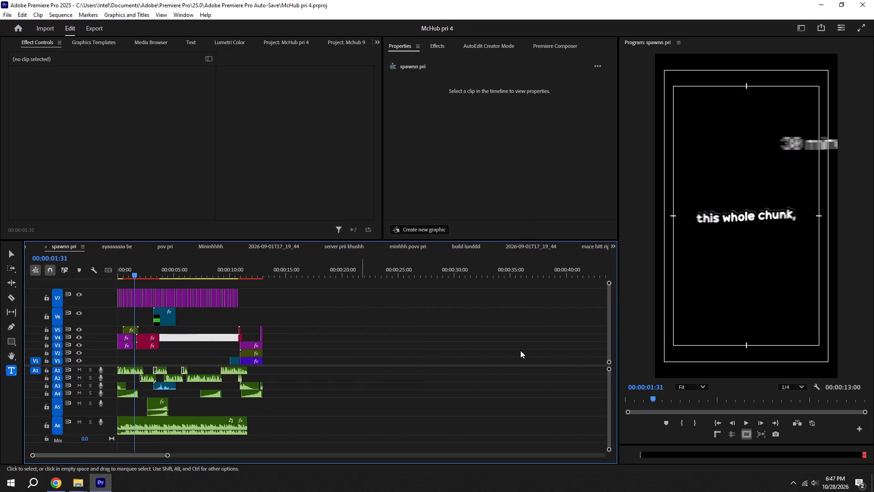
pyautogui.hotkey('ctrl', 's')
# Play the spawnn pri sequence from the start to review the rearranged clips, and return to 00:00:01:39.
pyautogui.click(723, 426)
pyautogui.click(720, 427)
pyautogui.keyDown('alt'); pyautogui.scroll(-7, 482, 411); pyautogui.keyUp('alt')
pyautogui.click(436, 383)
pyautogui.press('space')
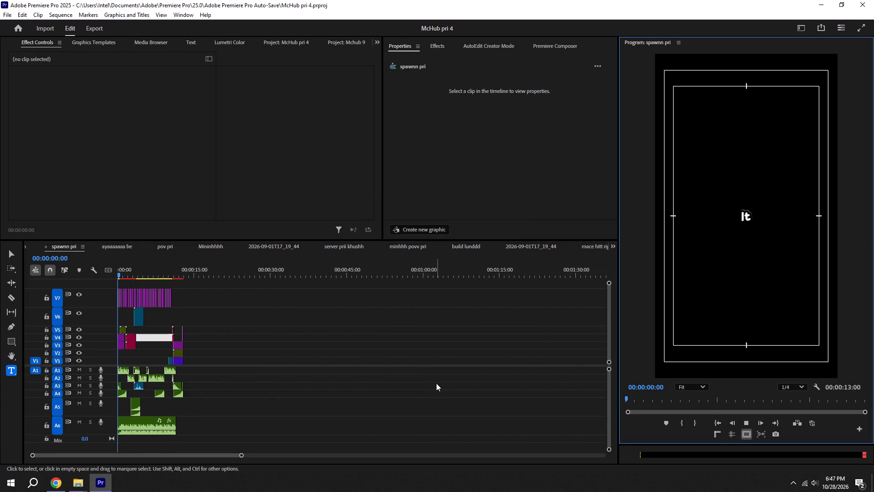
pyautogui.keyDown('alt'); pyautogui.scroll(18, 315, 405); pyautogui.keyUp('alt')
pyautogui.scroll(6, 257, 349)
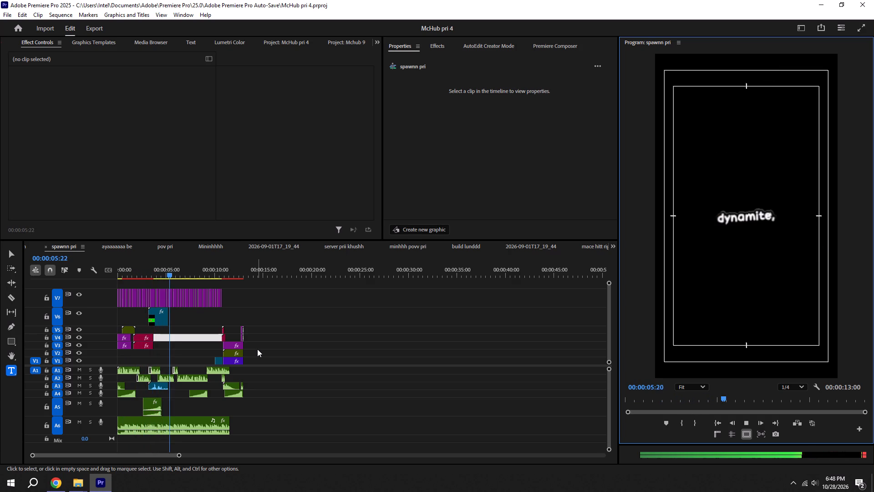
pyautogui.press('space')
pyautogui.hotkey('ctrl', 's')
pyautogui.keyDown('alt'); pyautogui.scroll(3, 214, 343); pyautogui.keyUp('alt')
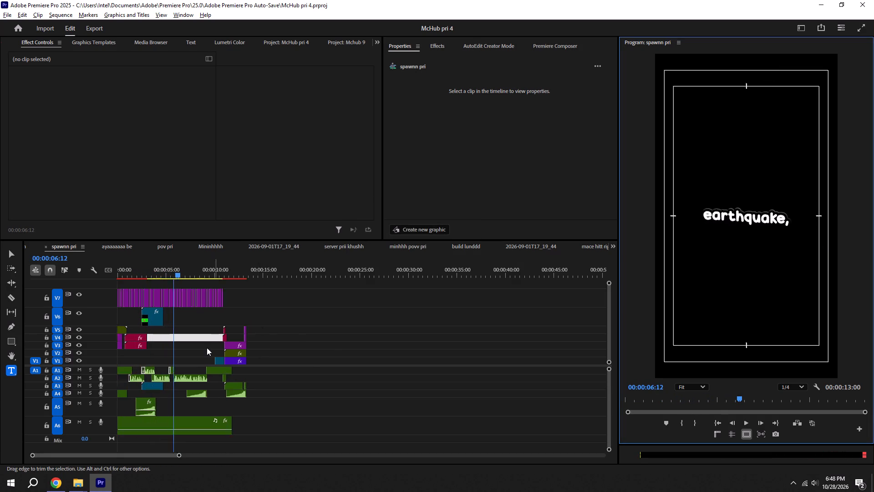
pyautogui.keyDown('alt'); pyautogui.scroll(14, 207, 348); pyautogui.keyUp('alt')
pyautogui.keyDown('shift'); pyautogui.moveTo(152, 278); pyautogui.dragTo(147, 276); pyautogui.keyUp('shift')
pyautogui.hotkey('ctrl', 's')
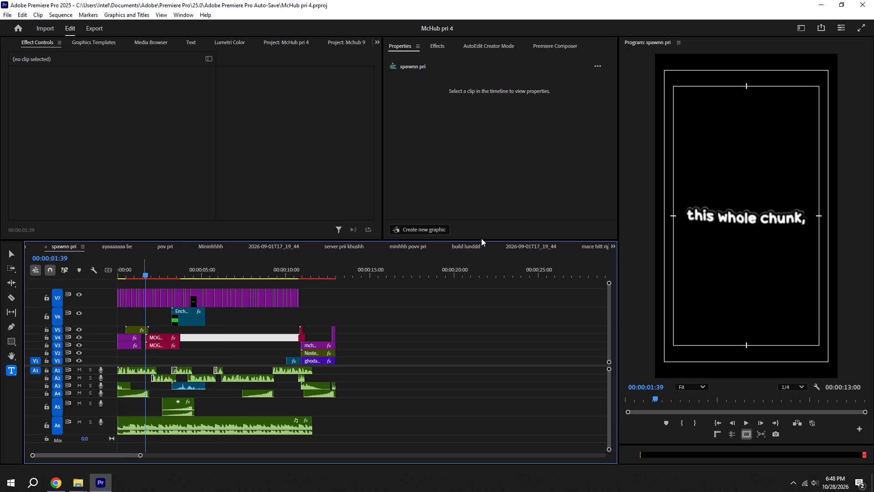
# Open the minhhh povv pri sequence and examine its whole timeline for elements to reuse.
pyautogui.click(472, 251)
pyautogui.click(397, 246)
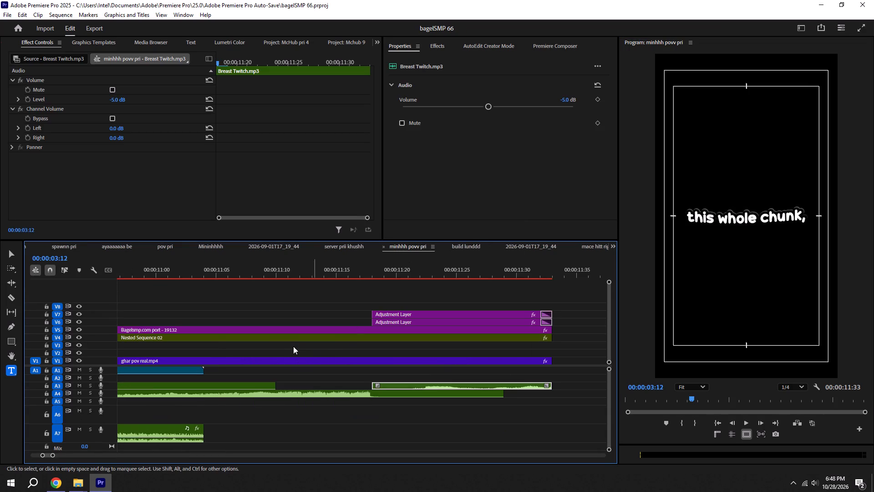
pyautogui.keyDown('alt'); pyautogui.scroll(-8, 211, 344); pyautogui.keyUp('alt')
pyautogui.hotkey('ctrl', 's')
pyautogui.keyDown('alt'); pyautogui.scroll(-7, 199, 334); pyautogui.keyUp('alt')
pyautogui.scroll(6, 194, 332)
pyautogui.scroll(8, 290, 307)
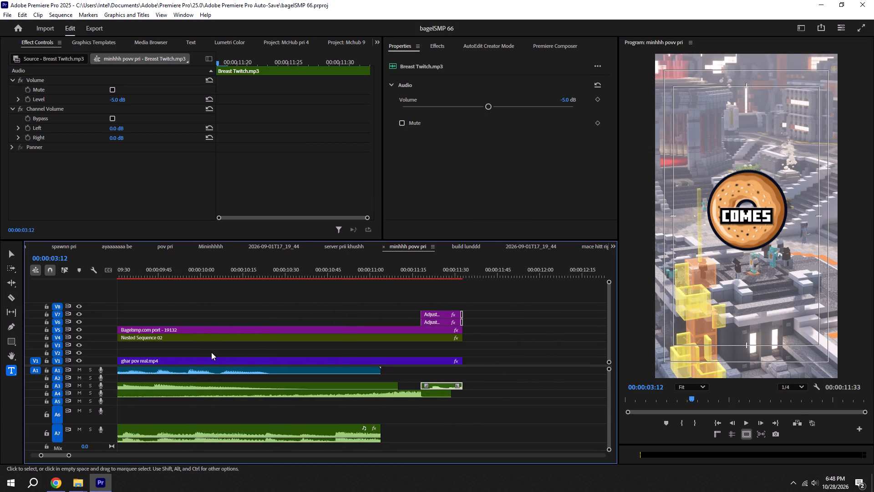
pyautogui.scroll(5, 211, 352)
pyautogui.scroll(-20, 177, 366)
pyautogui.scroll(-4, 177, 366)
pyautogui.scroll(20, 167, 365)
pyautogui.scroll(2, 167, 365)
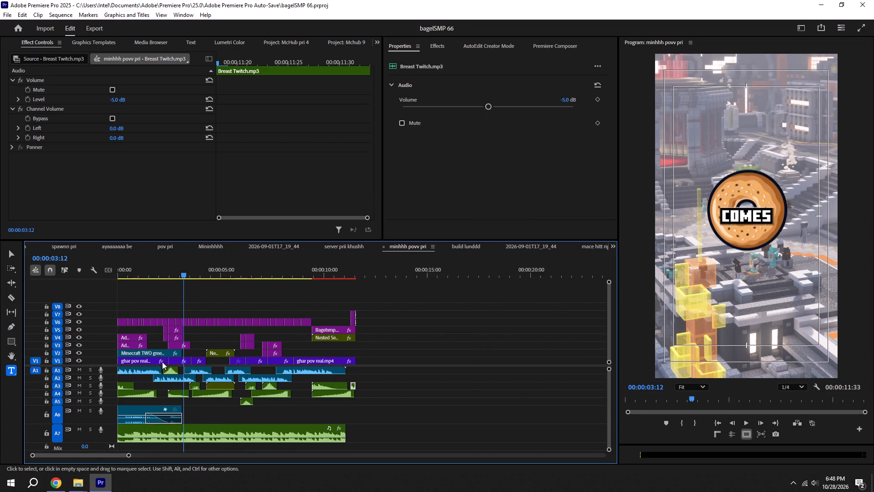
pyautogui.scroll(3, 162, 362)
pyautogui.keyDown('alt'); pyautogui.scroll(12, 147, 395); pyautogui.keyUp('alt')
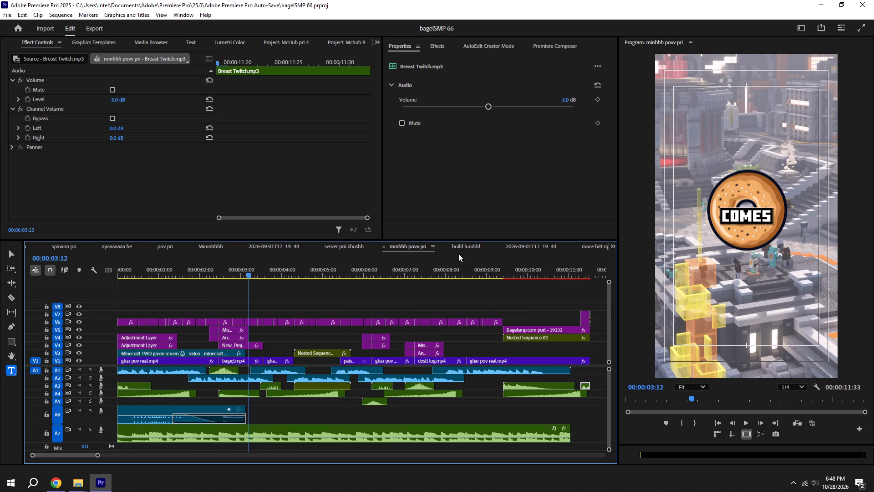
# Open the muh hilaaaa lund sequence and copy the Digital counting.mp3 clip beneath the MOGRT numbers.
pyautogui.click(615, 247)
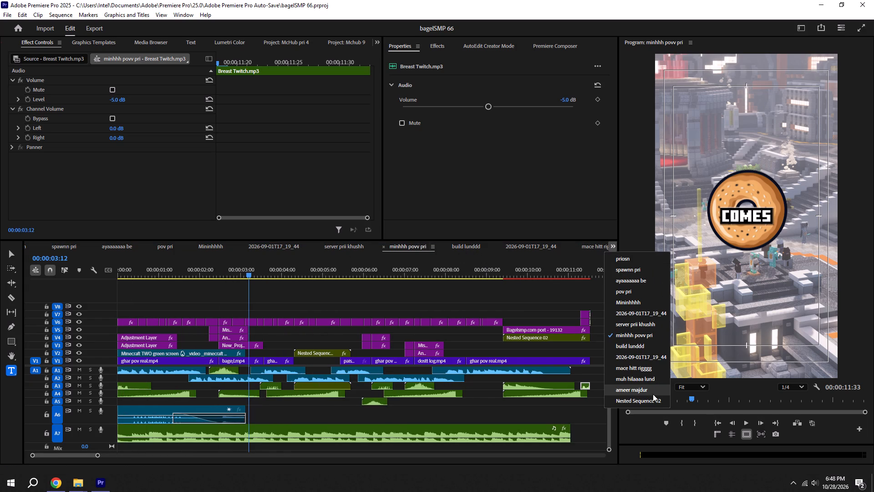
pyautogui.click(648, 378)
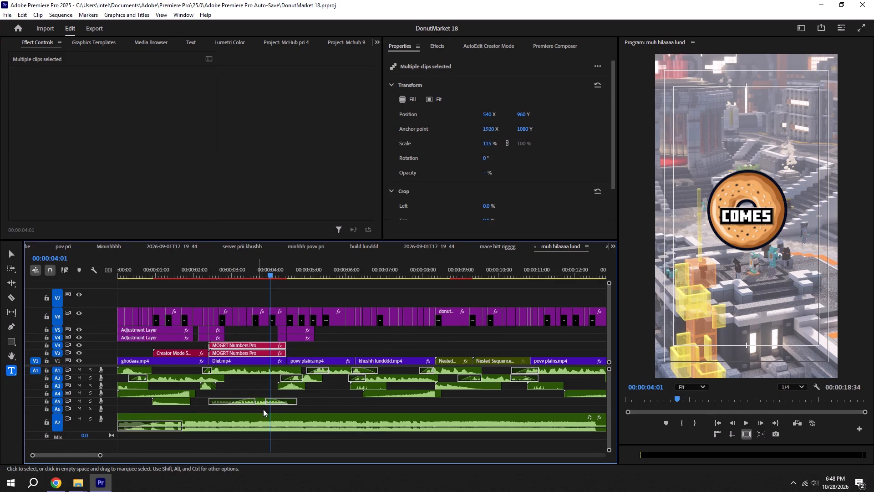
pyautogui.click(260, 403)
pyautogui.hotkey('ctrl', 'c')
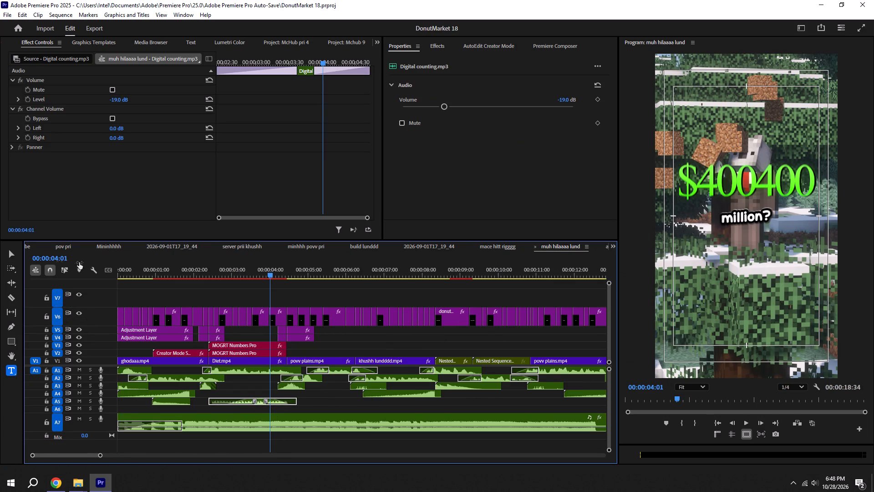
# Return to spawnn pri and paste the Digital counting.mp3 clip on A5 in the empty area after the outro.
pyautogui.click(64, 248)
pyautogui.scroll(9, 60, 247)
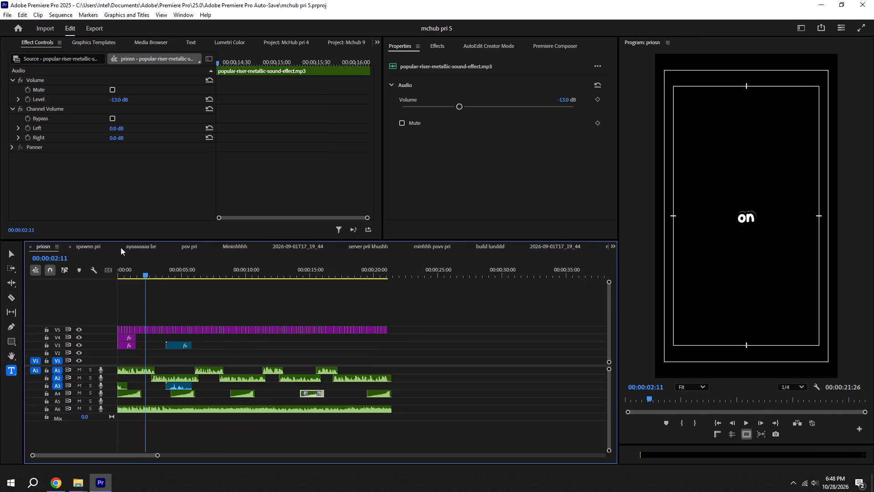
pyautogui.scroll(5, 158, 247)
pyautogui.click(86, 251)
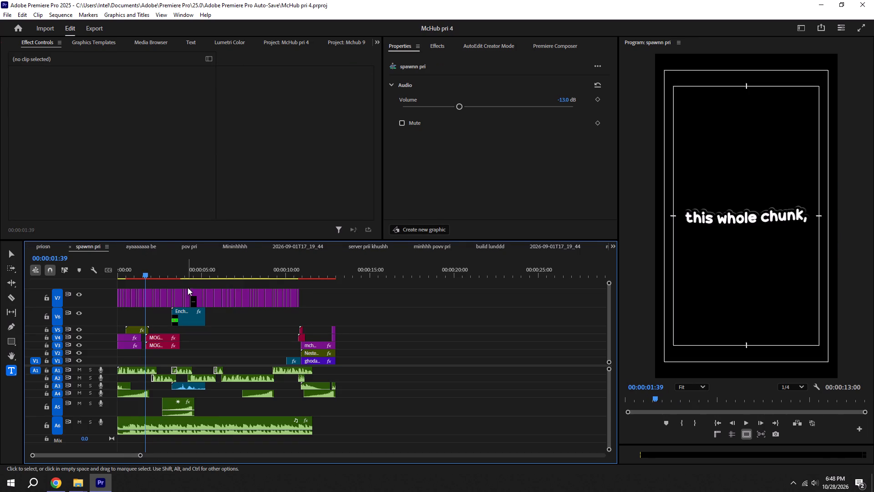
pyautogui.hotkey('ctrl', 'v')
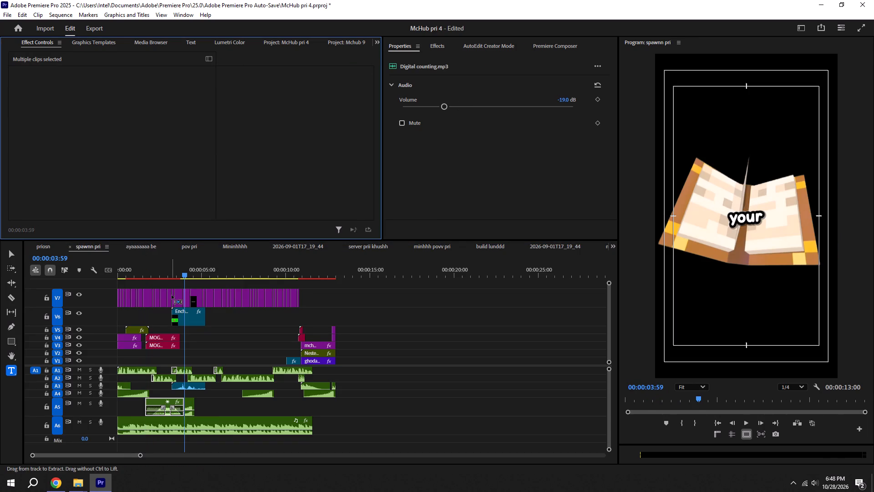
pyautogui.hotkey('ctrl', 'z')
pyautogui.click(344, 267)
pyautogui.hotkey('ctrl', 'v')
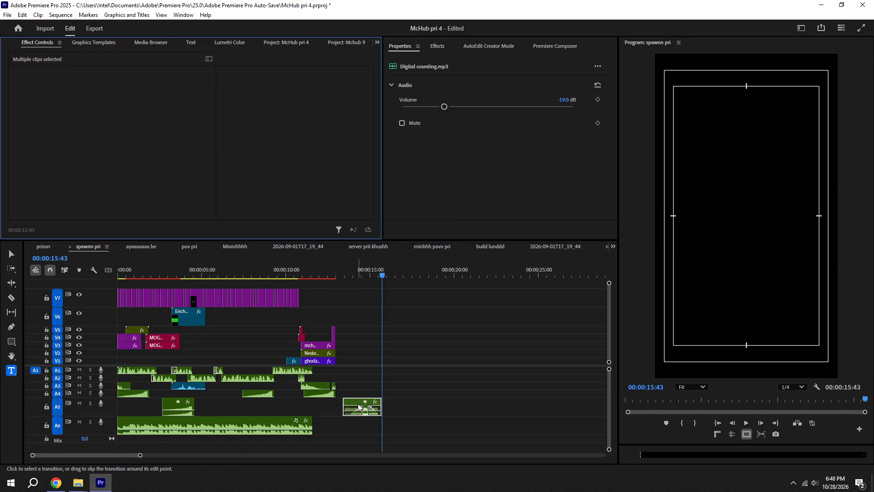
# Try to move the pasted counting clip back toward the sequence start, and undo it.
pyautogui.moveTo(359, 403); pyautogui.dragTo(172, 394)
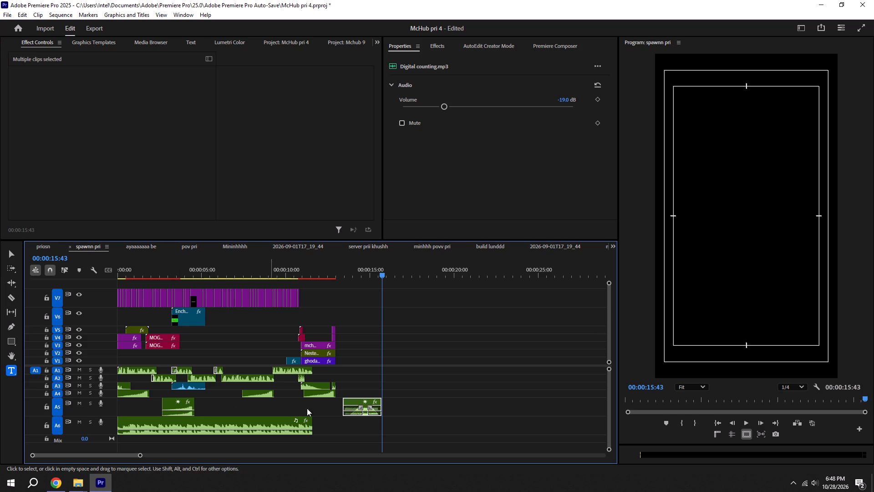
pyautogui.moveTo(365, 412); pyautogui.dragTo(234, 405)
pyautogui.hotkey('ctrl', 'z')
# Move the Digital counting.mp3 clip to a new A7 track, starting with the MOGRT Numbers Pro clips at 00:00:01:41, and save.
pyautogui.keyDown('alt'); pyautogui.scroll(5, 359, 420); pyautogui.keyUp('alt')
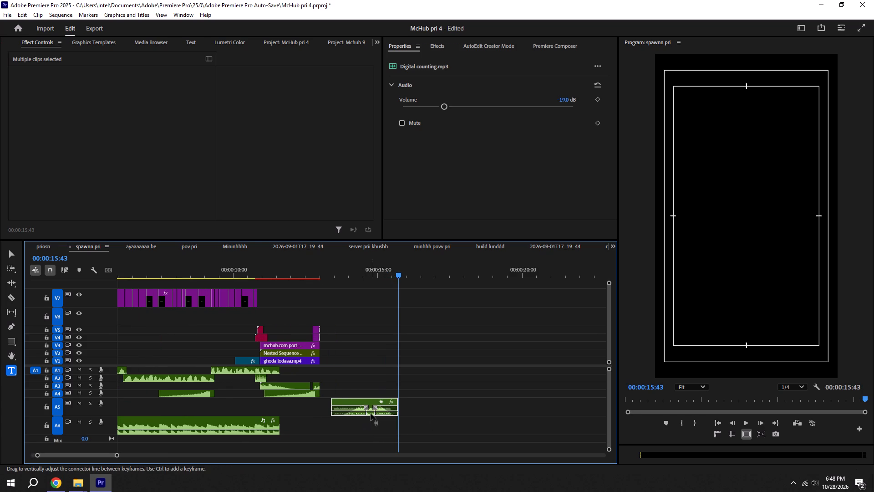
pyautogui.click(371, 413)
pyautogui.moveTo(370, 402); pyautogui.dragTo(247, 401)
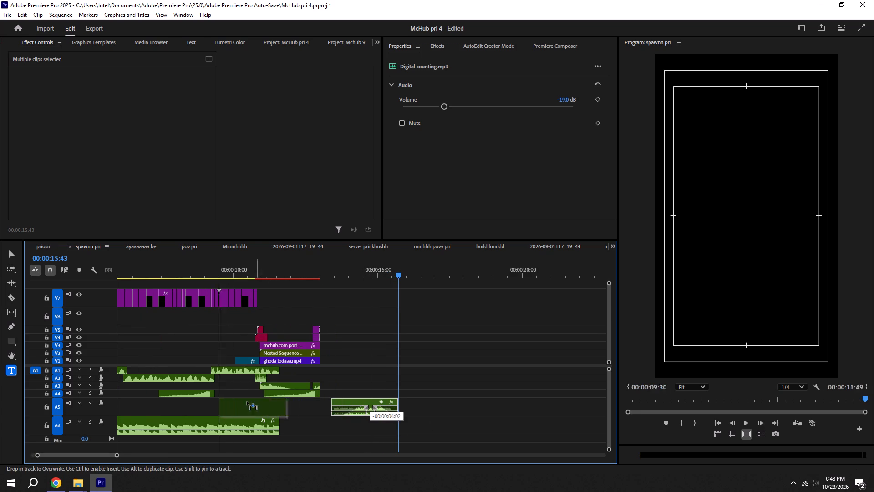
pyautogui.moveTo(247, 401); pyautogui.dragTo(146, 402)
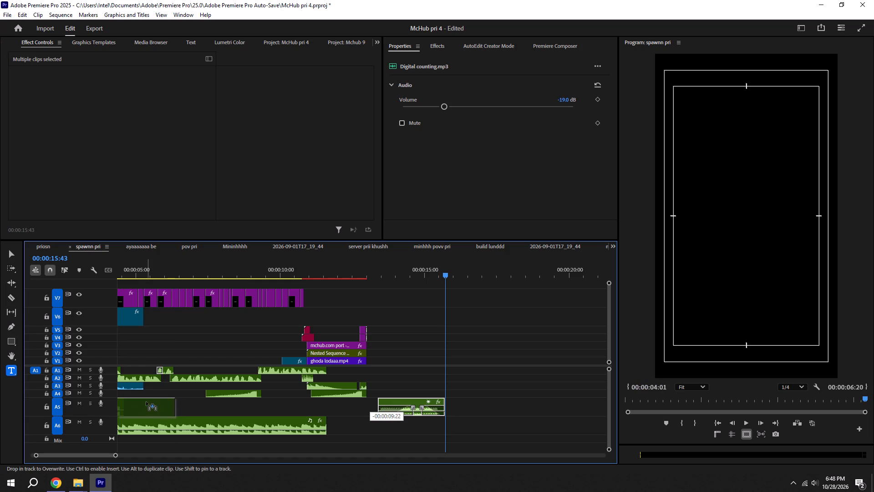
pyautogui.moveTo(146, 402); pyautogui.dragTo(166, 395)
pyautogui.scroll(9, 170, 397)
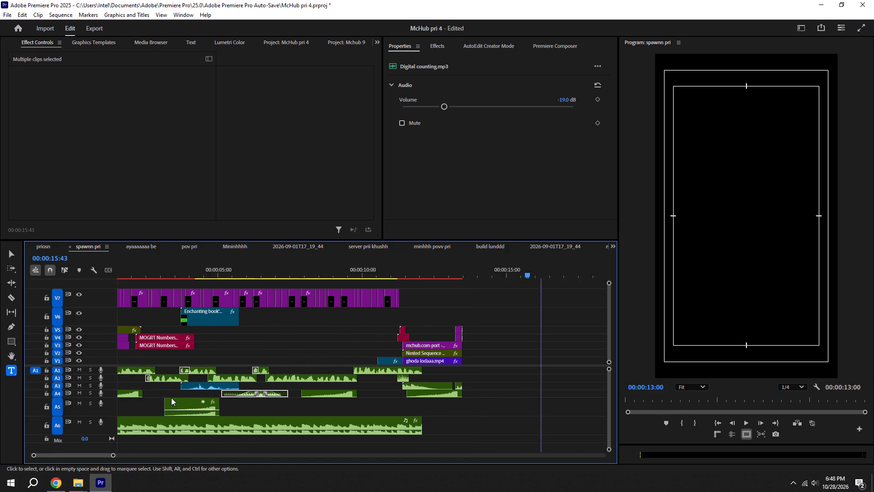
pyautogui.scroll(8, 171, 398)
pyautogui.keyDown('alt'); pyautogui.scroll(9, 292, 398); pyautogui.keyUp('alt')
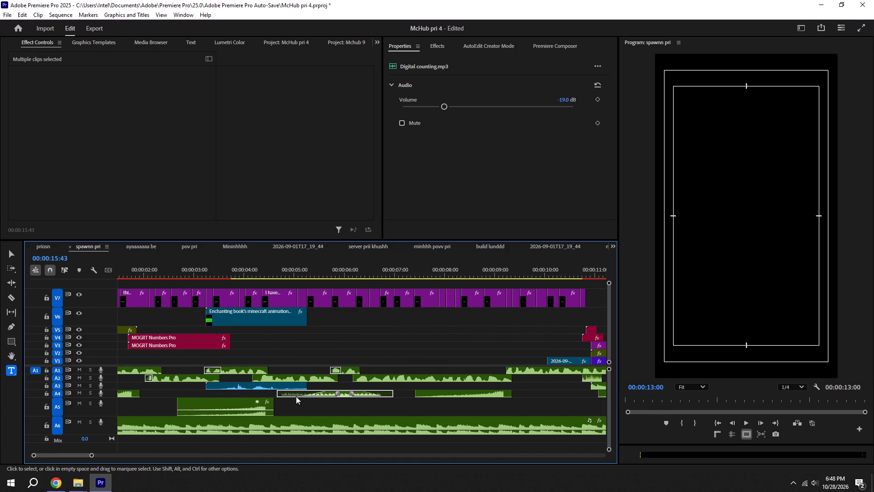
pyautogui.moveTo(344, 395); pyautogui.dragTo(195, 395)
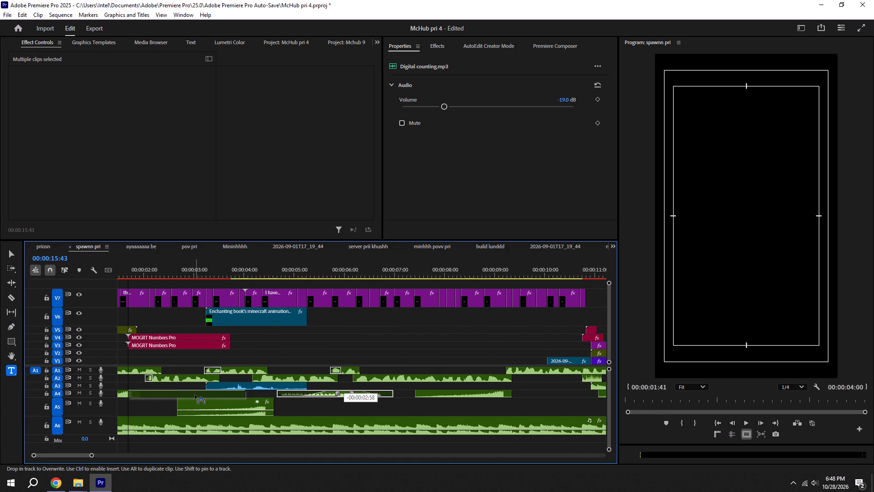
pyautogui.moveTo(195, 395); pyautogui.dragTo(202, 395)
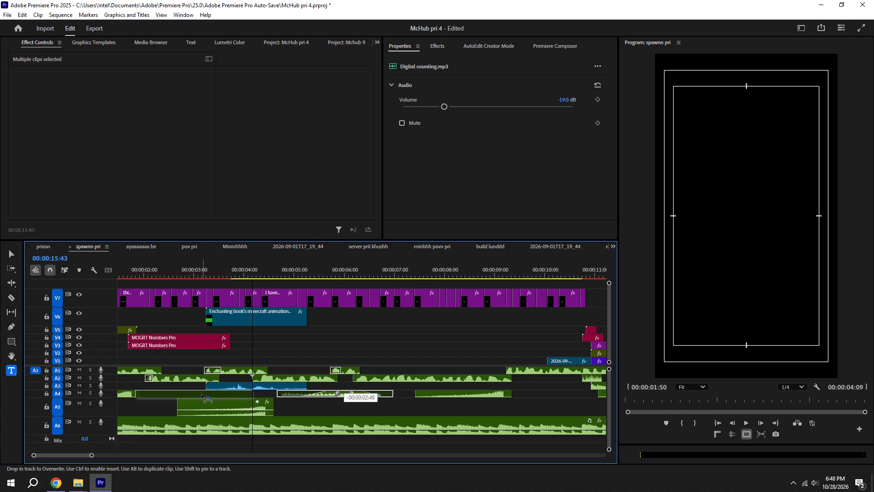
pyautogui.moveTo(202, 395); pyautogui.dragTo(193, 446)
pyautogui.keyDown('alt'); pyautogui.scroll(-6, 190, 443); pyautogui.keyUp('alt')
pyautogui.hotkey('ctrl', 's')
# Play the counting section from about 00:00:01:31 to check the sound against the numbers.
pyautogui.scroll(5, 187, 428)
pyautogui.moveTo(159, 271); pyautogui.dragTo(154, 272)
pyautogui.press('space')
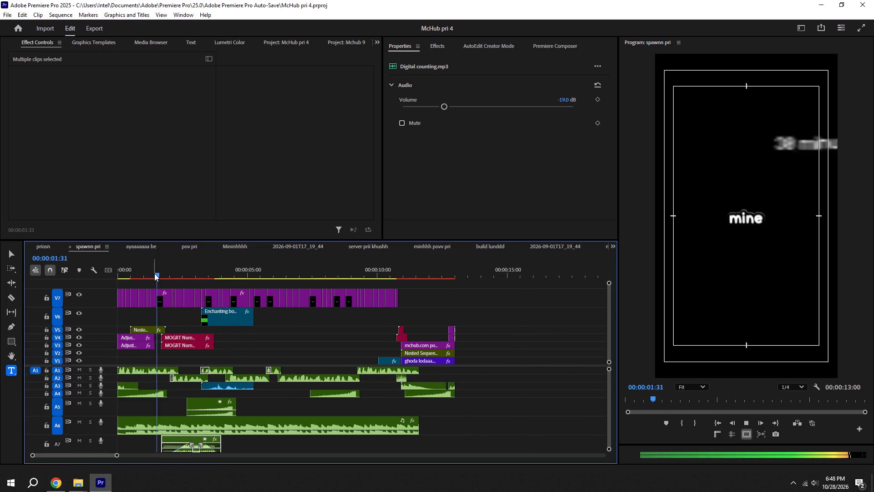
pyautogui.press('space')
pyautogui.press('space')
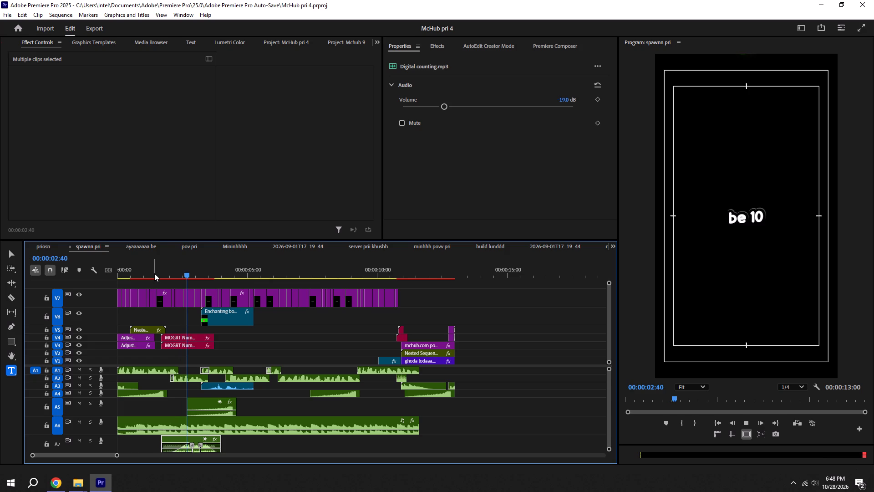
pyautogui.press('space')
pyautogui.press('space')
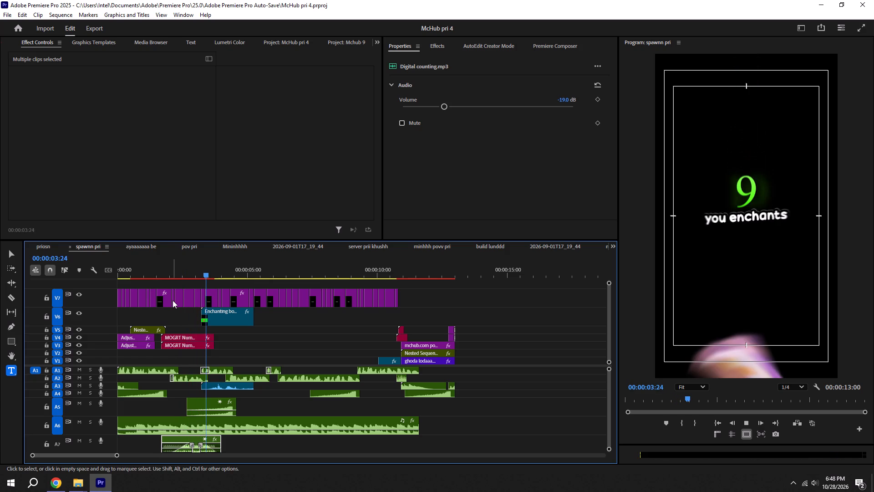
pyautogui.press('space')
# Lengthen the fade-out at the end of the Digital counting.mp3 clip to 00:00:01:05 and save the project.
pyautogui.keyDown('alt'); pyautogui.scroll(12, 209, 453); pyautogui.keyUp('alt')
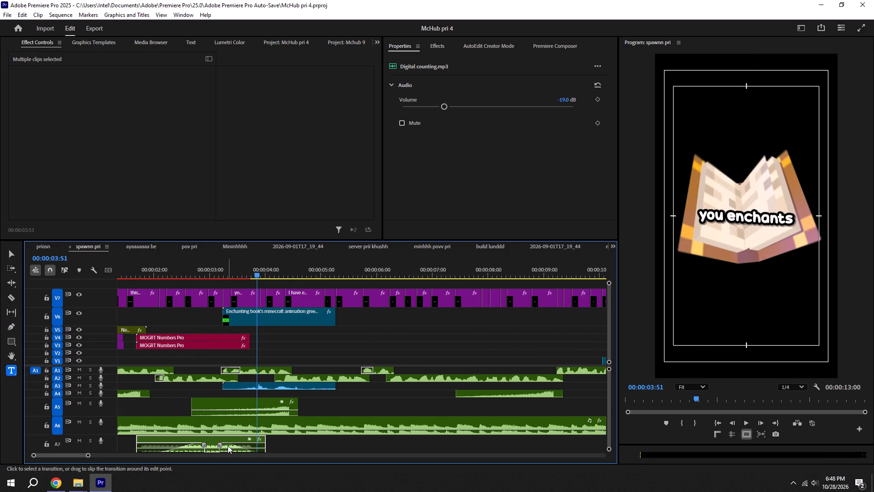
pyautogui.moveTo(221, 446); pyautogui.dragTo(208, 456)
pyautogui.hotkey('ctrl', 's')
# Set the fade-in at the start of the Digital counting.mp3 clip to 00:00:01:15 and save the project.
pyautogui.moveTo(154, 271); pyautogui.dragTo(143, 269)
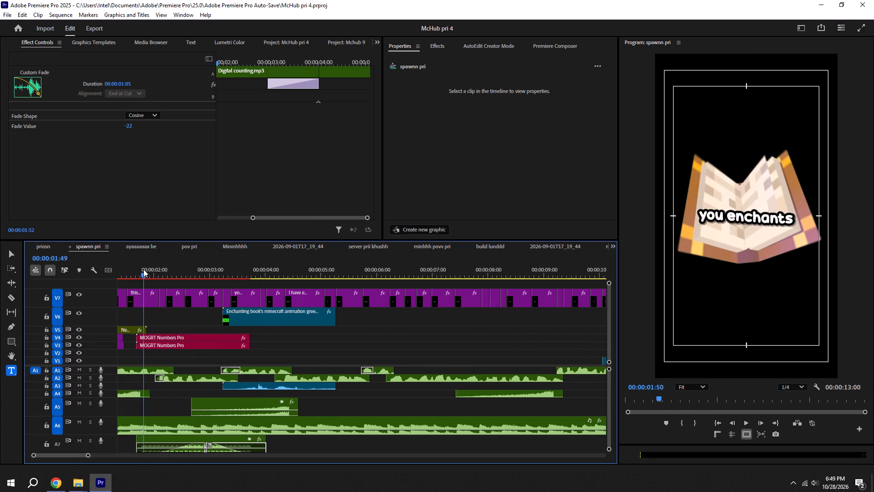
pyautogui.moveTo(143, 269); pyautogui.dragTo(143, 269)
pyautogui.press('space')
pyautogui.press('space')
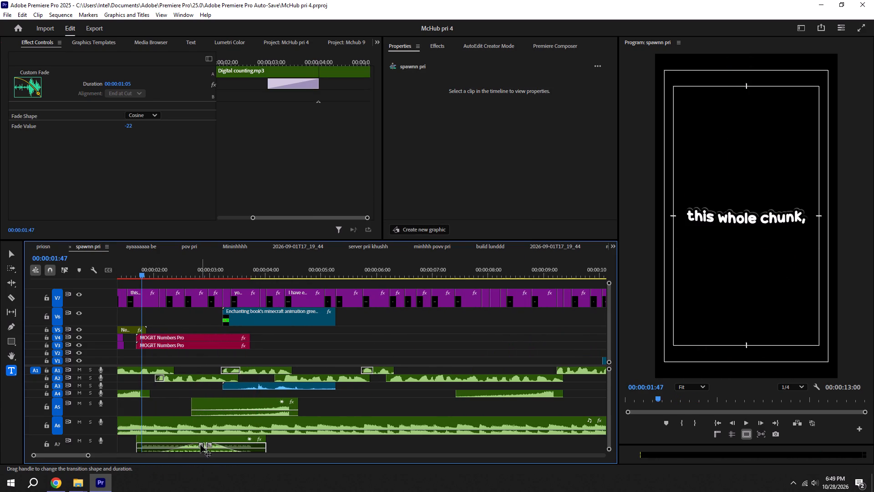
pyautogui.moveTo(200, 445); pyautogui.dragTo(205, 455)
pyautogui.hotkey('ctrl', 's')
# Play the sequence from about 00:00:01:47 past the number animation to check the counting sound's fades, and save.
pyautogui.press('space')
pyautogui.keyDown('alt'); pyautogui.scroll(-5, 167, 327); pyautogui.keyUp('alt')
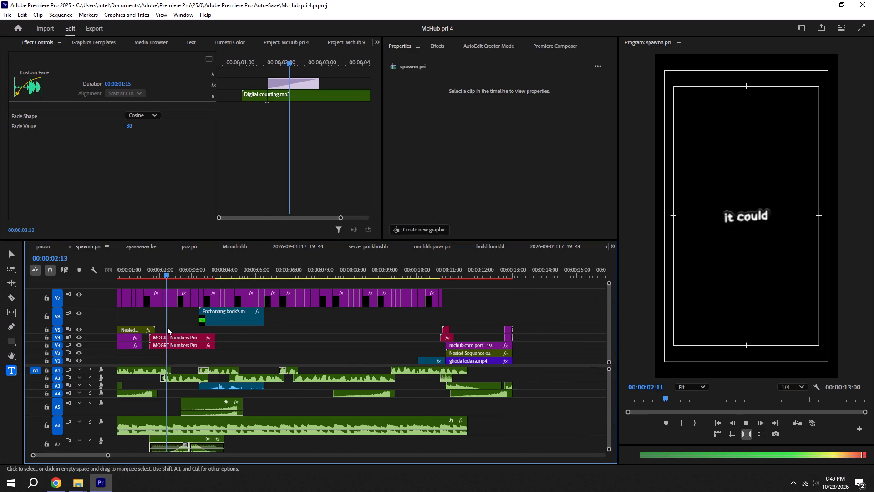
pyautogui.press('space')
pyautogui.press('space')
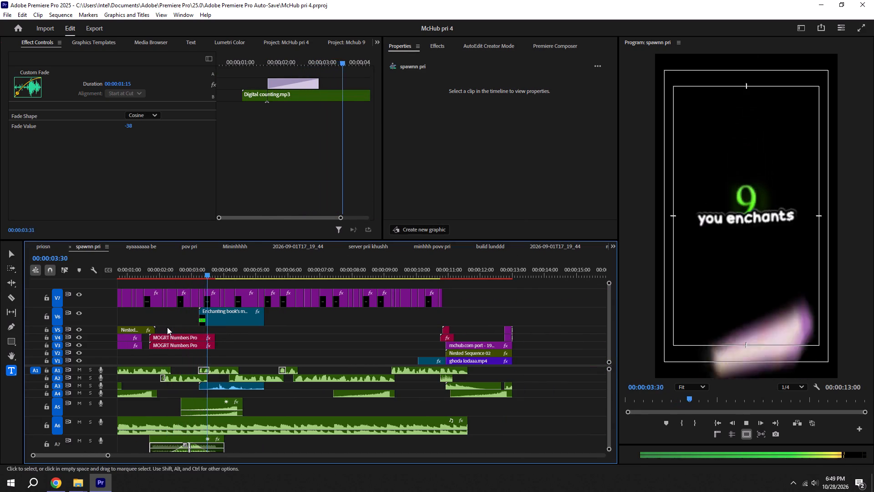
pyautogui.hotkey('ctrl', 's')
pyautogui.press('space')
pyautogui.keyDown('alt'); pyautogui.scroll(-4, 168, 327); pyautogui.keyUp('alt')
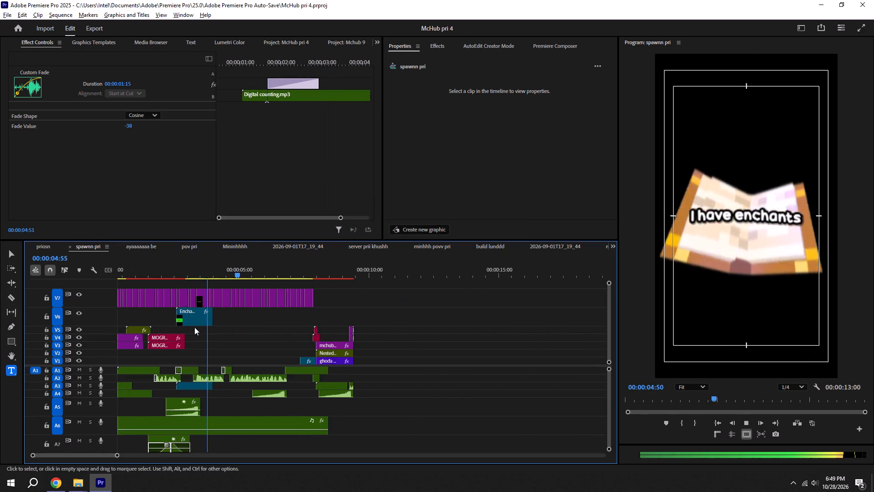
pyautogui.keyDown('alt'); pyautogui.scroll(-9, 194, 327); pyautogui.keyUp('alt')
pyautogui.keyDown('alt'); pyautogui.scroll(-6, 294, 358); pyautogui.keyUp('alt')
pyautogui.hotkey('ctrl', 's')
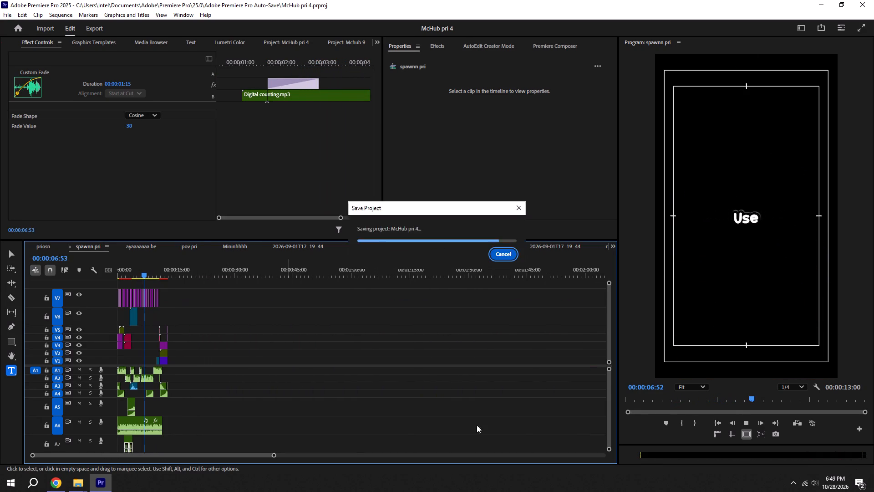
# Play the whole spawnn pri sequence from the start several times to review its sound and visuals.
pyautogui.click(724, 420)
pyautogui.click(717, 423)
pyautogui.keyDown('alt'); pyautogui.scroll(-7, 432, 419); pyautogui.keyUp('alt')
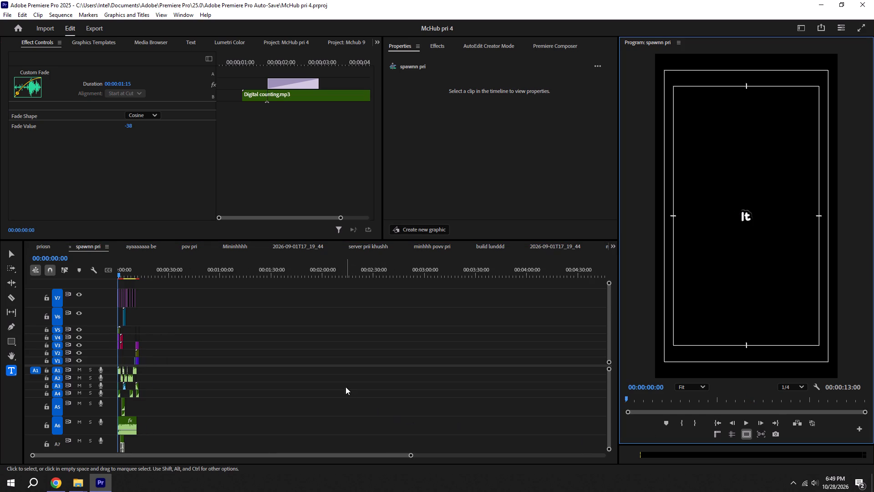
pyautogui.click(346, 387)
pyautogui.press('space')
pyautogui.scroll(20, 240, 400)
pyautogui.scroll(20, 240, 400)
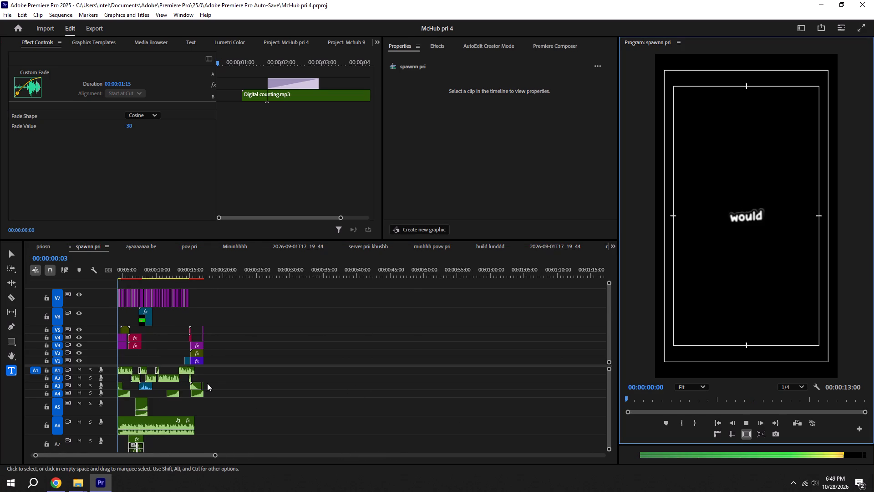
pyautogui.scroll(5, 207, 383)
pyautogui.keyDown('alt'); pyautogui.scroll(12, 224, 390); pyautogui.keyUp('alt')
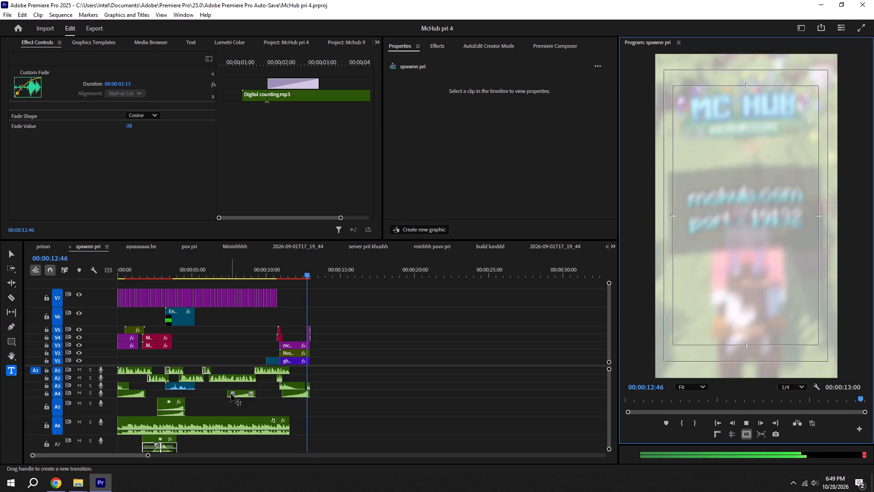
pyautogui.press('space')
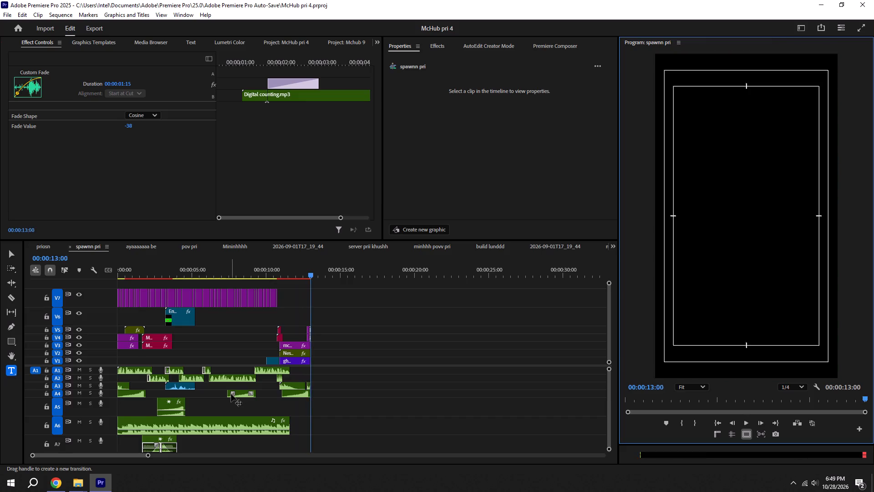
pyautogui.press('space')
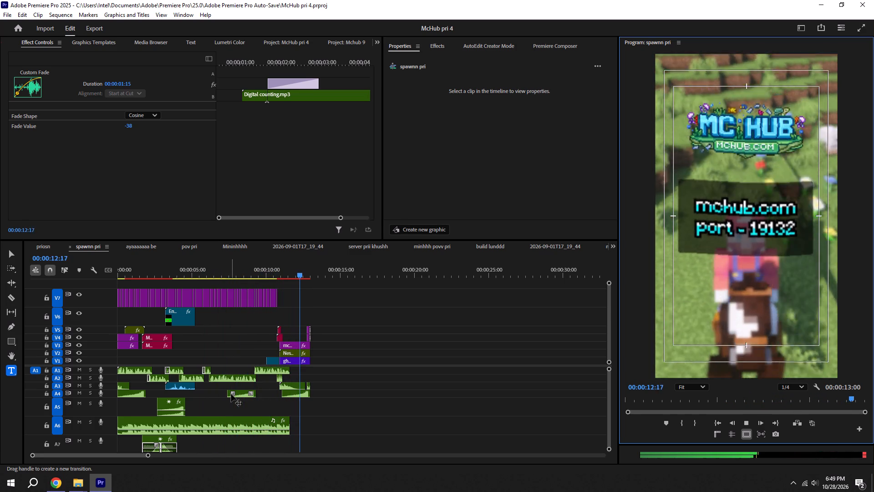
pyautogui.press('space')
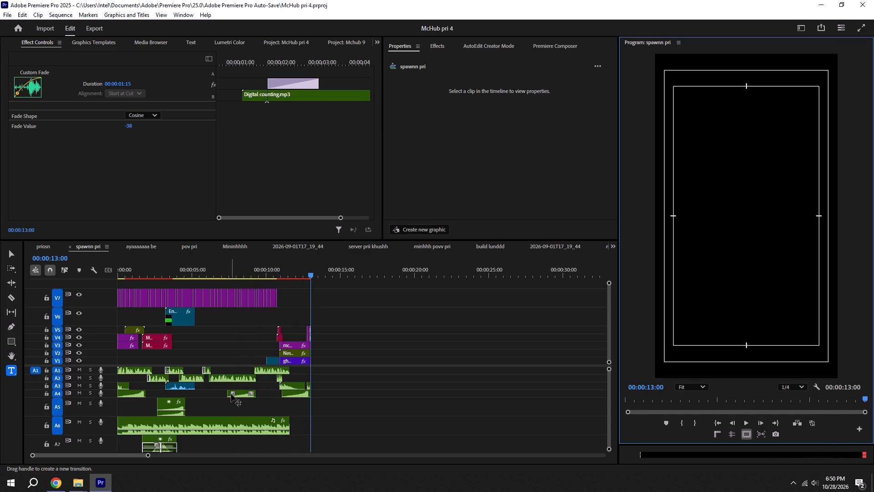
pyautogui.press('space')
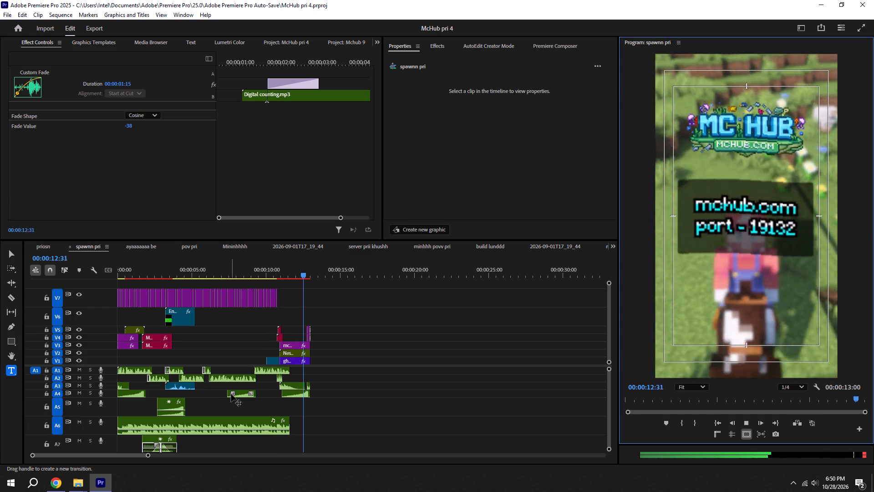
pyautogui.press('space')
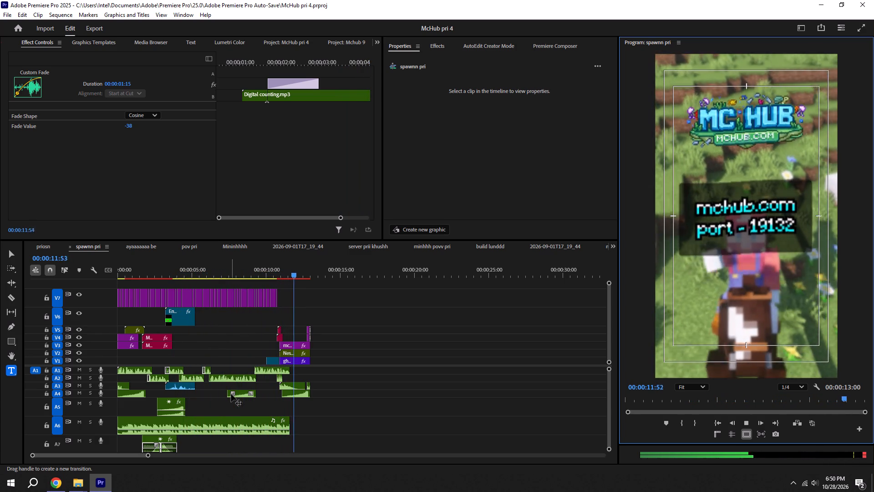
pyautogui.press('space')
# Look through the muh hilaaaa lund, mace hitt rigggg and 2026-09-01T17_19_44 sequences for elements to reuse.
pyautogui.click(615, 247)
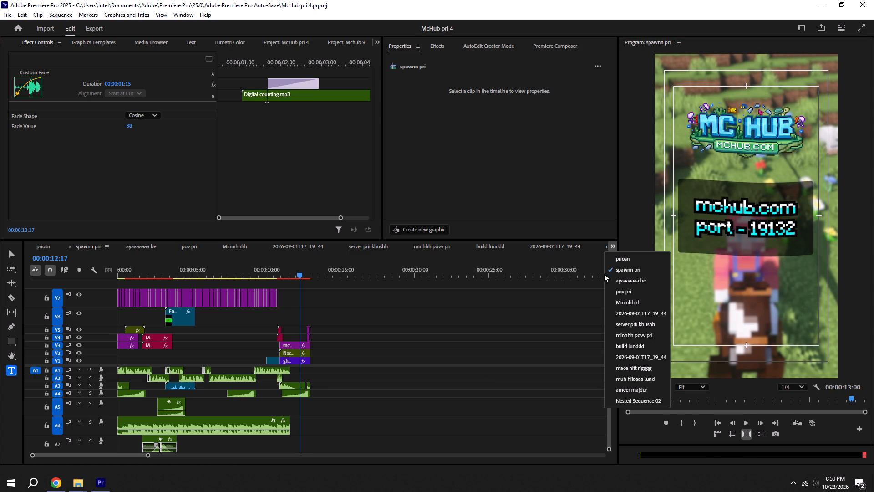
pyautogui.click(640, 379)
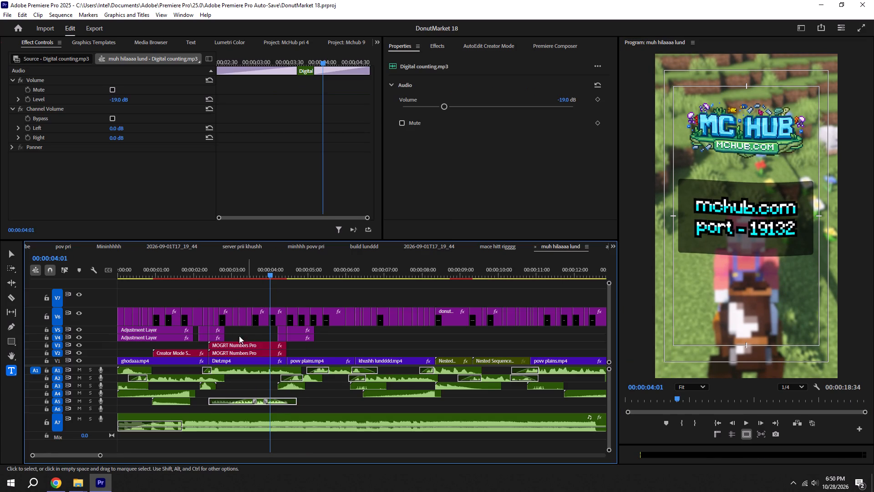
pyautogui.keyDown('alt'); pyautogui.scroll(-2, 322, 364); pyautogui.keyUp('alt')
pyautogui.scroll(5, 168, 389)
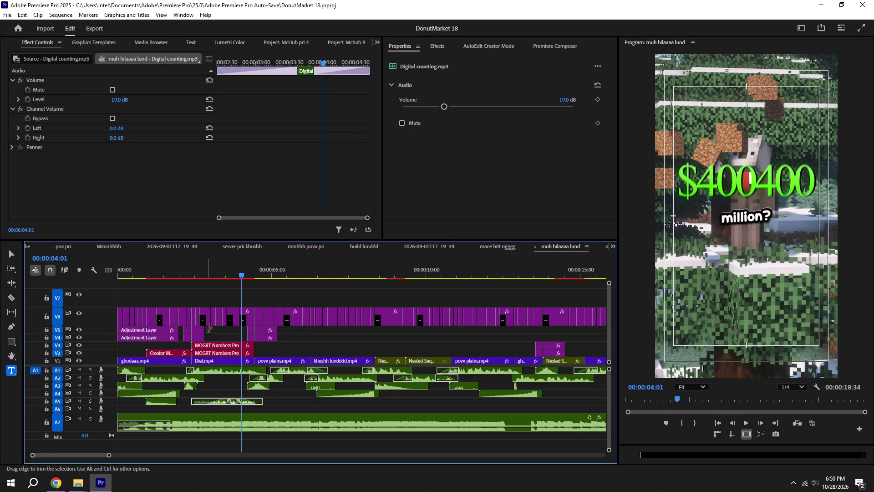
pyautogui.click(498, 244)
pyautogui.scroll(5, 177, 373)
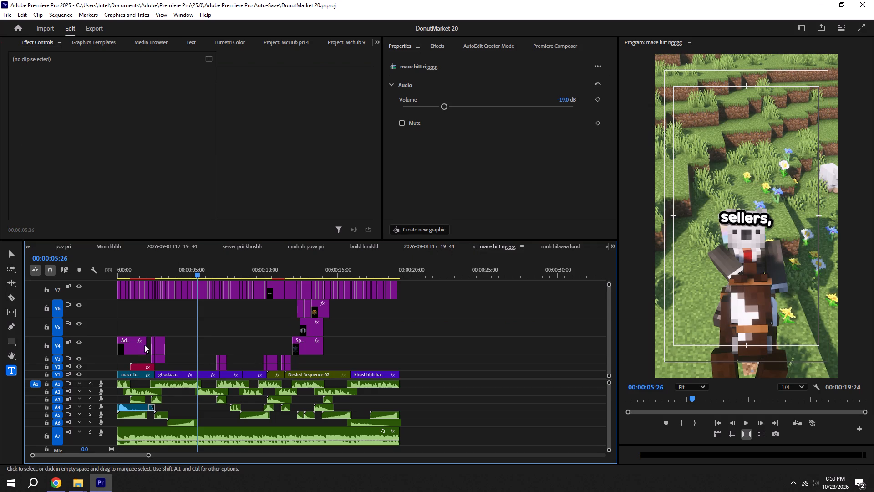
pyautogui.moveTo(168, 269); pyautogui.dragTo(31, 277)
pyautogui.press('space')
pyautogui.keyDown('alt'); pyautogui.scroll(9, 98, 375); pyautogui.keyUp('alt')
pyautogui.scroll(2, 160, 373)
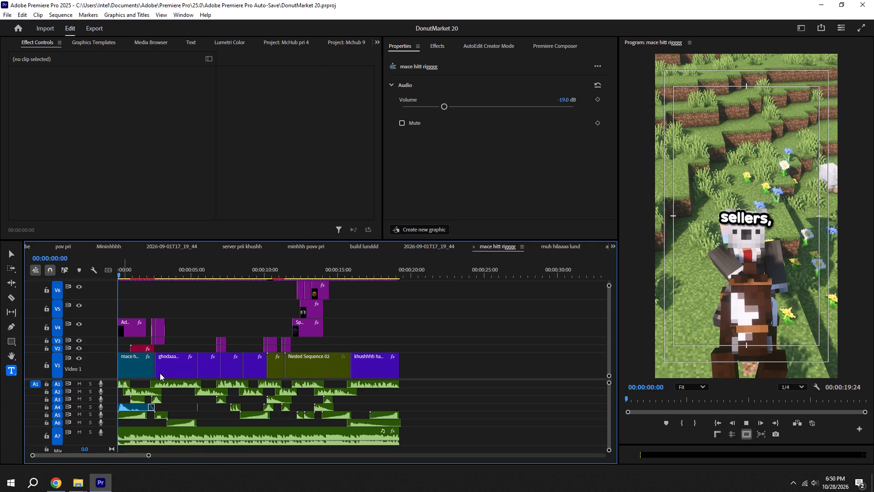
pyautogui.press('space')
pyautogui.keyDown('alt'); pyautogui.scroll(5, 209, 357); pyautogui.keyUp('alt')
pyautogui.press('space')
pyautogui.click(440, 247)
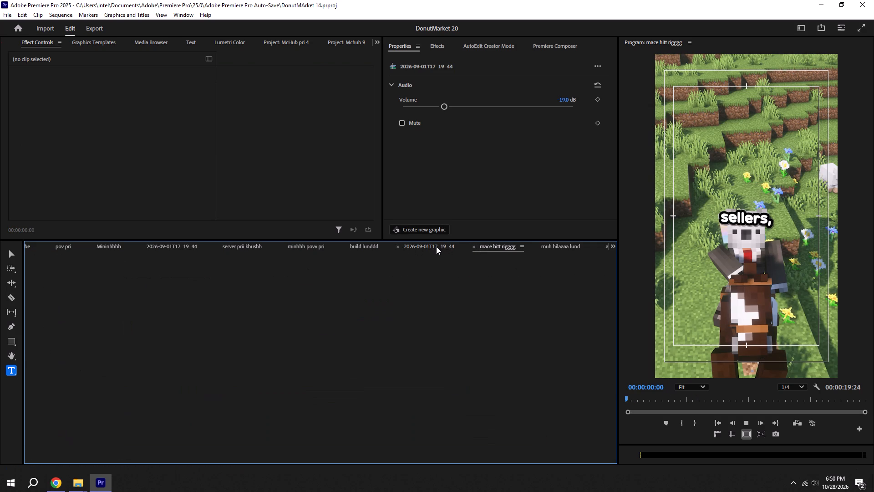
pyautogui.scroll(5, 207, 324)
pyautogui.scroll(-5, 207, 324)
pyautogui.keyDown('alt'); pyautogui.scroll(-2, 207, 324); pyautogui.keyUp('alt')
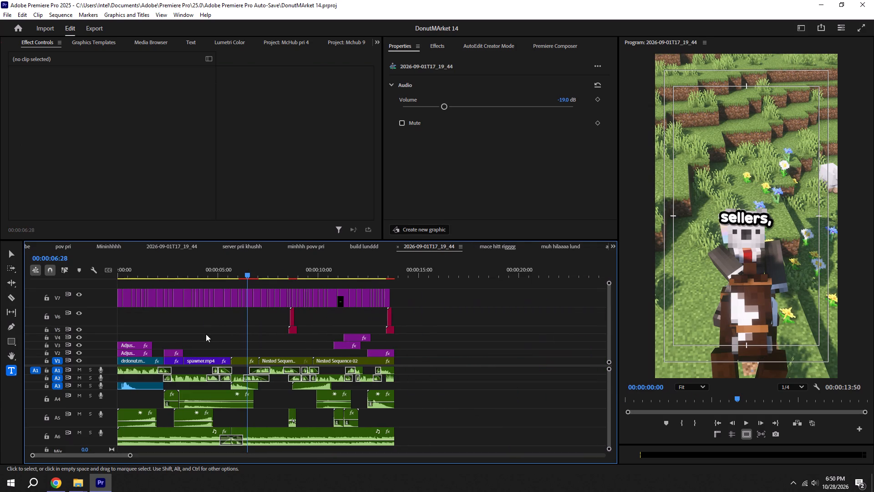
pyautogui.moveTo(197, 269); pyautogui.dragTo(153, 269)
pyautogui.press('space')
pyautogui.keyDown('alt'); pyautogui.scroll(4, 171, 307); pyautogui.keyUp('alt')
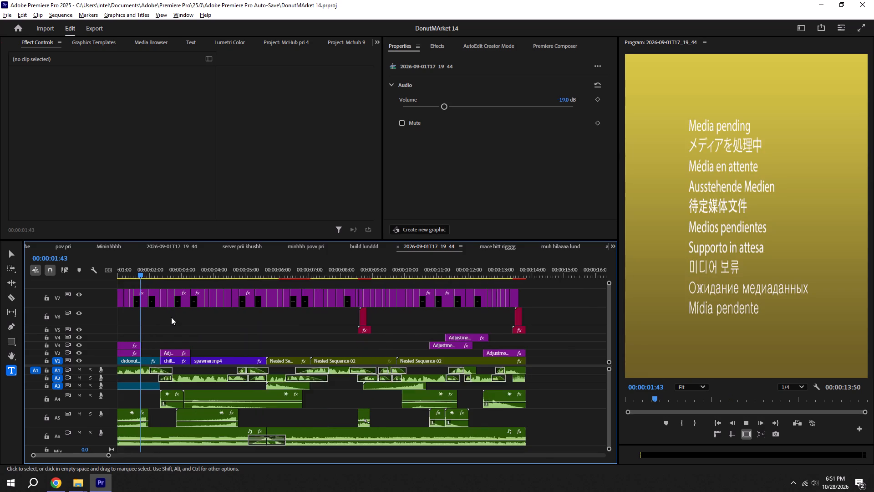
pyautogui.keyDown('alt'); pyautogui.scroll(4, 171, 318); pyautogui.keyUp('alt')
pyautogui.press('space')
# In the ameer majdur sequence, copy the Minecraft Ender Dragon Growl sound clip with its fade from track A5.
pyautogui.click(612, 249)
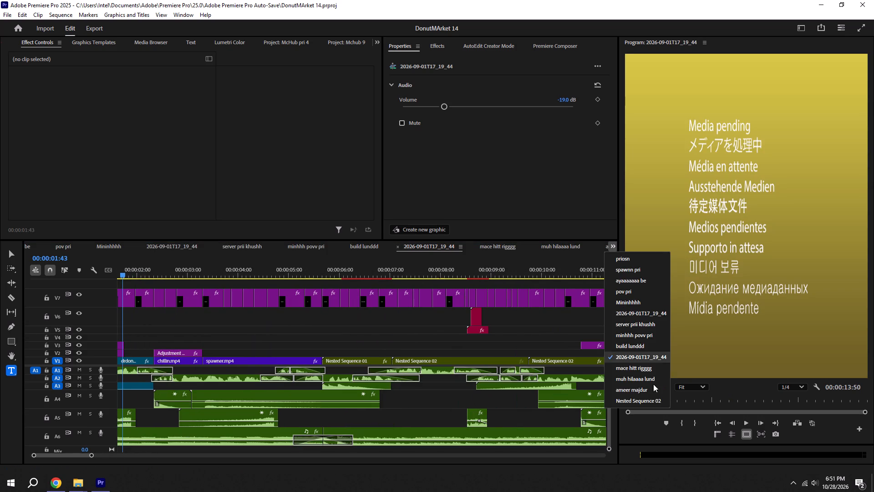
pyautogui.click(635, 393)
pyautogui.keyDown('alt'); pyautogui.scroll(-3, 211, 309); pyautogui.keyUp('alt')
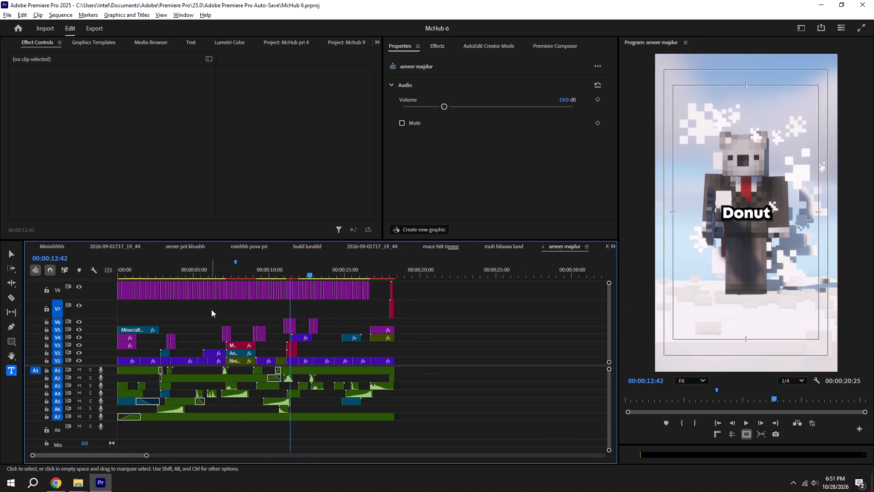
pyautogui.keyDown('alt'); pyautogui.scroll(10, 165, 395); pyautogui.keyUp('alt')
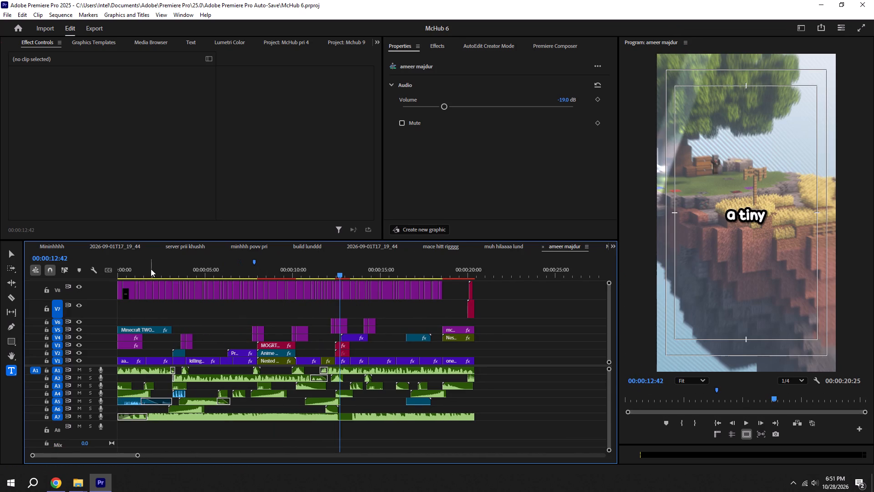
pyautogui.moveTo(139, 269); pyautogui.dragTo(75, 276)
pyautogui.press('space')
pyautogui.keyDown('alt'); pyautogui.scroll(5, 196, 373); pyautogui.keyUp('alt')
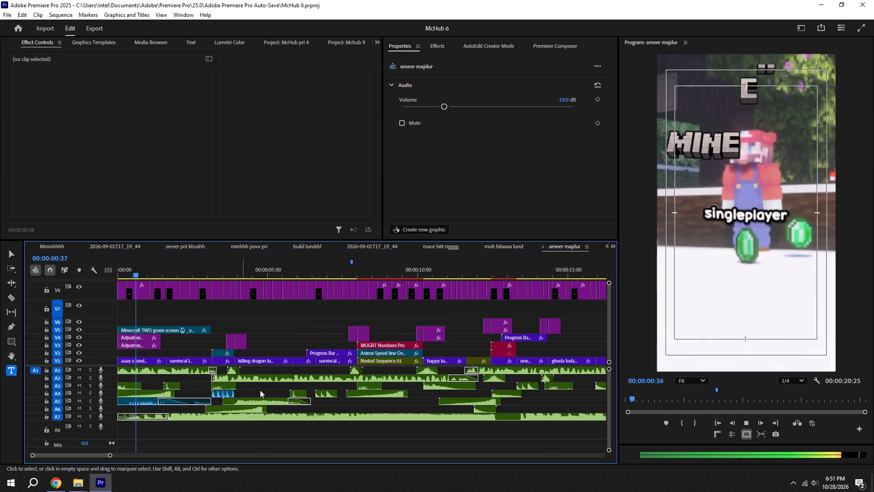
pyautogui.click(247, 403)
pyautogui.hotkey('ctrl', 'c')
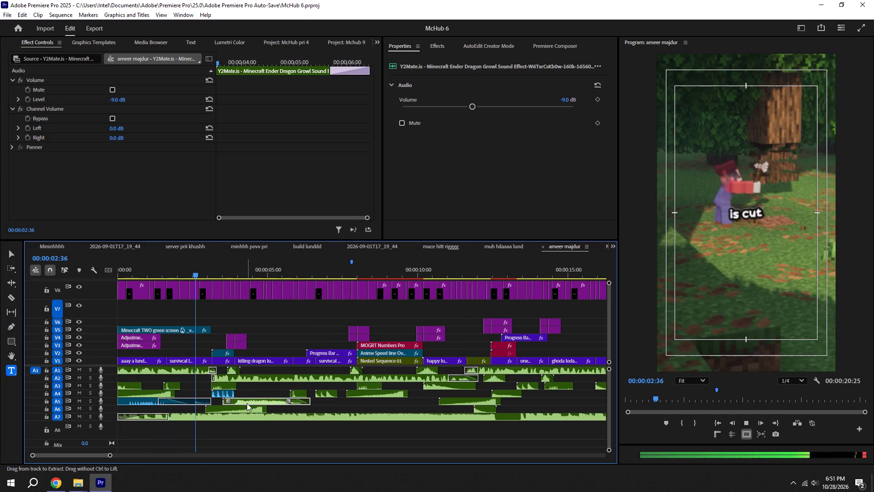
pyautogui.press('space')
# Paste the Ender Dragon Growl sound on track A5 of the spawnn pri sequence at 00:00:08:47, with the caption "faster.".
pyautogui.click(615, 244)
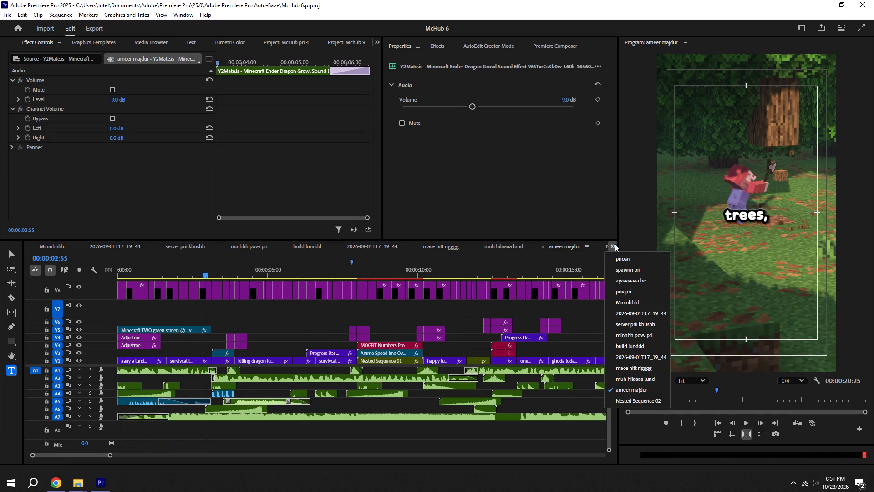
pyautogui.click(640, 270)
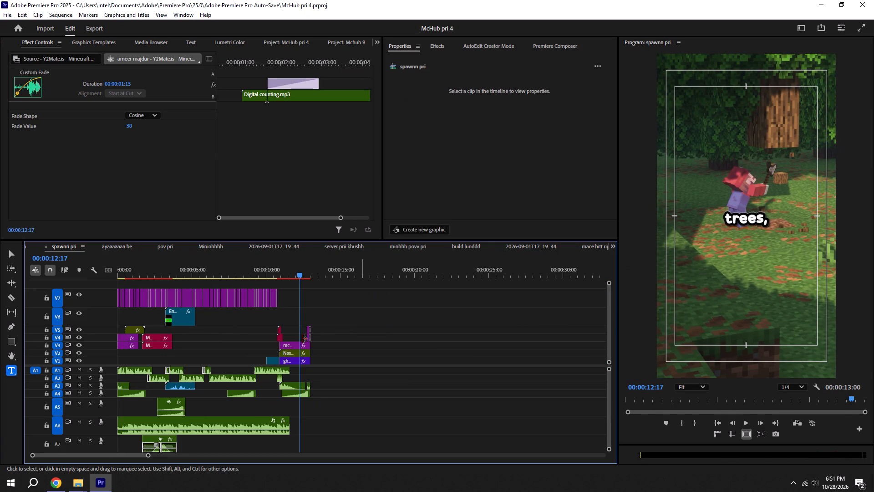
pyautogui.keyDown('shift'); pyautogui.click(181, 264); pyautogui.keyUp('shift')
pyautogui.press('space')
pyautogui.keyDown('alt'); pyautogui.scroll(4, 220, 336); pyautogui.keyUp('alt')
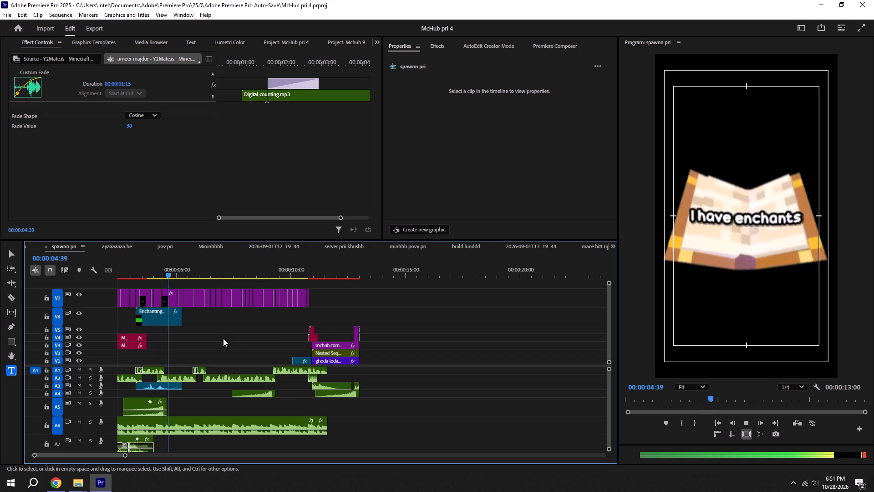
pyautogui.keyDown('alt'); pyautogui.scroll(5, 252, 382); pyautogui.keyUp('alt')
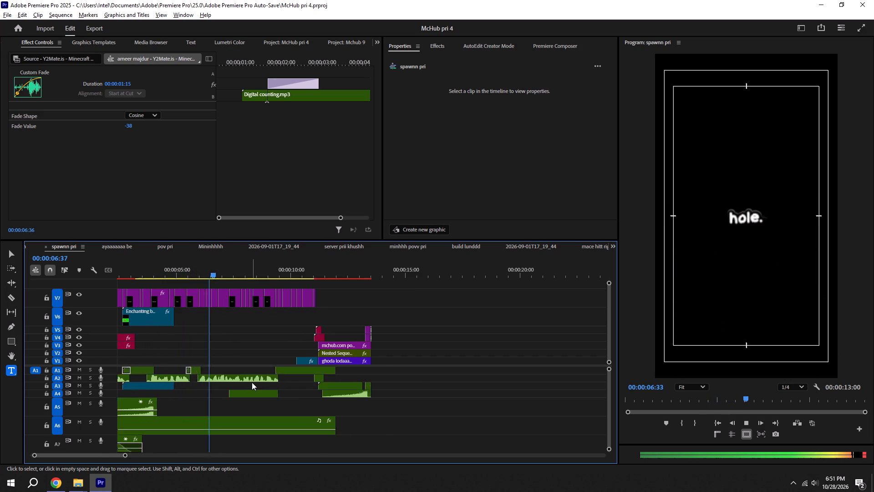
pyautogui.keyDown('alt'); pyautogui.scroll(5, 249, 339); pyautogui.keyUp('alt')
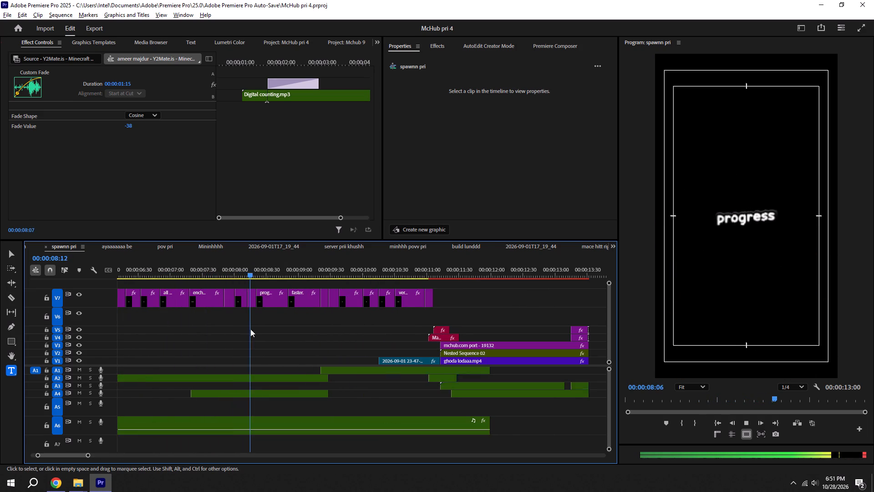
pyautogui.keyDown('shift'); pyautogui.click(283, 274); pyautogui.keyUp('shift')
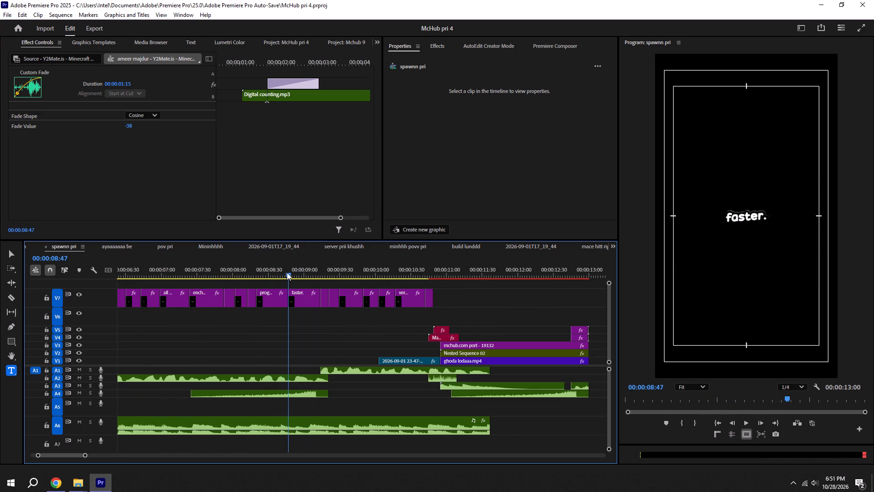
pyautogui.hotkey('ctrl', 'v')
# Check the growl in playback, move its clip earlier on A5 to start at about 00:00:08:20, and save.
pyautogui.keyDown('shift'); pyautogui.click(277, 268); pyautogui.keyUp('shift')
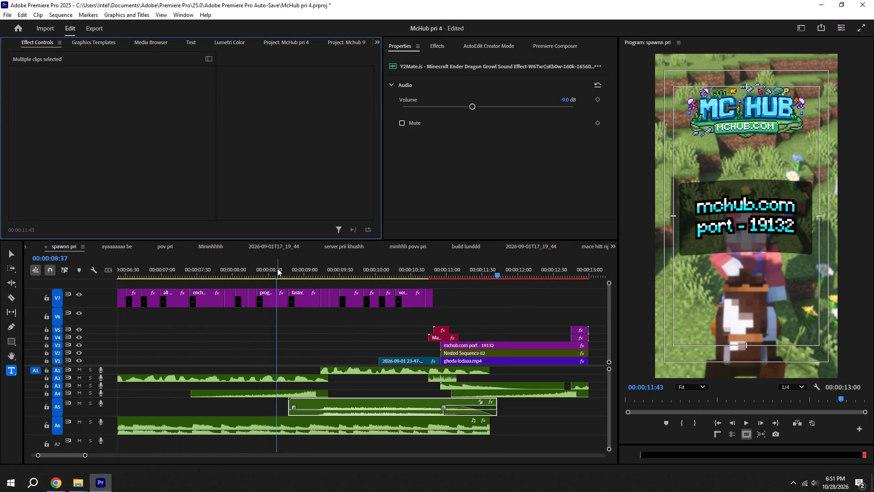
pyautogui.press('space')
pyautogui.keyDown('alt'); pyautogui.scroll(-5, 277, 268); pyautogui.keyUp('alt')
pyautogui.press('space')
pyautogui.moveTo(312, 402); pyautogui.dragTo(299, 404)
pyautogui.hotkey('ctrl', 's')
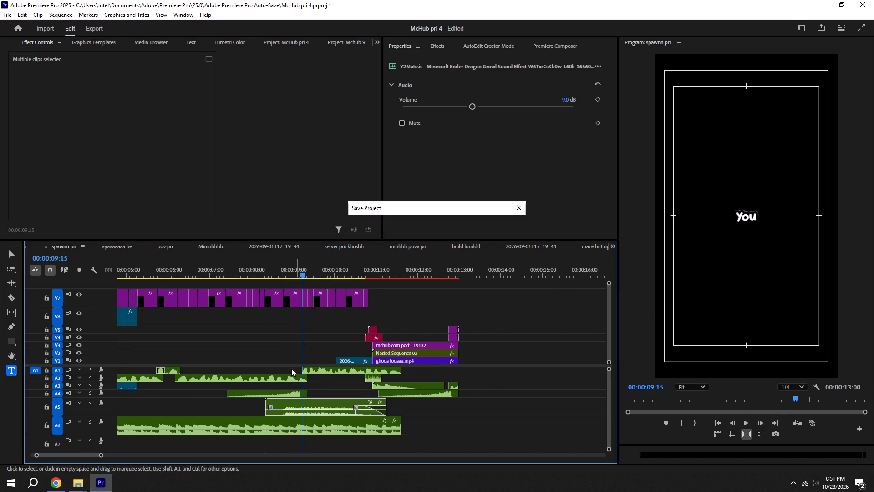
# Play back the spawnn pri sequence to check the growl against the captions and the outro, and save the project.
pyautogui.keyDown('shift'); pyautogui.click(276, 272); pyautogui.keyUp('shift')
pyautogui.press('space')
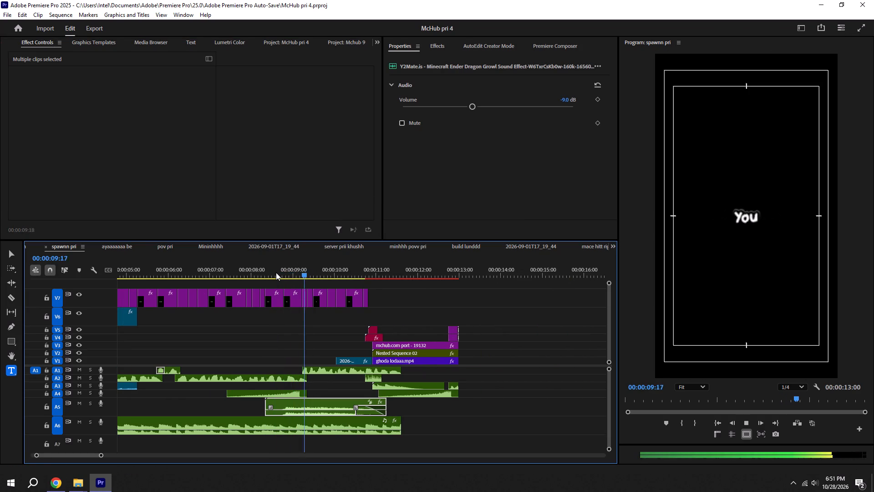
pyautogui.keyDown('alt'); pyautogui.scroll(-8, 276, 272); pyautogui.keyUp('alt')
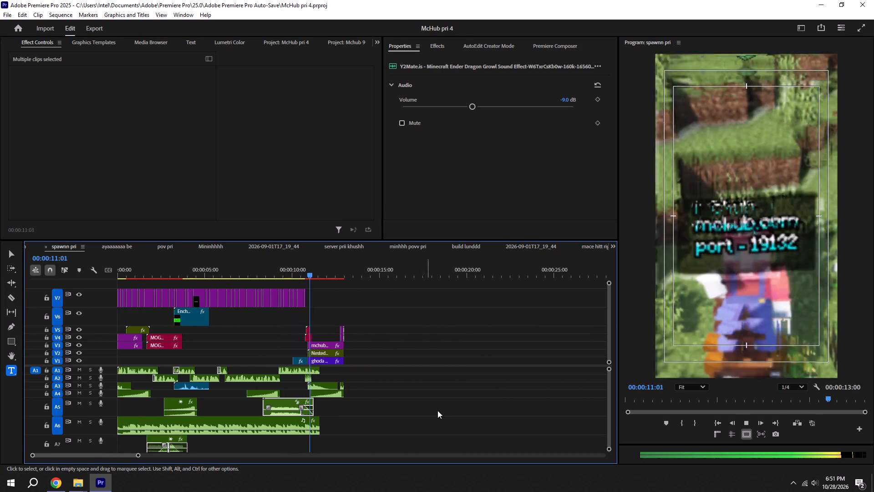
pyautogui.click(439, 410)
pyautogui.hotkey('ctrl', 's')
pyautogui.click(724, 426)
pyautogui.click(721, 426)
pyautogui.keyDown('alt'); pyautogui.scroll(-5, 465, 407); pyautogui.keyUp('alt')
pyautogui.click(400, 390)
pyautogui.press('space')
pyautogui.scroll(3, 399, 390)
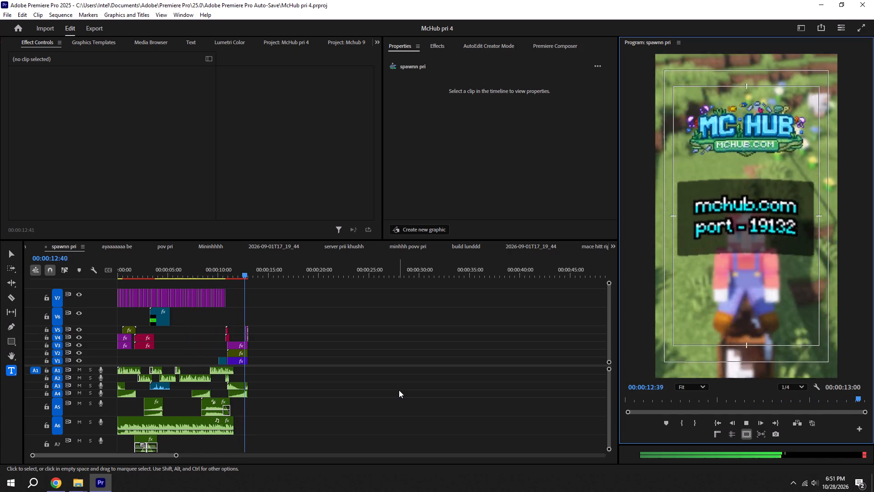
pyautogui.press('space')
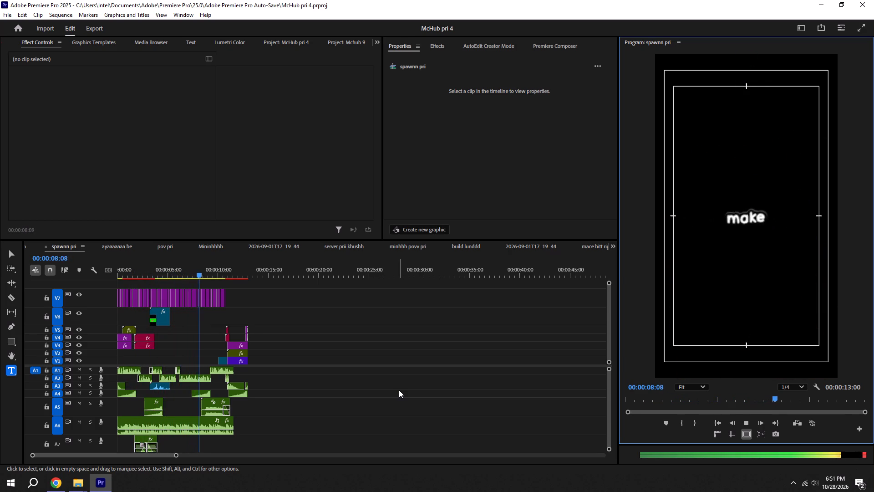
pyautogui.press('space')
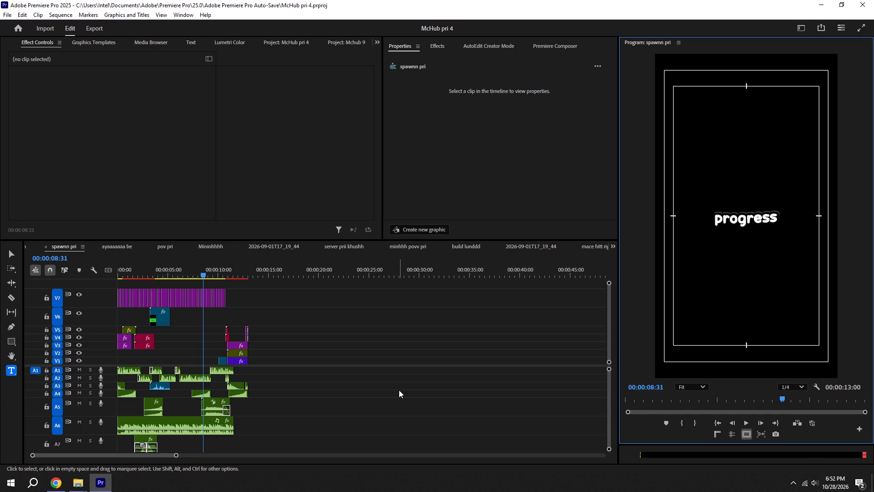
pyautogui.hotkey('ctrl', 's')
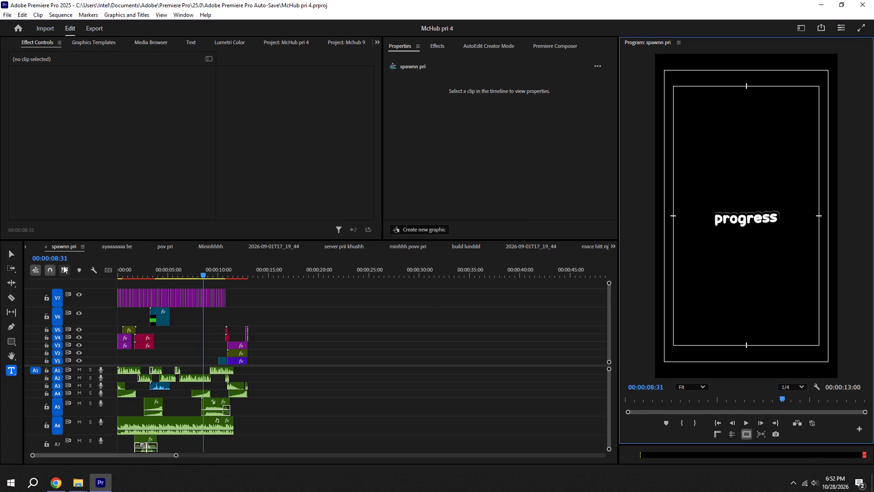
# In the mchub pri 5 project, play the priosn sequence from the start through to its end to review it.
pyautogui.scroll(4, 72, 244)
pyautogui.press('space')
pyautogui.keyDown('alt'); pyautogui.scroll(-5, 155, 314); pyautogui.keyUp('alt')
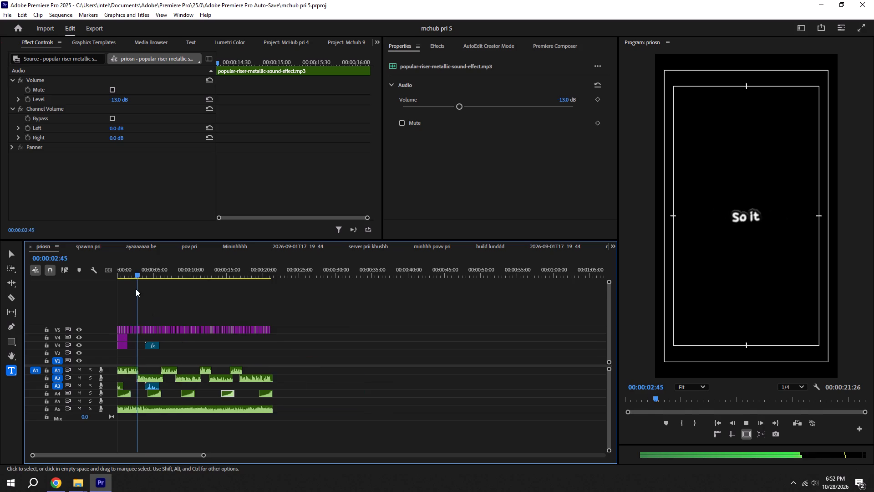
pyautogui.moveTo(138, 275); pyautogui.dragTo(46, 294)
pyautogui.press('space')
pyautogui.keyDown('alt'); pyautogui.scroll(15, 171, 338); pyautogui.keyUp('alt')
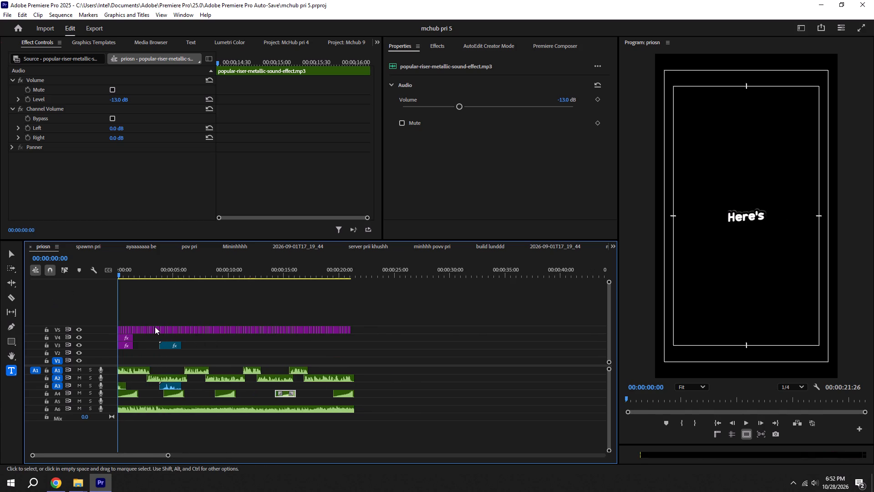
pyautogui.keyDown('alt'); pyautogui.scroll(11, 194, 377); pyautogui.keyUp('alt')
pyautogui.press('space')
pyautogui.keyDown('alt'); pyautogui.scroll(5, 172, 367); pyautogui.keyUp('alt')
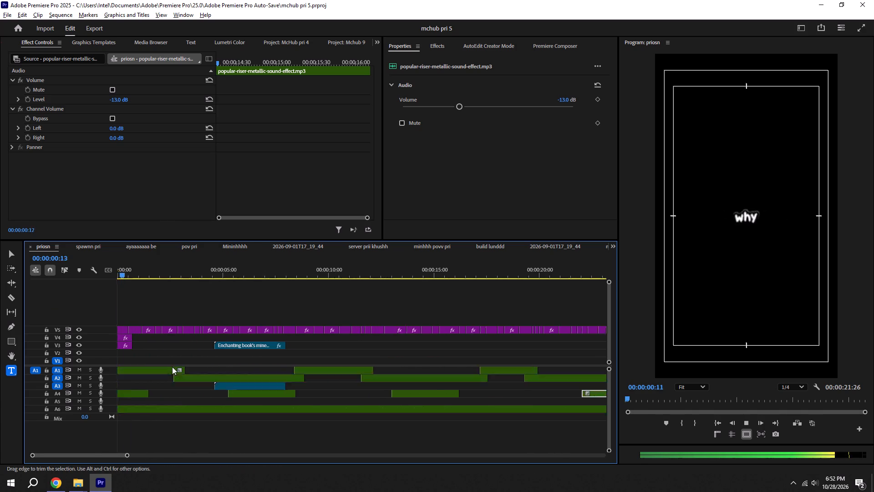
pyautogui.scroll(4, 171, 360)
pyautogui.keyDown('alt'); pyautogui.scroll(-4, 298, 353); pyautogui.keyUp('alt')
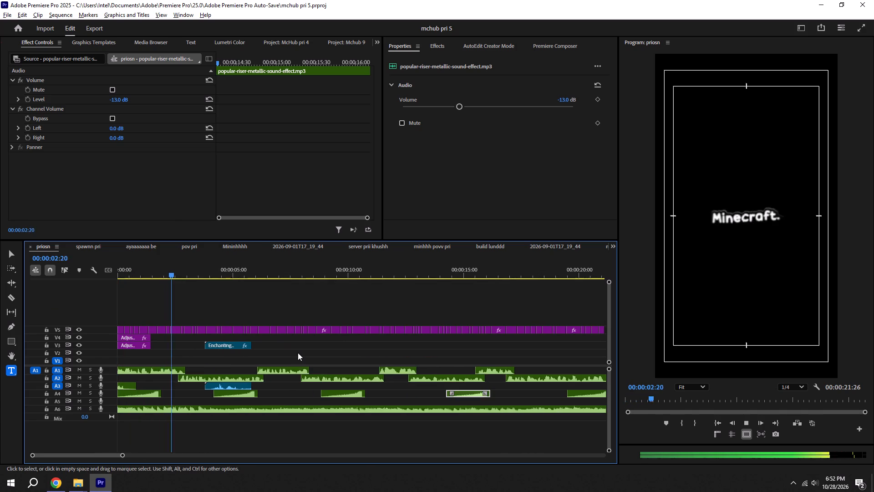
pyautogui.keyDown('alt'); pyautogui.scroll(-3, 298, 353); pyautogui.keyUp('alt')
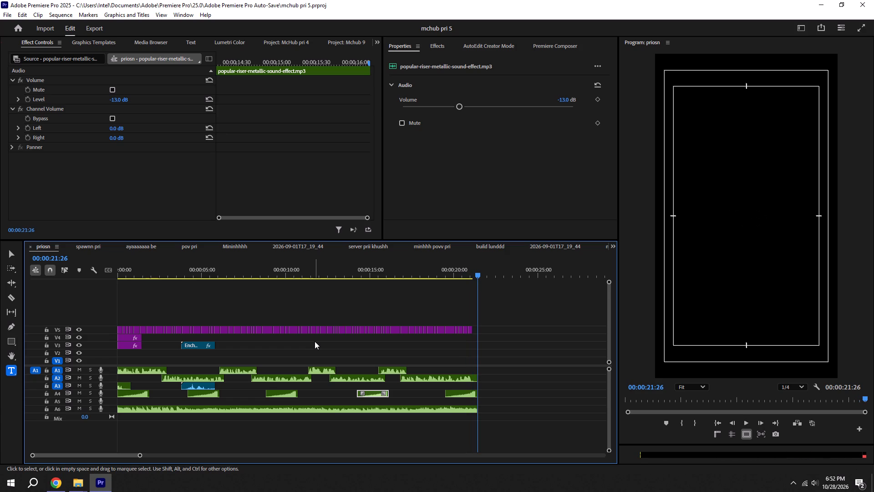
# Switch to YouTube in Chrome and search for a Minecraft mine animation green screen.
pyautogui.click(51, 483)
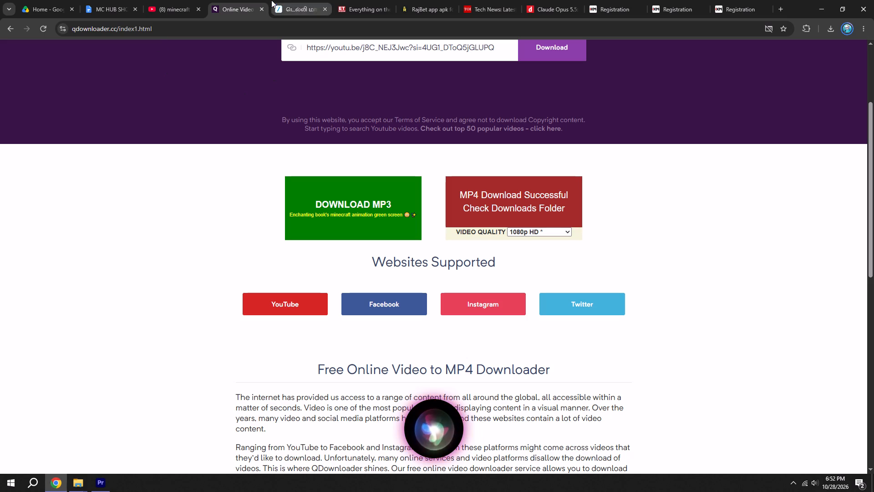
pyautogui.click(162, 0)
pyautogui.moveTo(379, 52); pyautogui.dragTo(197, 58)
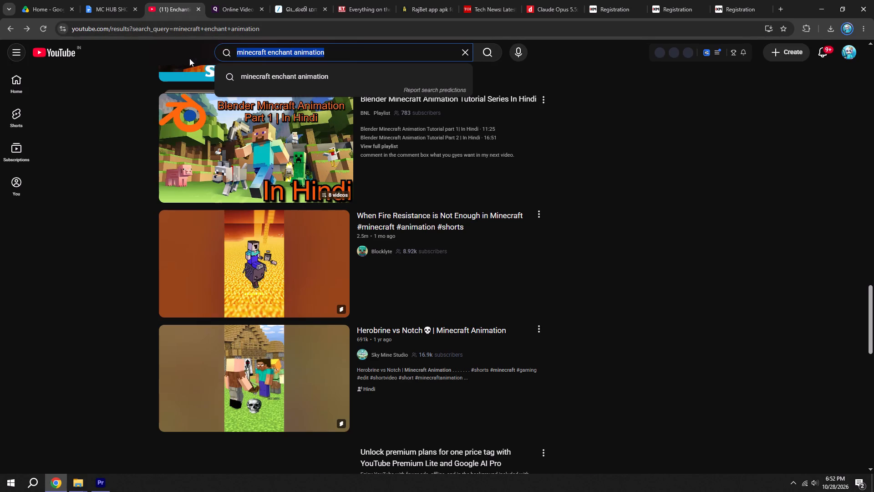
pyautogui.press('BackSpace')
pyautogui.write('meine')
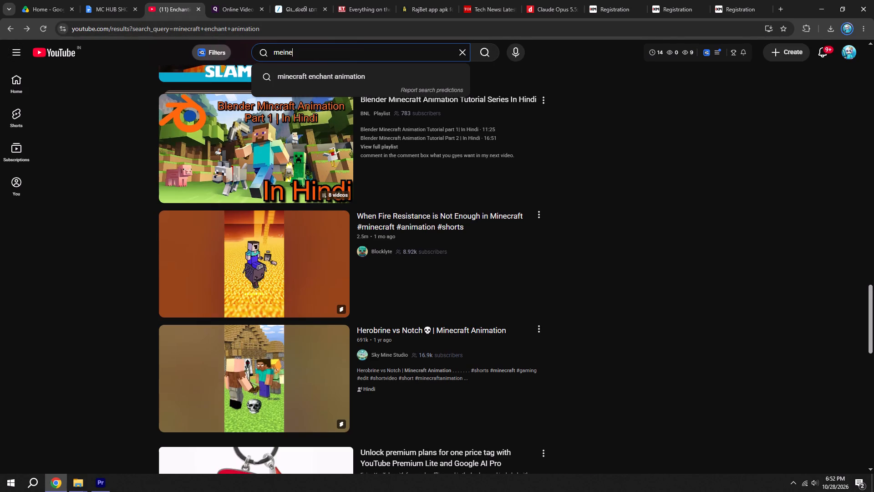
pyautogui.press('BackSpace')
pyautogui.press('BackSpace')
pyautogui.press('BackSpace')
pyautogui.press('BackSpace')
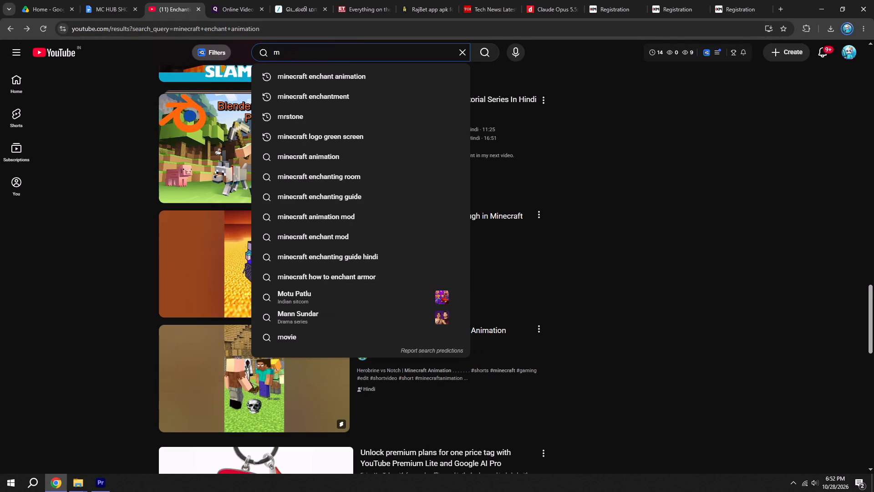
pyautogui.write('iencarf')
pyautogui.press('space')
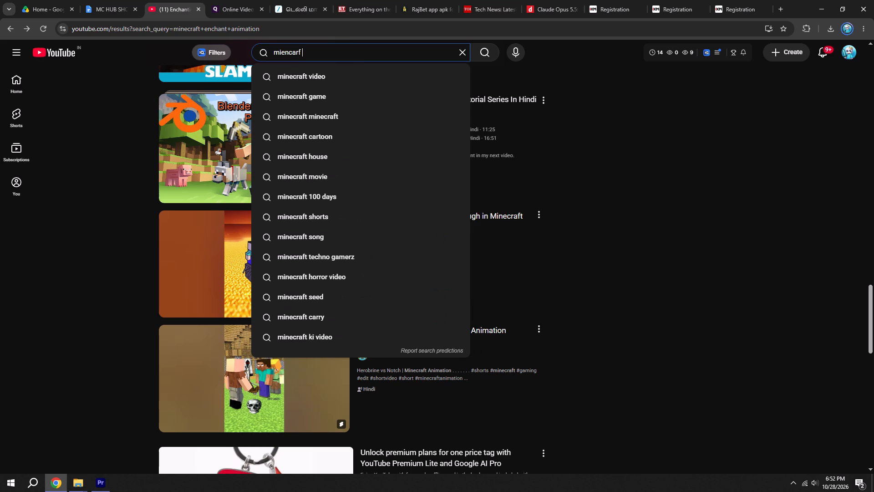
pyautogui.press('BackSpace')
pyautogui.write('t mine')
pyautogui.press('space')
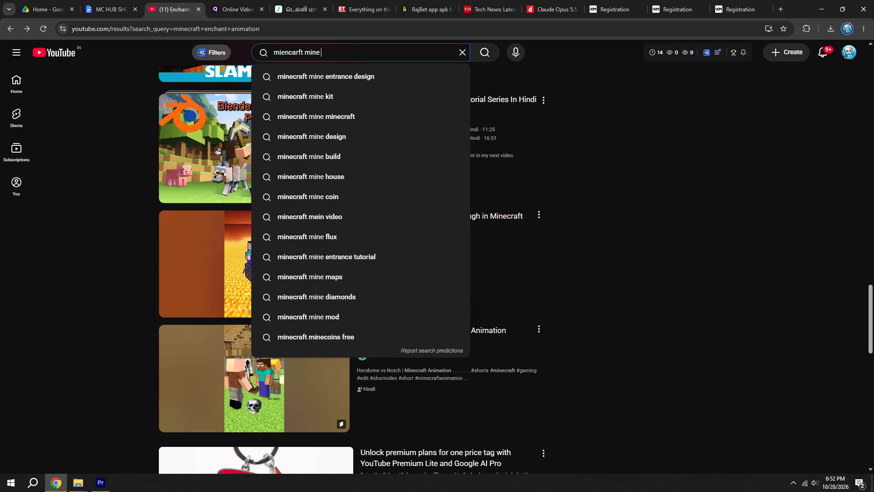
pyautogui.write('animatin')
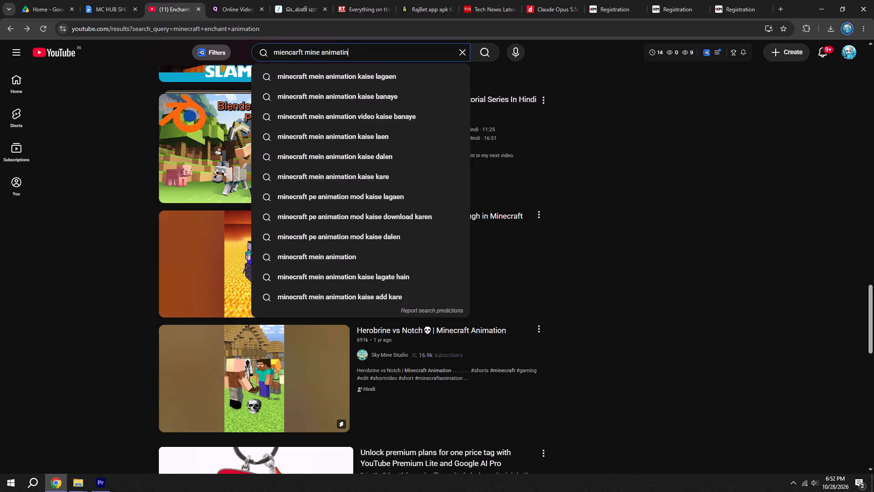
pyautogui.press('space')
pyautogui.write('green')
pyautogui.press('space')
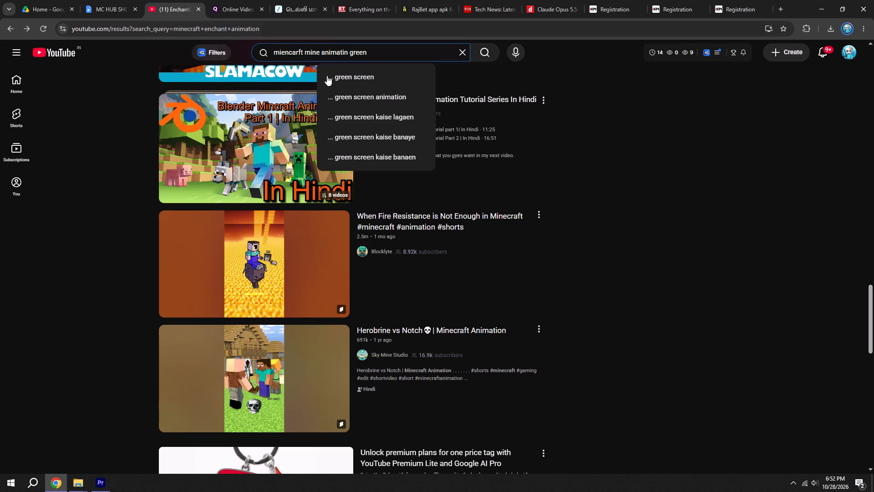
pyautogui.click(383, 73)
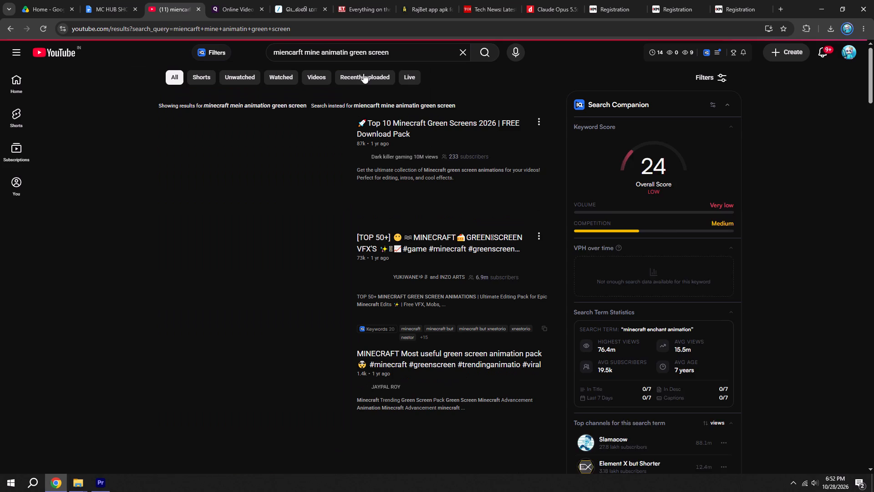
# Look through the green screen search results for a mining animation suitable for the priosn video.
pyautogui.scroll(-2, 233, 237)
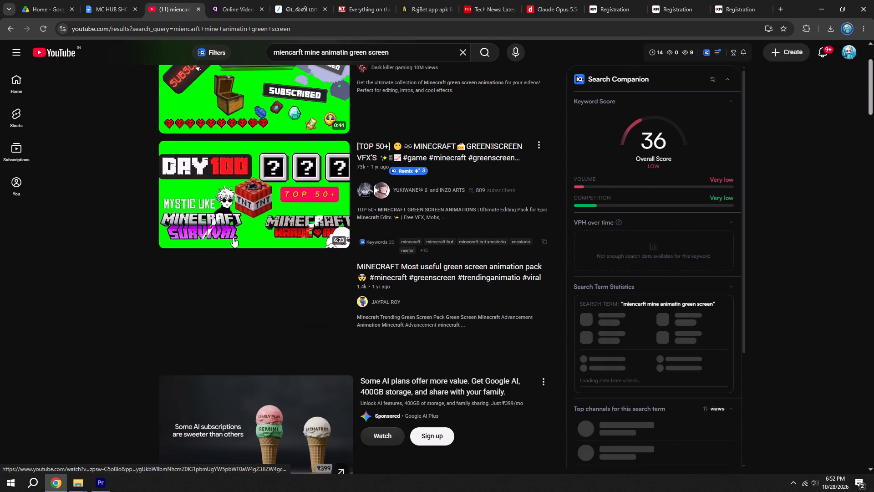
pyautogui.scroll(-11, 233, 237)
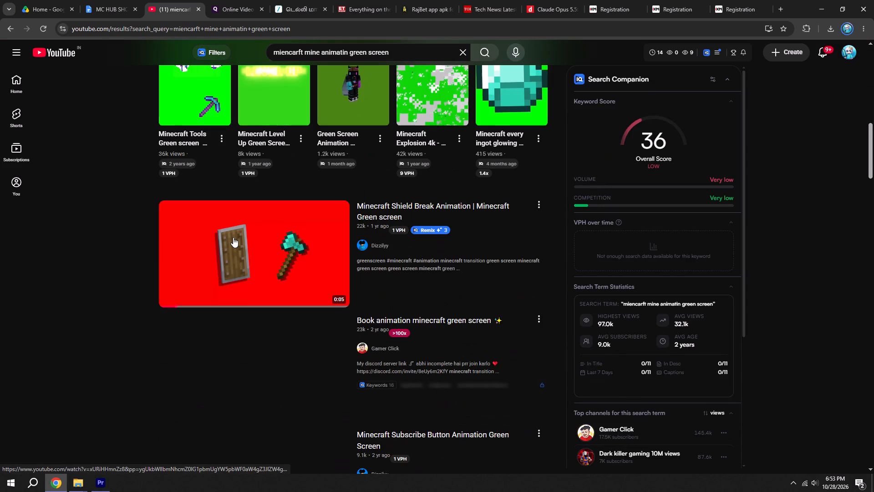
pyautogui.scroll(-3, 232, 236)
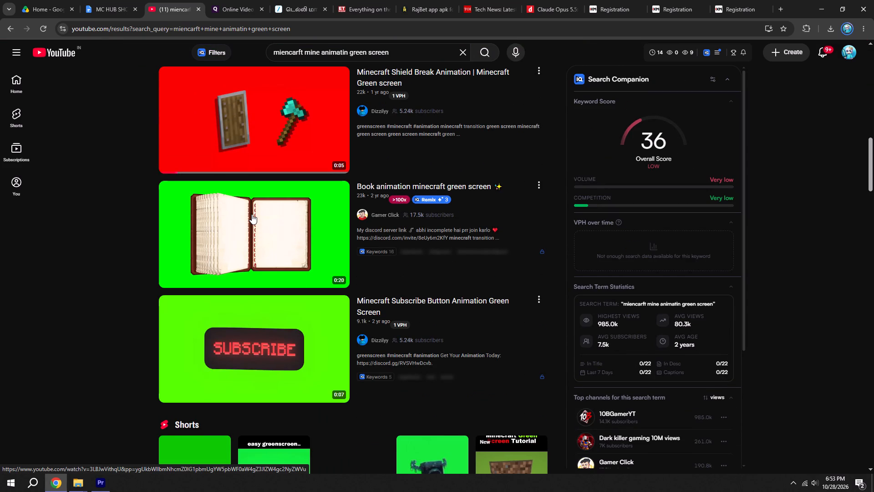
pyautogui.scroll(-9, 252, 214)
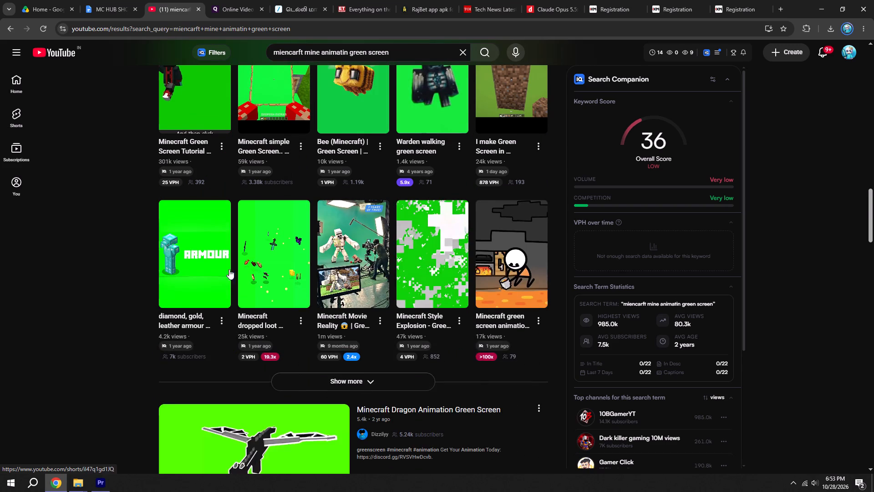
pyautogui.scroll(-4, 264, 272)
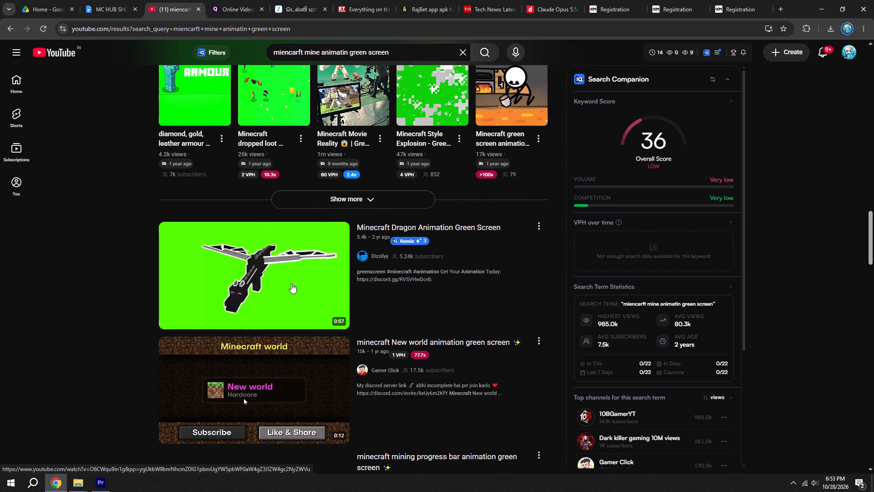
pyautogui.scroll(-3, 291, 283)
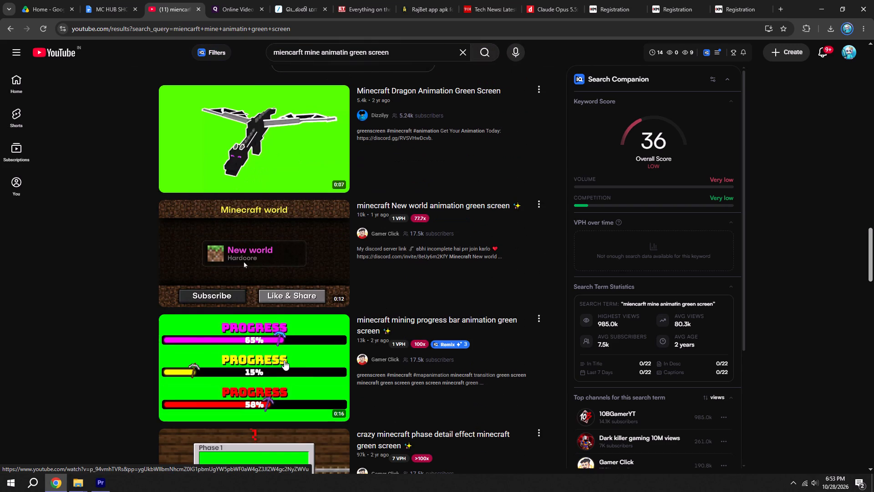
# Open the "minecraft mining progress bar animation green screen" video and examine its animation, description and playback settings.
pyautogui.click(284, 361)
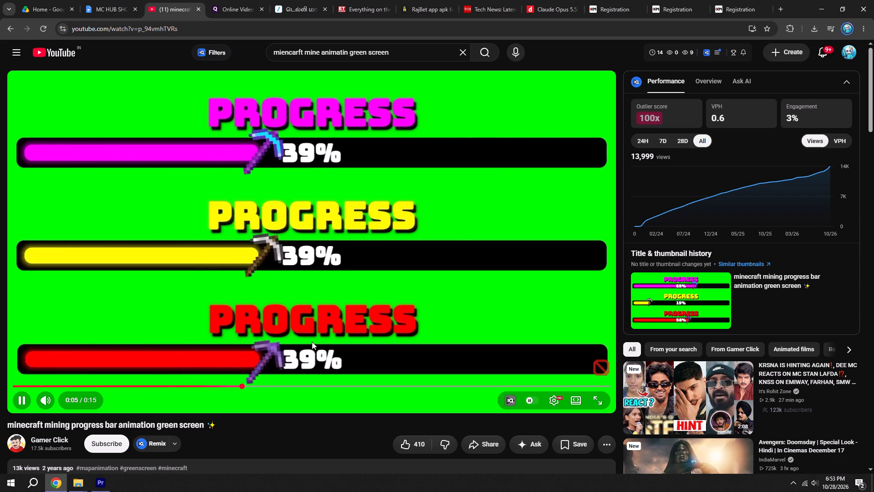
pyautogui.scroll(-3, 312, 342)
pyautogui.click(190, 353)
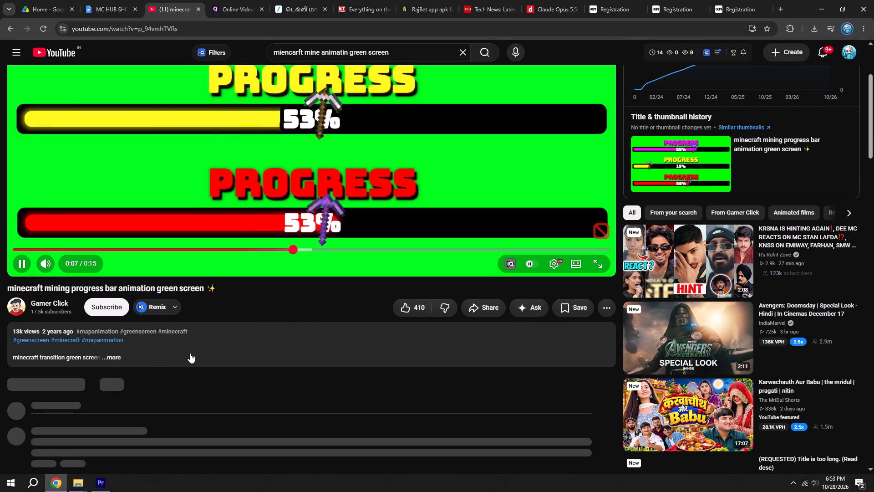
pyautogui.scroll(-10, 190, 358)
pyautogui.scroll(4, 190, 358)
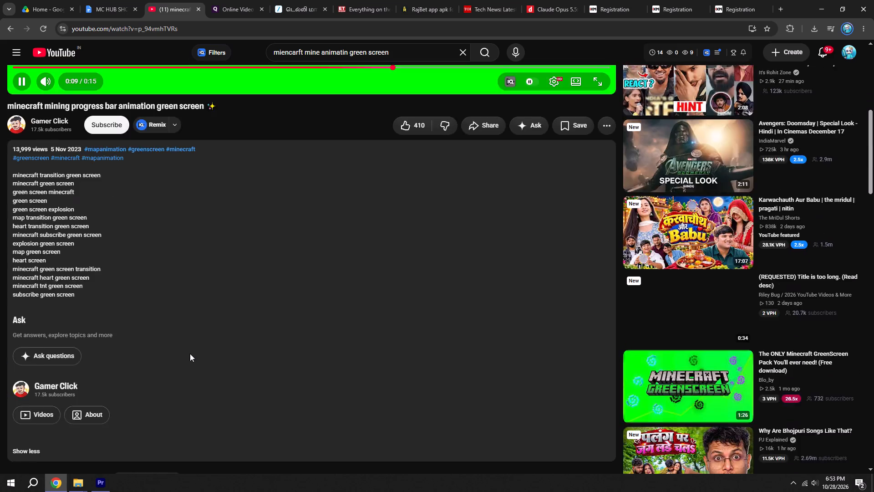
pyautogui.scroll(7, 190, 354)
pyautogui.click(554, 308)
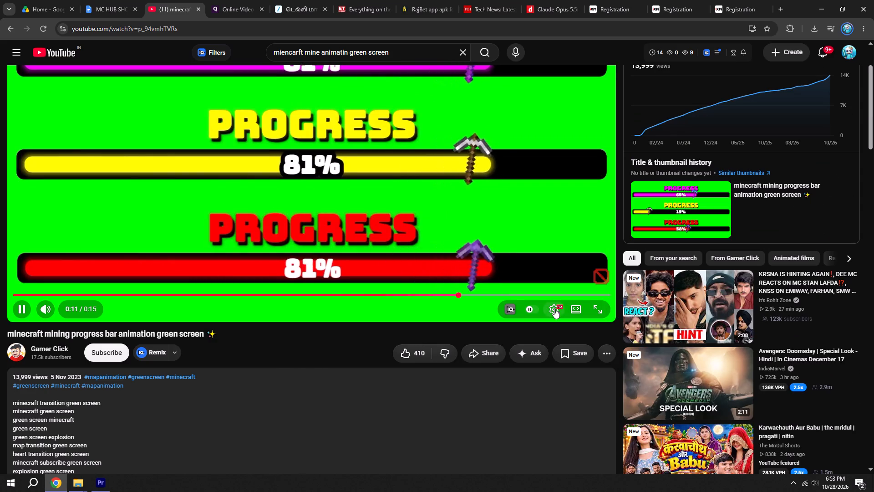
pyautogui.click(579, 277)
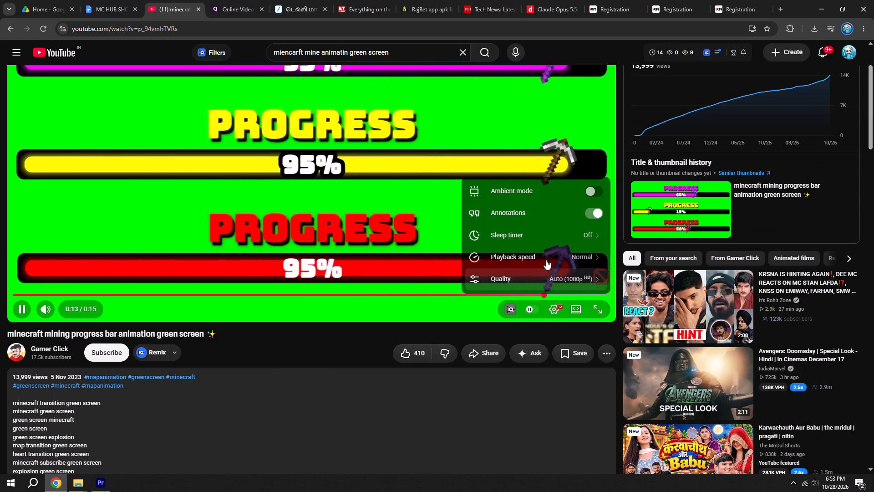
pyautogui.click(314, 213)
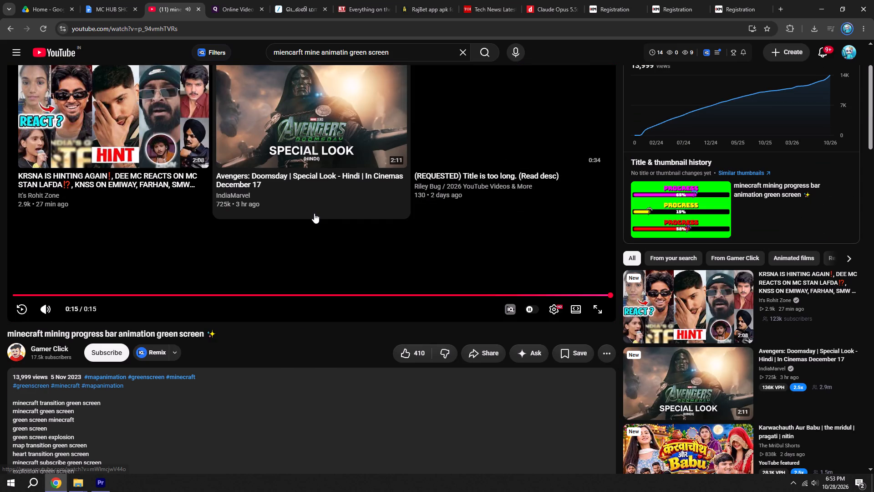
pyautogui.scroll(-4, 254, 255)
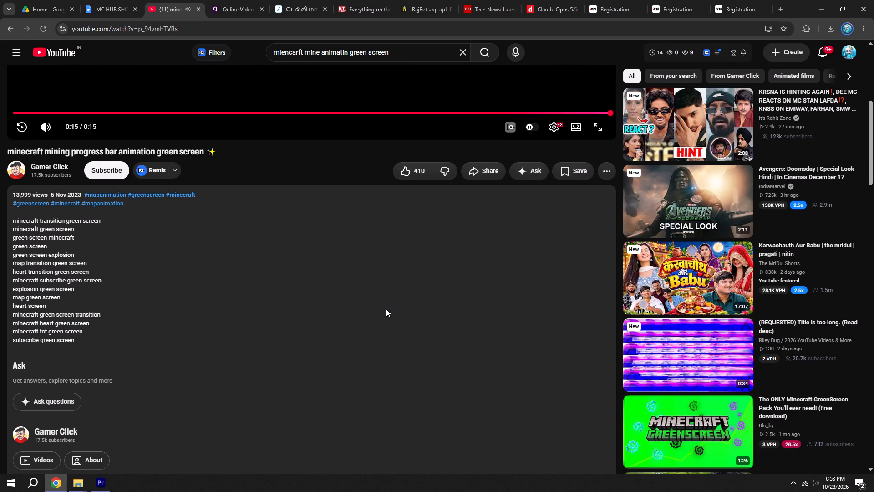
# Open "The ONLY Minecraft GreenScreen Pack You'll ever need! (Free download)" video and review its green screen showcase and description.
pyautogui.click(685, 410)
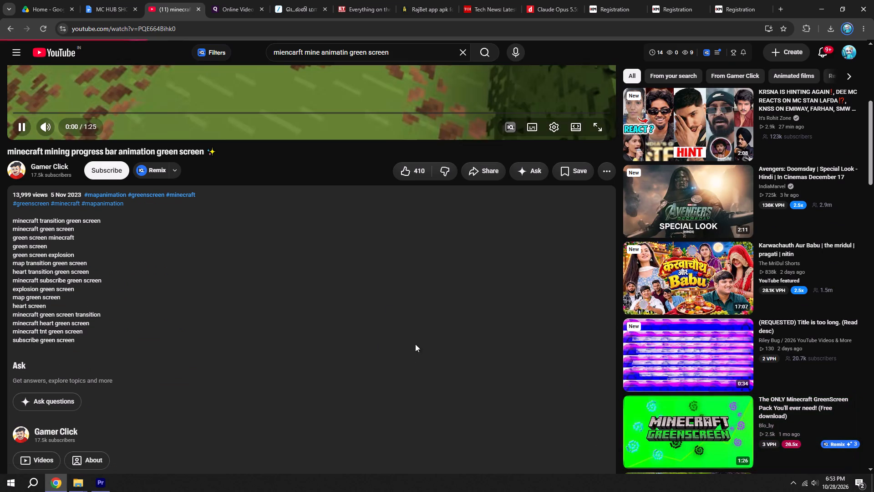
pyautogui.scroll(4, 299, 316)
pyautogui.scroll(4, 157, 310)
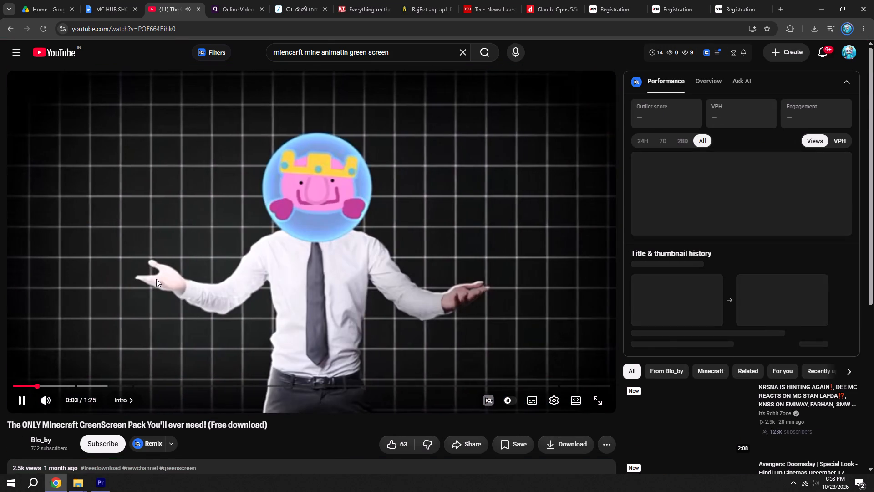
pyautogui.scroll(-2, 156, 279)
pyautogui.scroll(3, 156, 279)
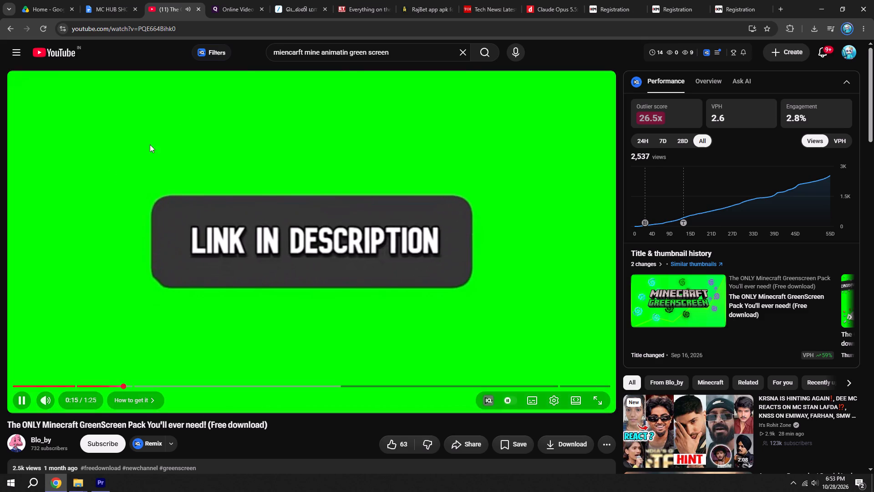
pyautogui.scroll(-2, 173, 263)
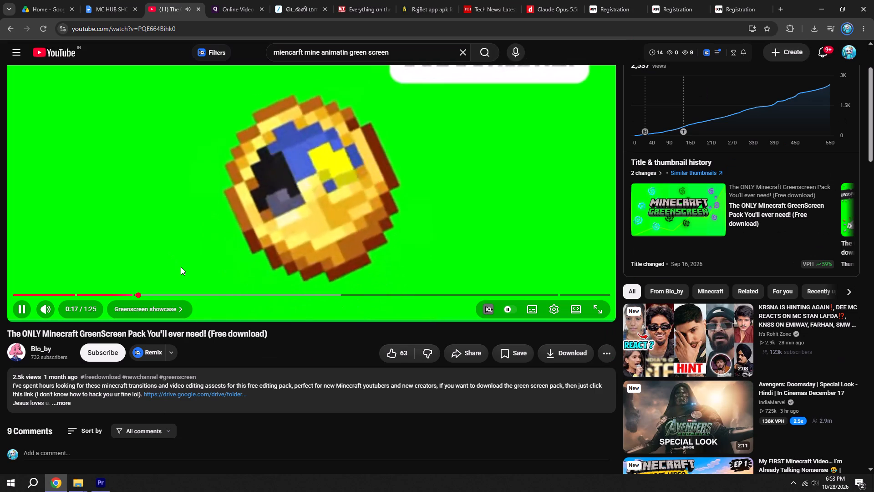
pyautogui.scroll(5, 184, 264)
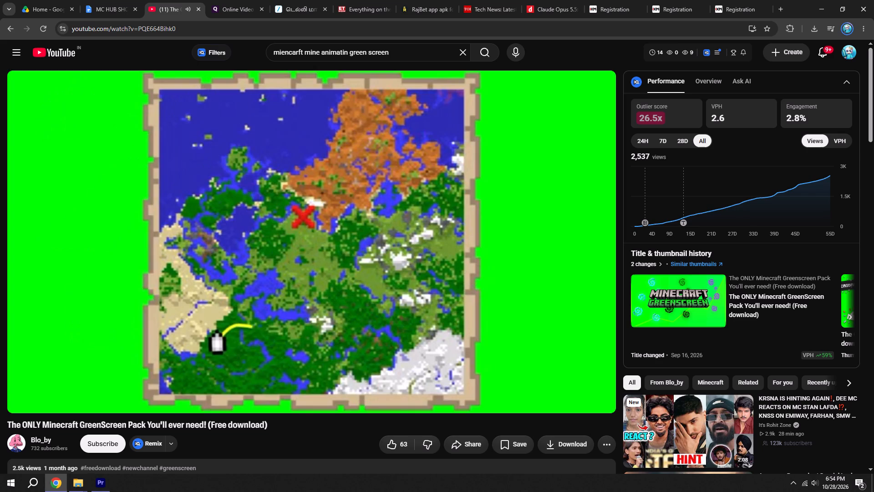
pyautogui.scroll(-3, 330, 272)
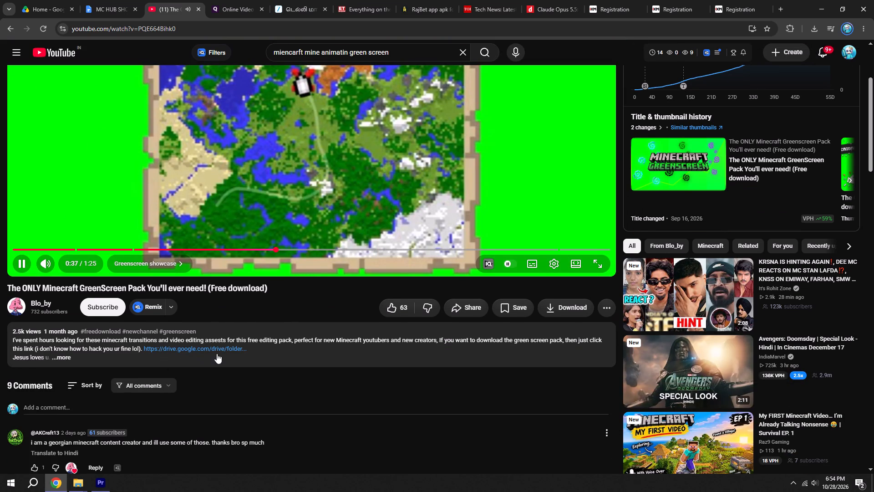
# Open the Google Drive folder linked in the pack video's description, watch more of the showcase, and pause the video.
pyautogui.click(214, 360)
pyautogui.click(193, 348)
pyautogui.scroll(2, 210, 341)
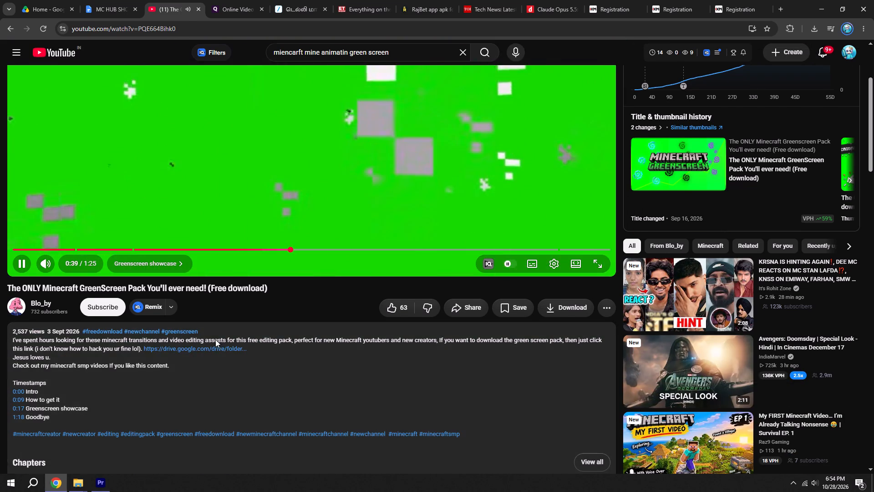
pyautogui.scroll(2, 215, 339)
pyautogui.click(167, 15)
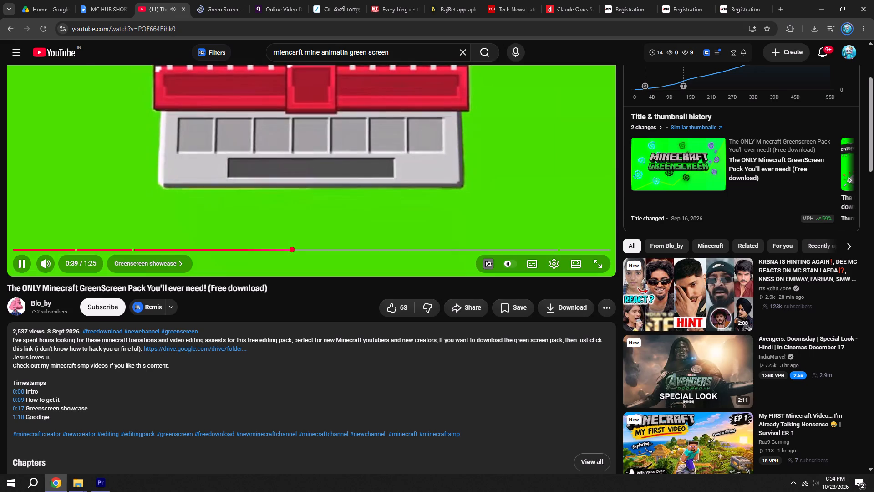
pyautogui.scroll(4, 258, 228)
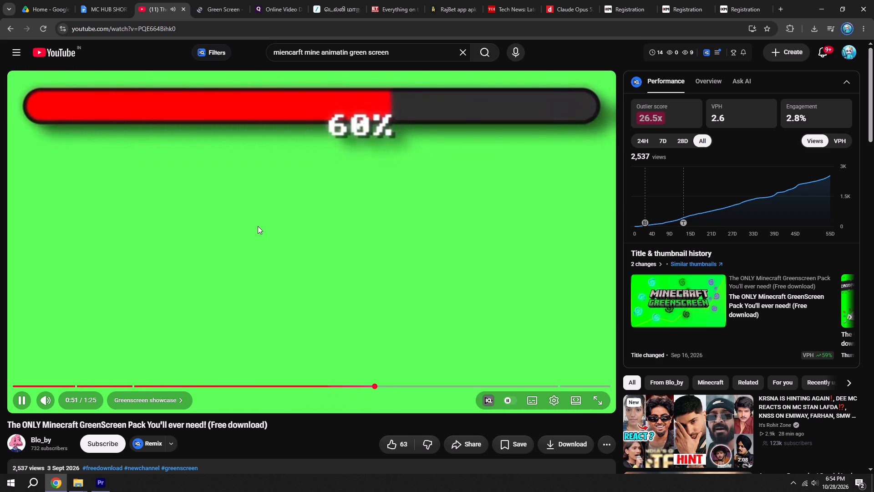
pyautogui.click(258, 226)
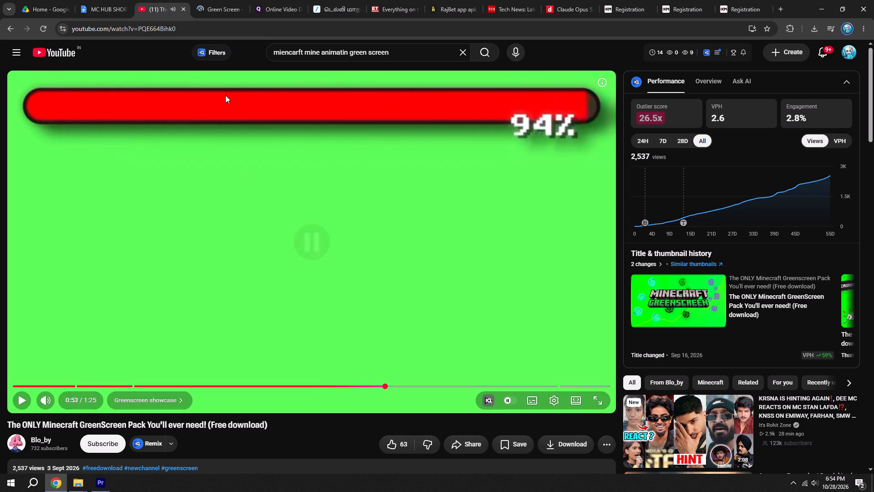
pyautogui.click(225, 0)
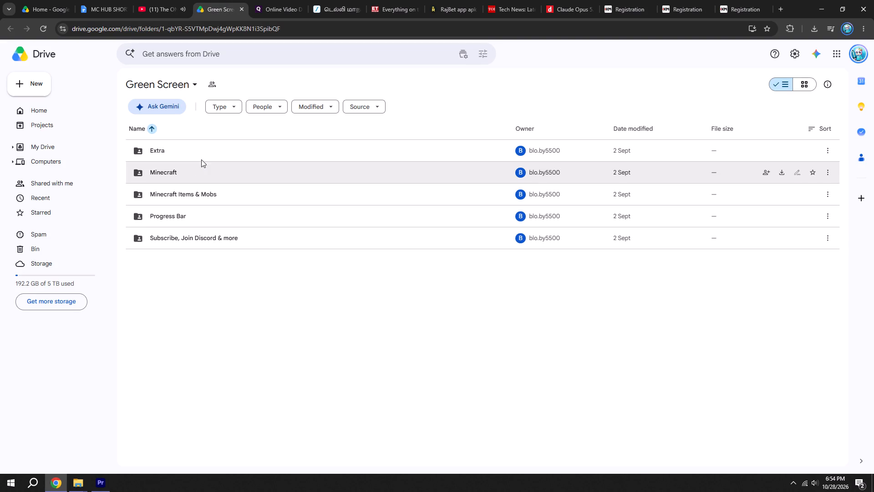
# In the shared Green Screen folder, open the Minecraft subfolder and preview Player Has Joined.mp4.
pyautogui.doubleClick(188, 176)
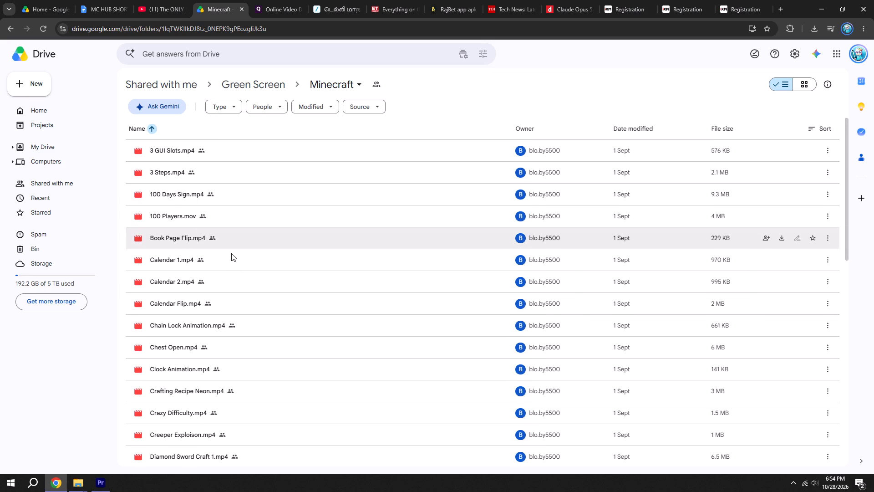
pyautogui.scroll(-5, 225, 282)
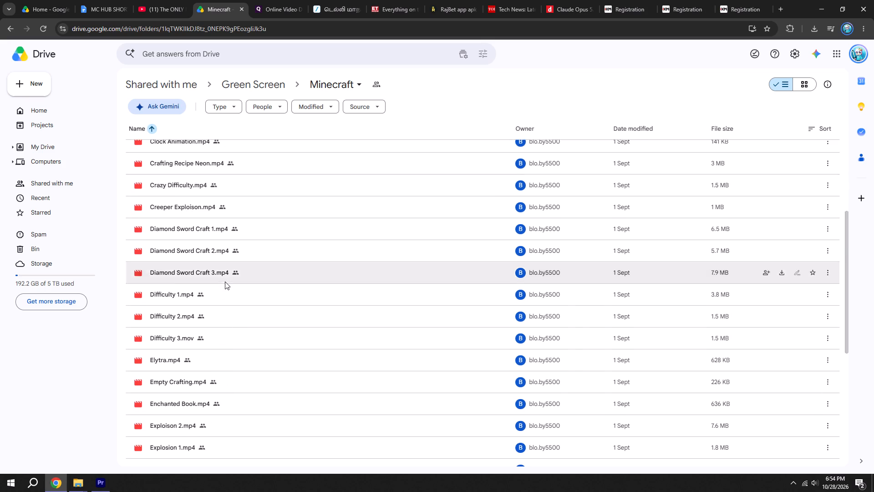
pyautogui.scroll(-2, 225, 282)
pyautogui.scroll(-2, 219, 328)
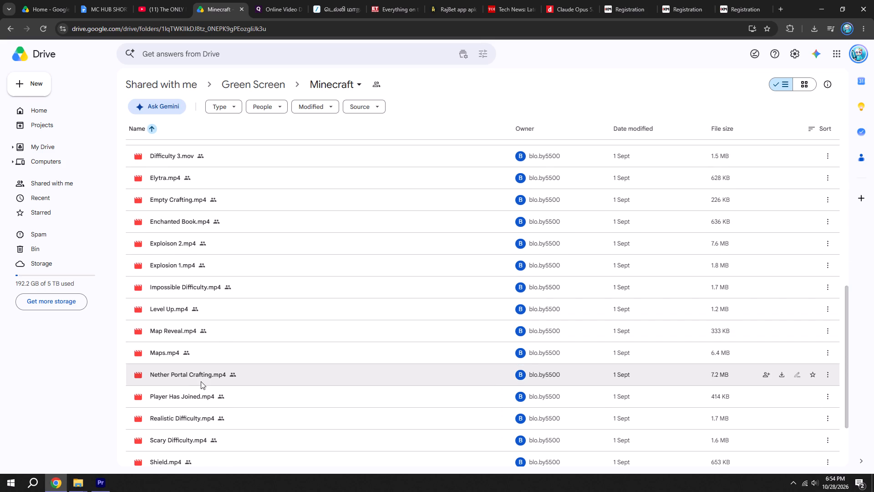
pyautogui.doubleClick(190, 403)
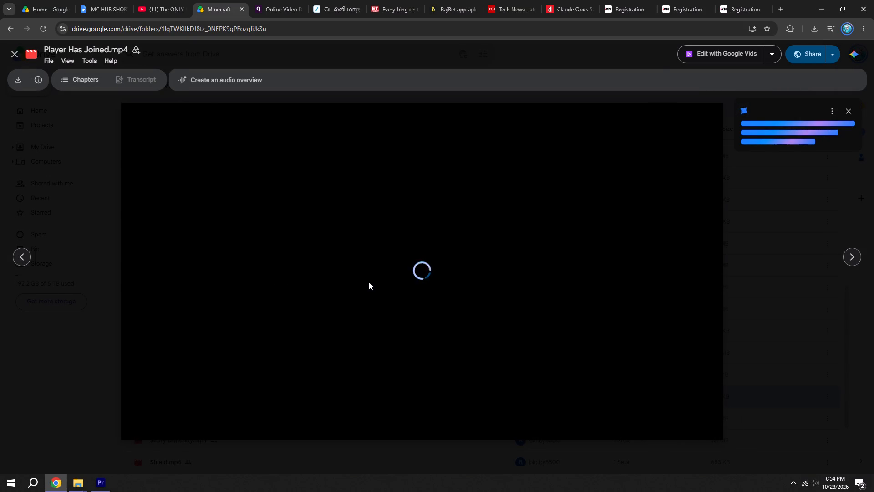
pyautogui.click(84, 421)
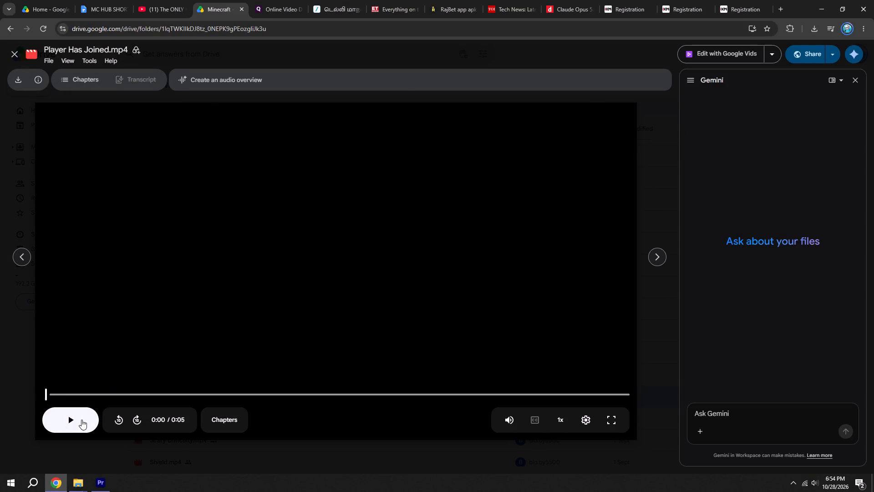
pyautogui.click(81, 419)
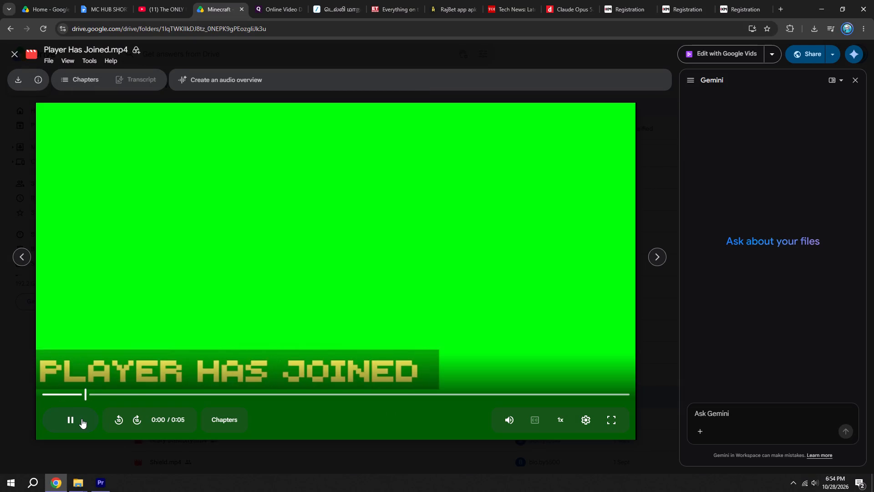
pyautogui.click(81, 419)
pyautogui.click(16, 50)
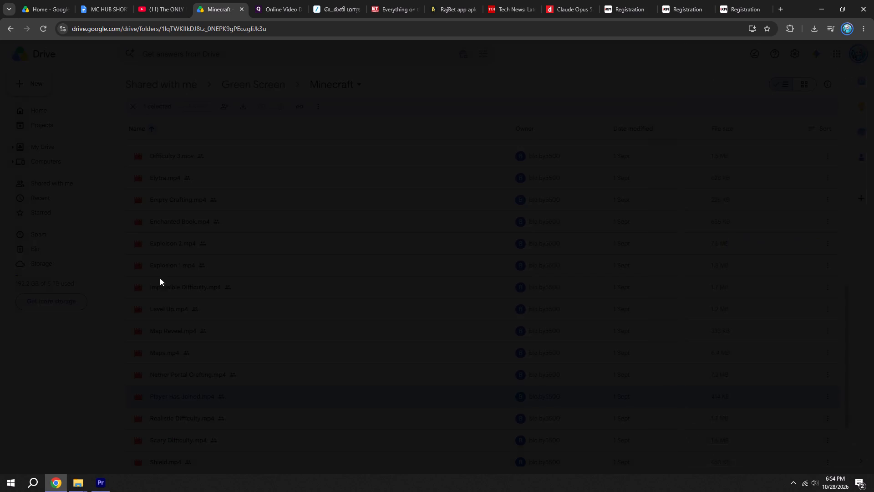
# Check the remaining clips in the Minecraft folder and preview Map Reveal.mp4.
pyautogui.scroll(-1, 233, 354)
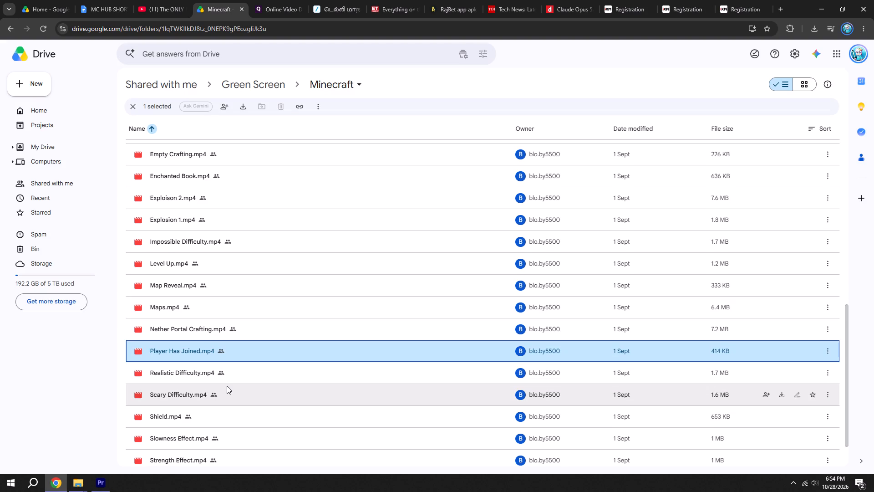
pyautogui.scroll(-2, 222, 384)
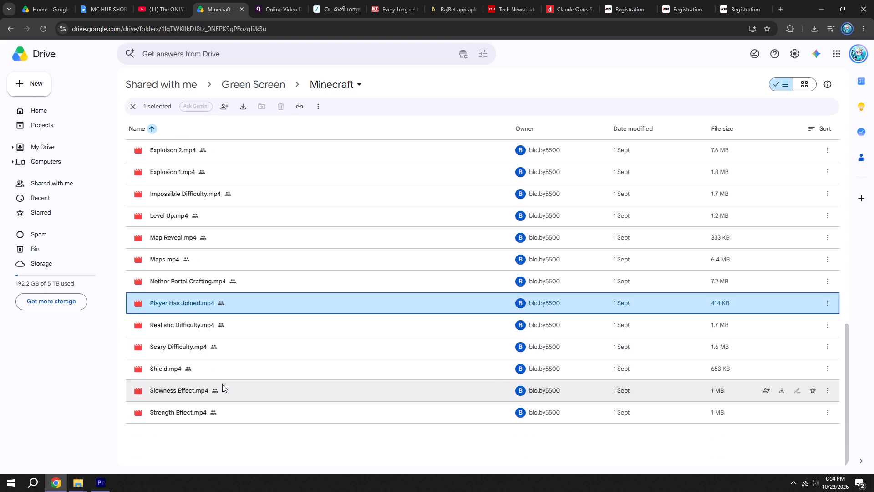
pyautogui.scroll(2, 222, 384)
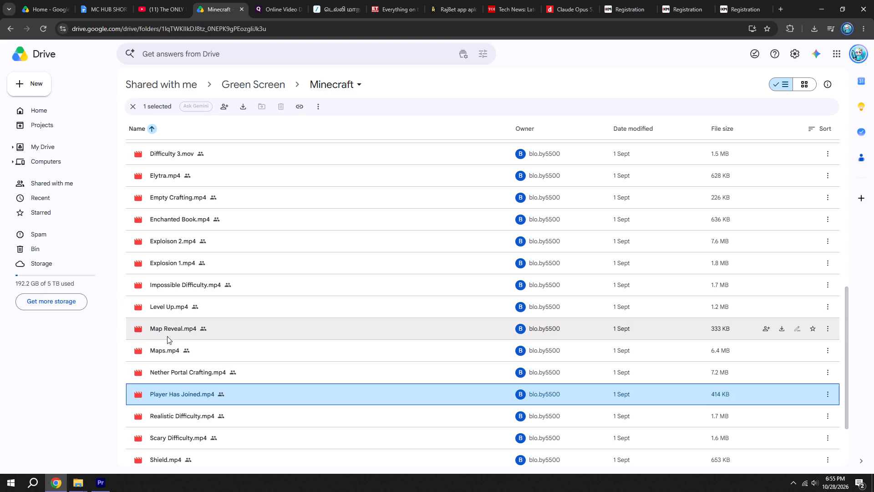
pyautogui.doubleClick(166, 330)
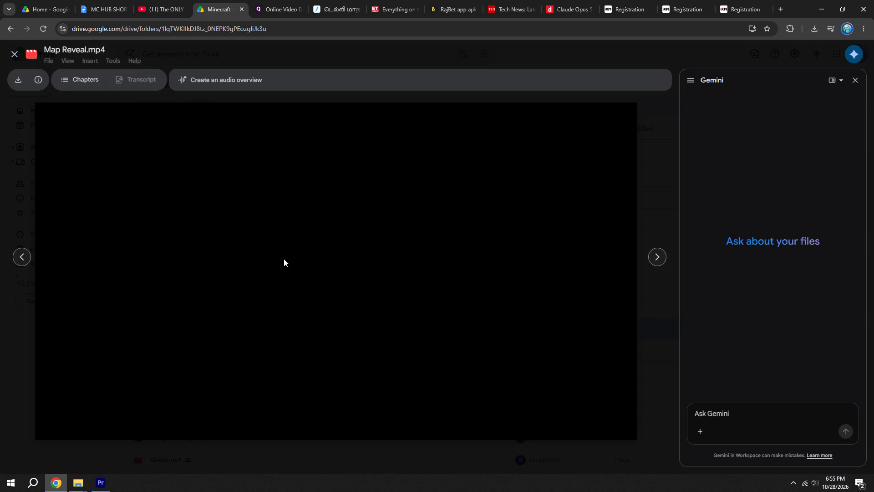
pyautogui.click(81, 416)
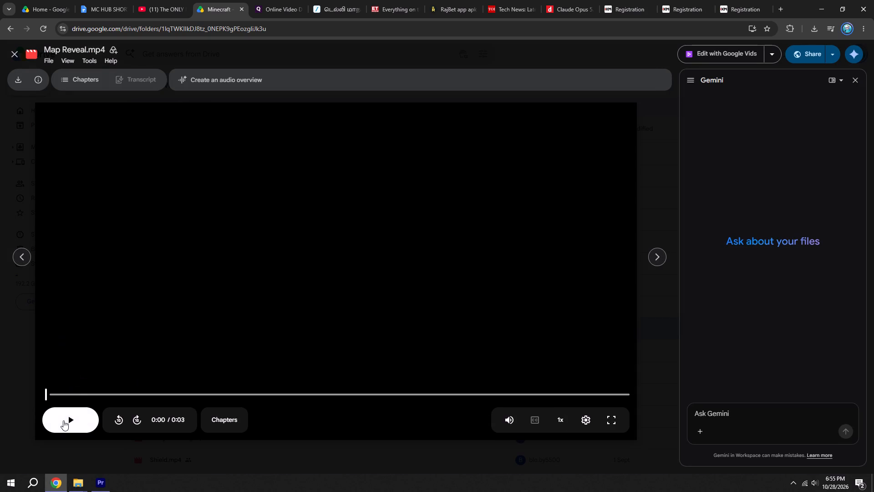
pyautogui.click(61, 423)
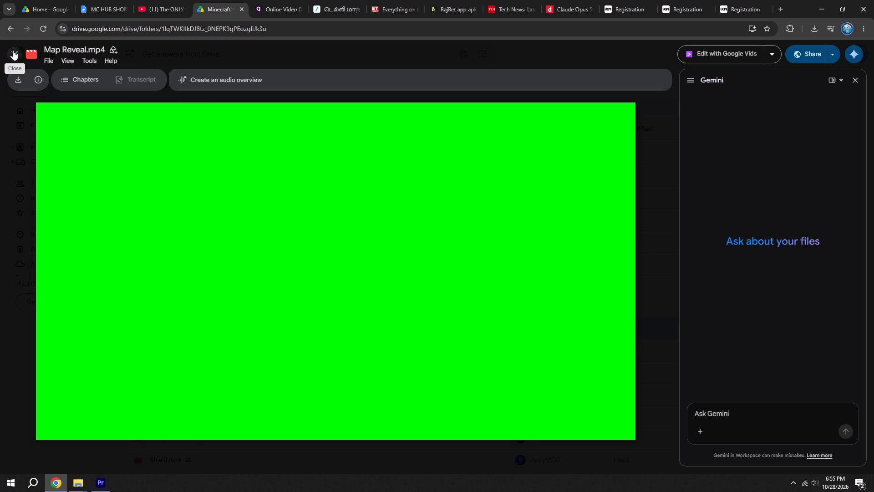
pyautogui.click(13, 50)
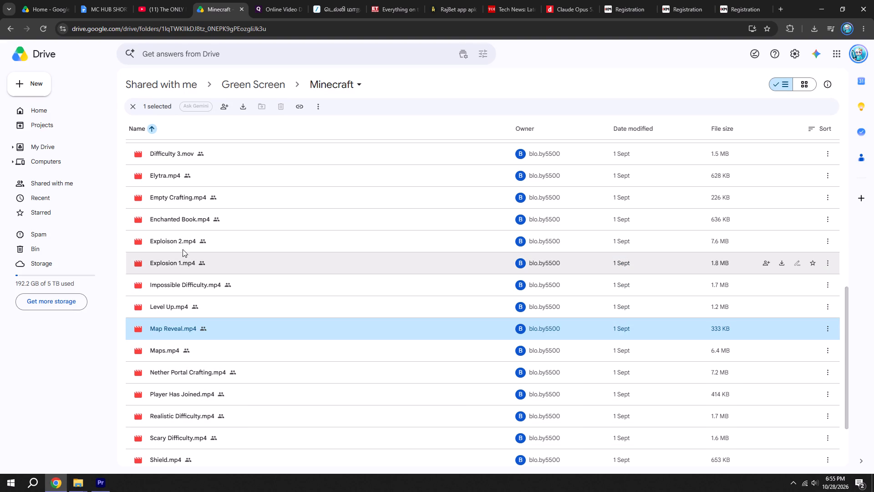
# Look through the full list of clips in the Minecraft folder for a suitable green screen animation.
pyautogui.scroll(2, 185, 198)
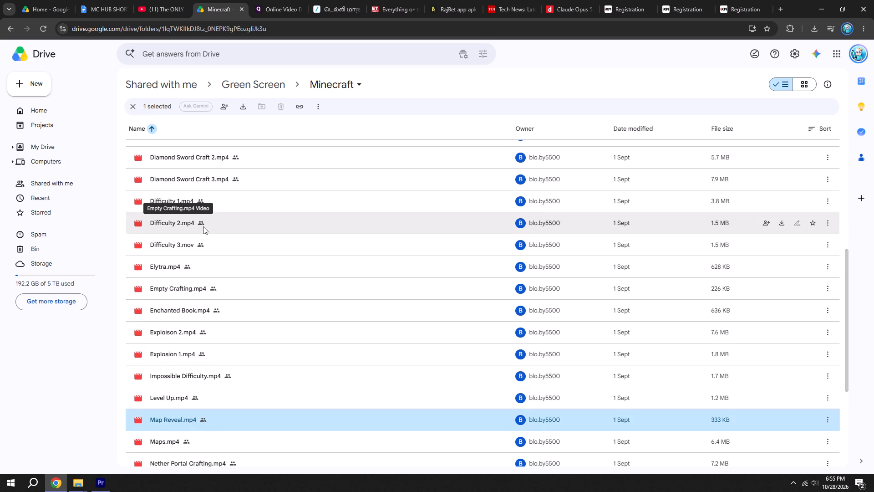
pyautogui.scroll(5, 203, 226)
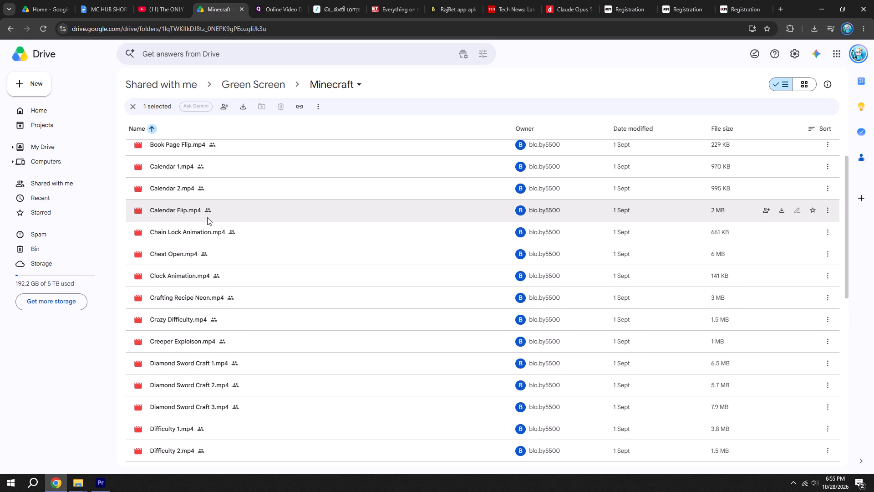
pyautogui.scroll(4, 207, 217)
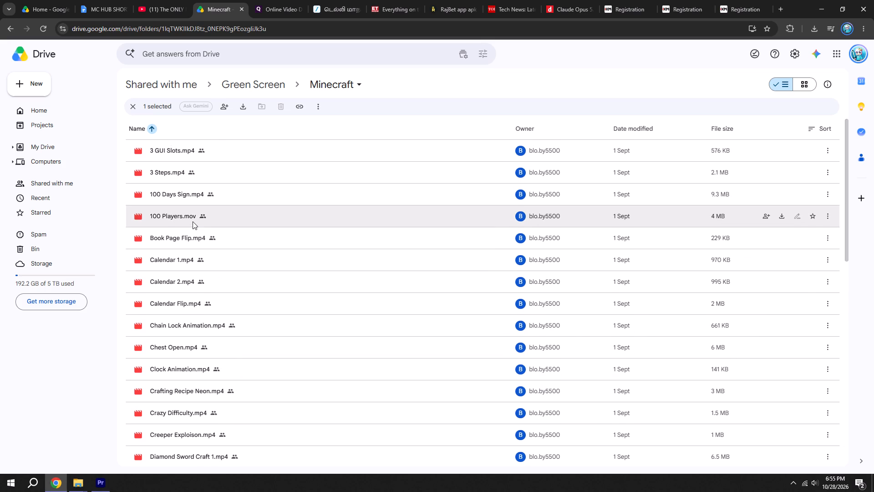
pyautogui.scroll(2, 183, 176)
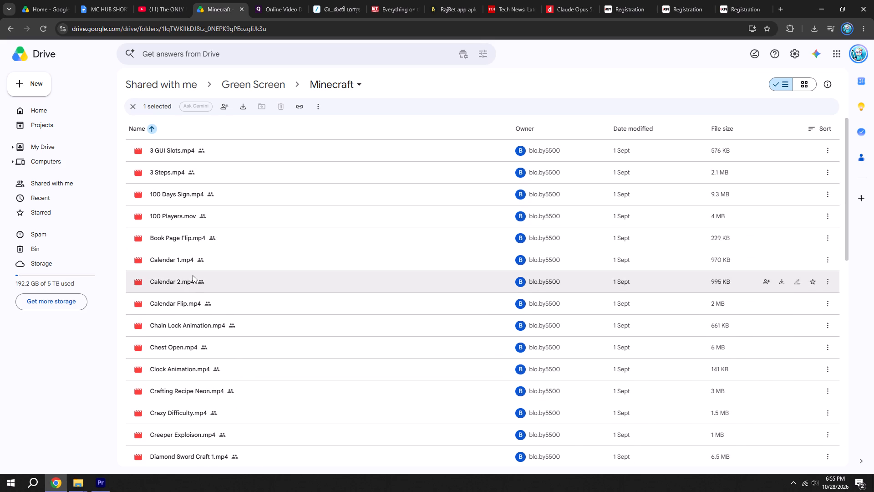
pyautogui.scroll(-2, 193, 316)
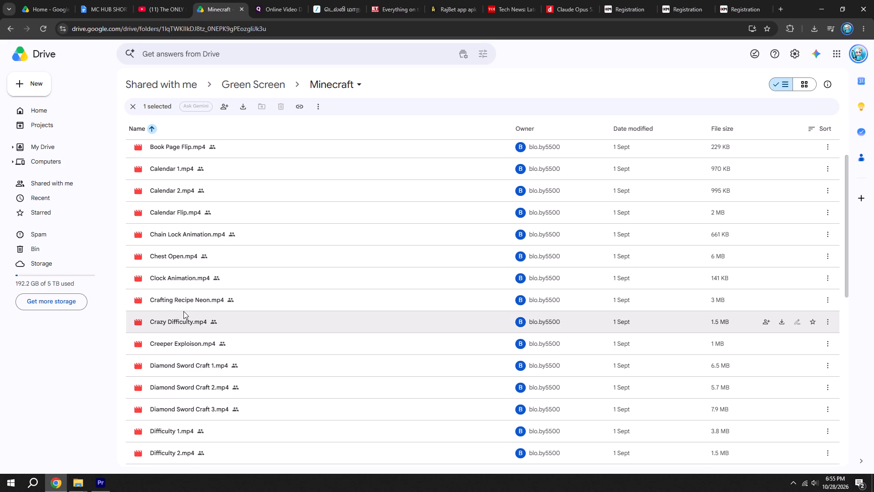
pyautogui.scroll(-3, 183, 311)
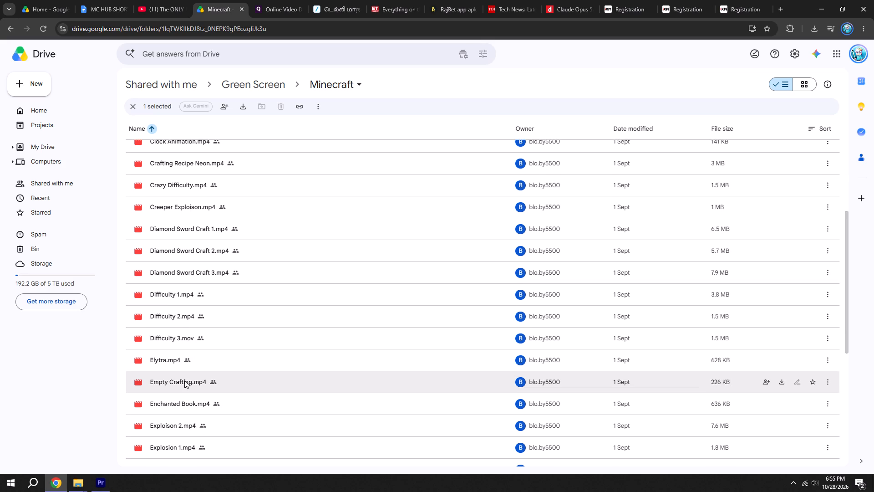
pyautogui.scroll(-1, 189, 378)
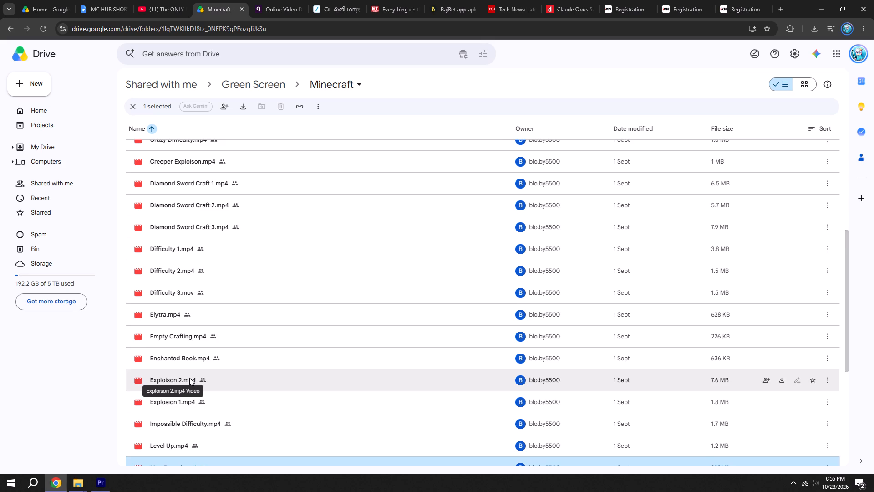
pyautogui.scroll(-1, 189, 378)
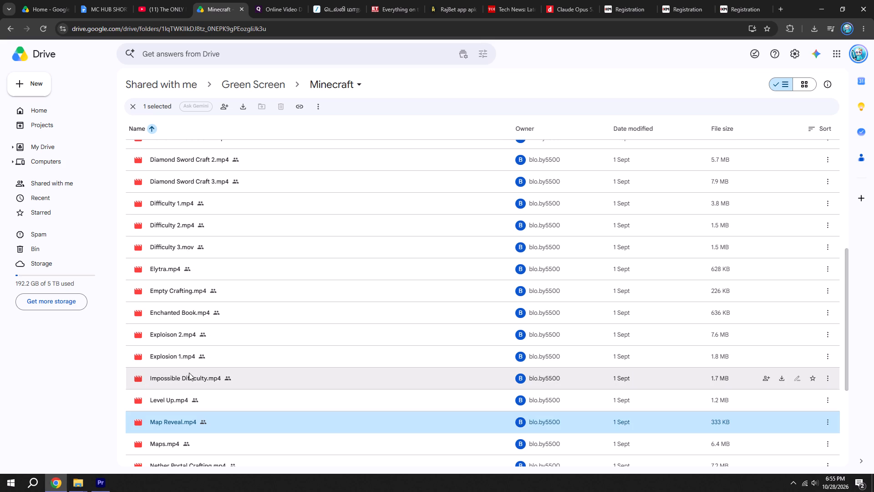
# Preview Level Up.mp4 from the Minecraft folder and close the preview.
pyautogui.doubleClick(179, 404)
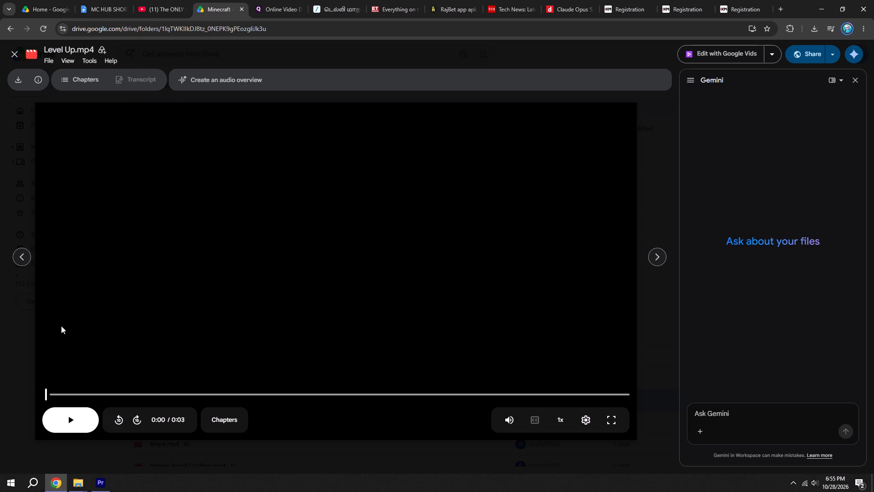
pyautogui.click(70, 422)
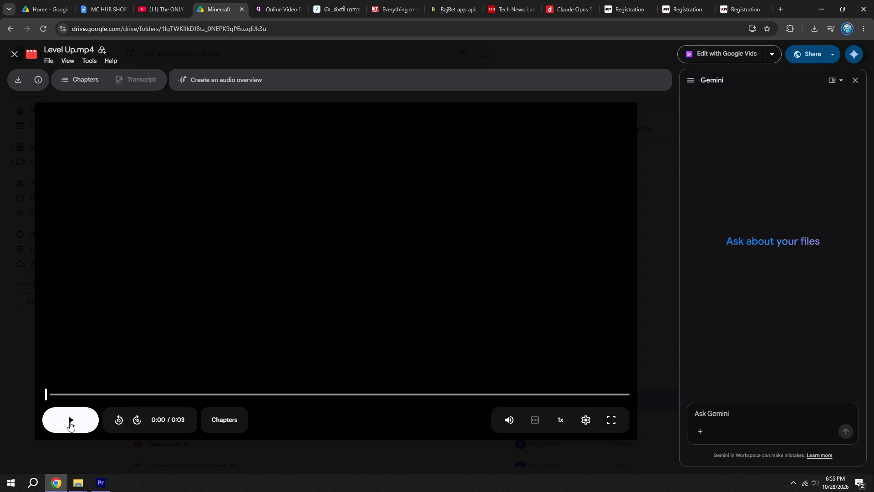
pyautogui.click(70, 422)
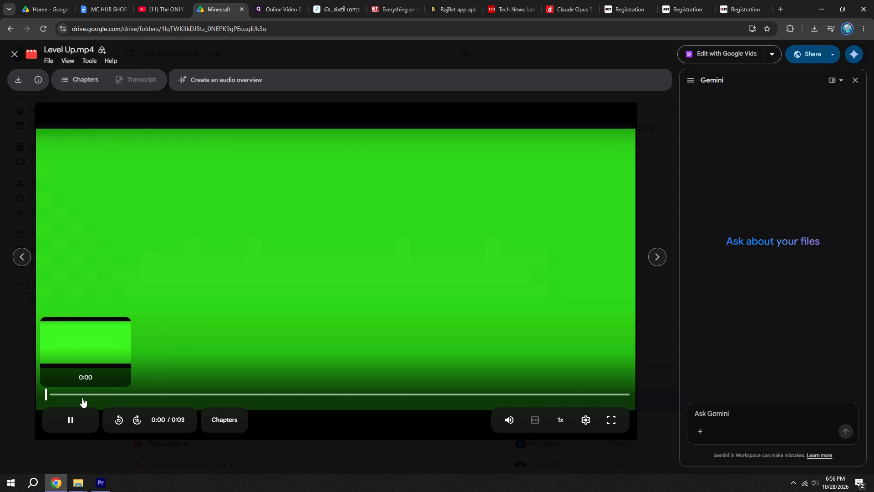
pyautogui.click(66, 394)
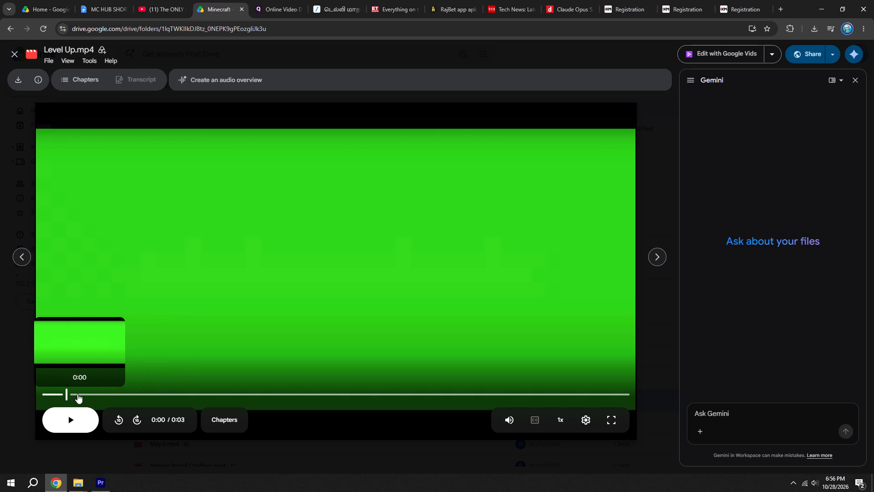
pyautogui.click(86, 394)
pyautogui.click(81, 420)
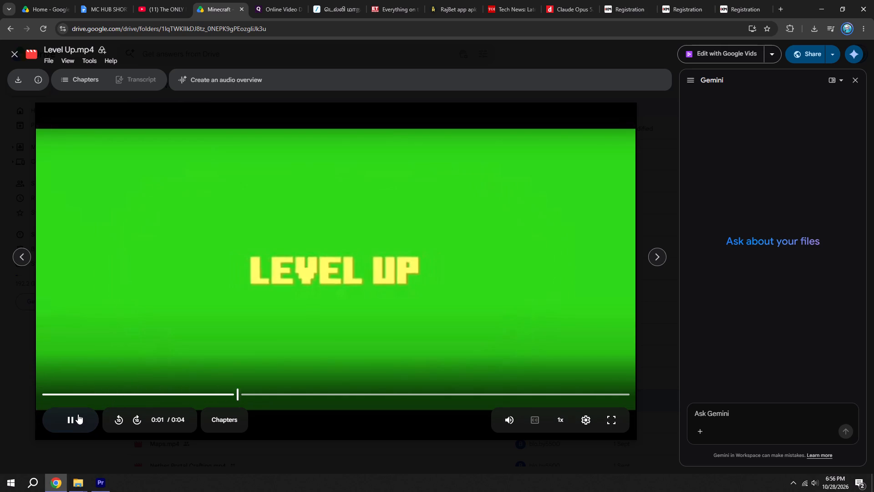
pyautogui.click(20, 58)
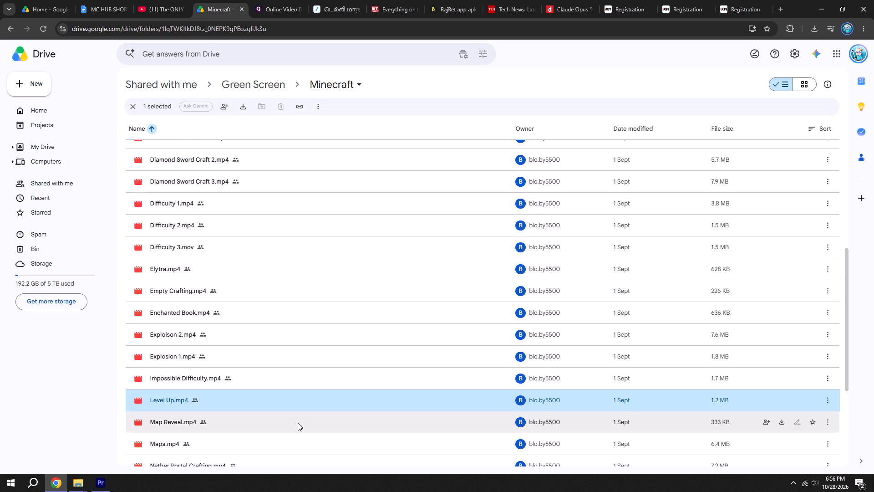
# Check the rest of the Minecraft clips, switch to the Green Screen pack's Progress Bar folder, and try previewing 20 Hearts.mp4.
pyautogui.scroll(-3, 297, 425)
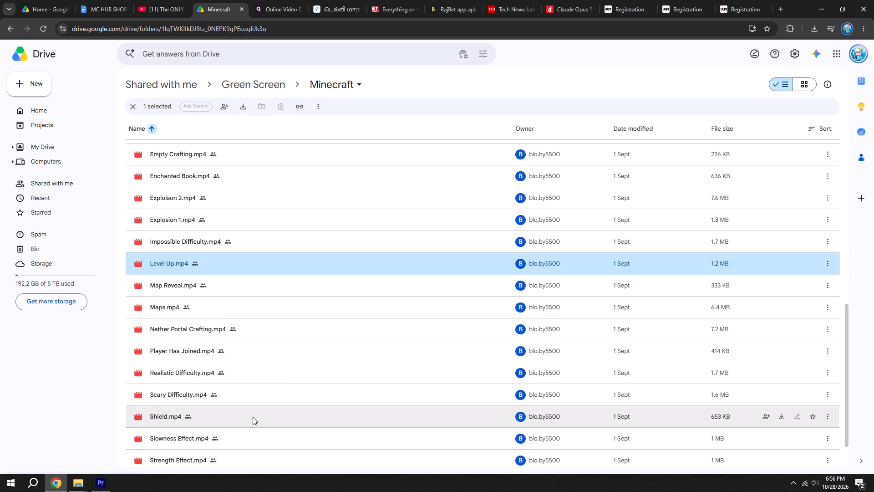
pyautogui.scroll(-1, 246, 414)
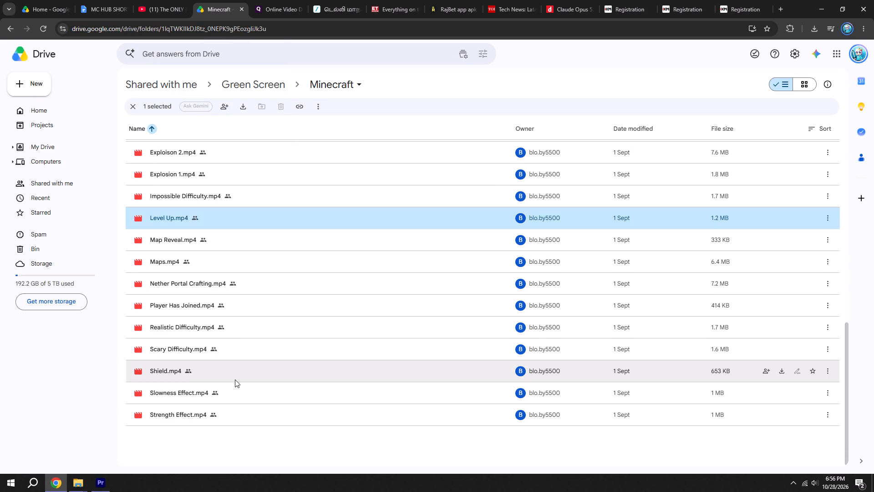
pyautogui.scroll(3, 234, 339)
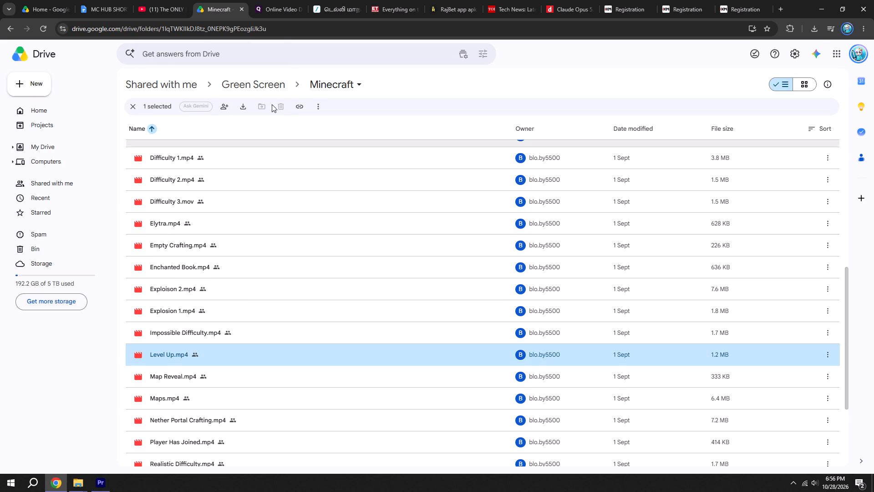
pyautogui.click(269, 86)
pyautogui.doubleClick(195, 213)
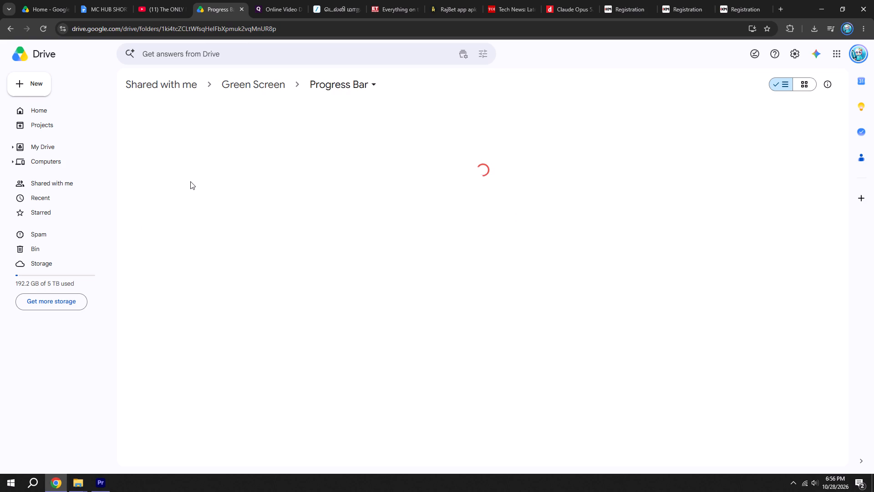
pyautogui.doubleClick(182, 153)
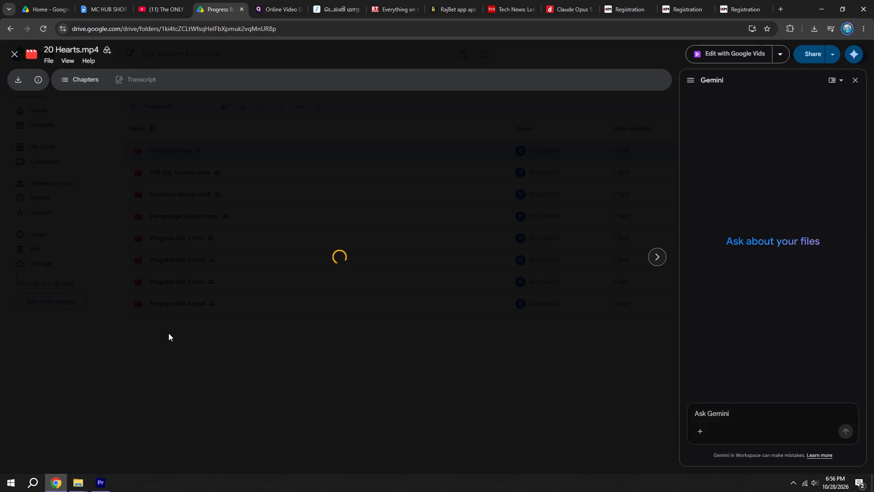
pyautogui.click(69, 421)
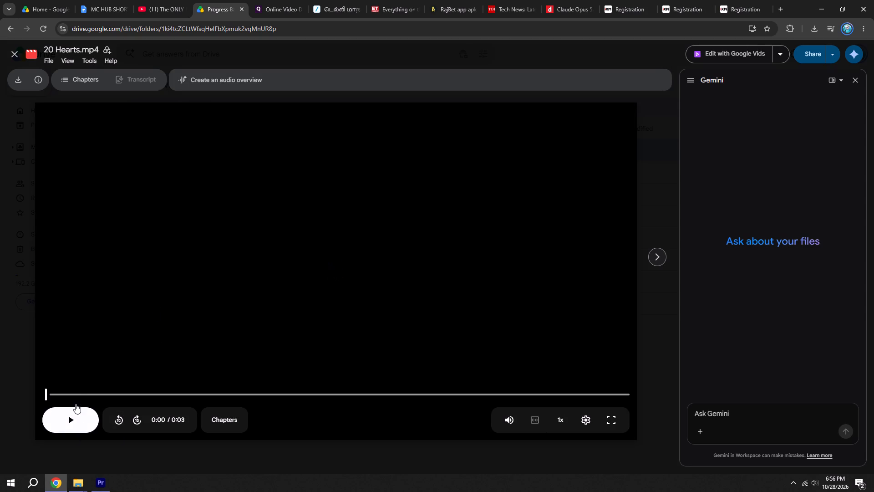
pyautogui.click(82, 407)
pyautogui.click(83, 422)
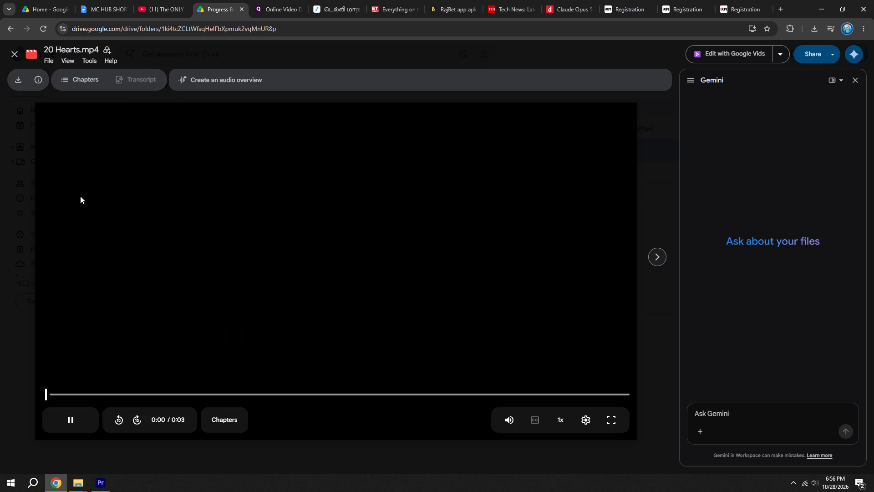
pyautogui.click(18, 56)
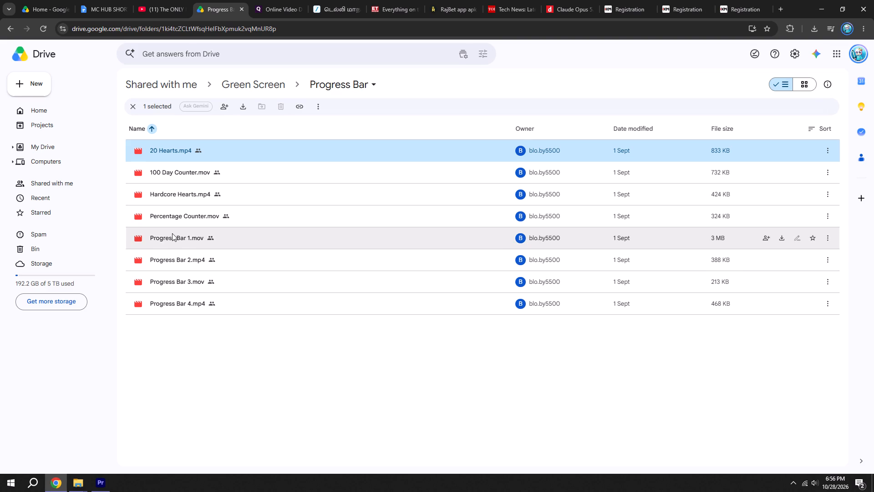
# Preview Progress Bar 1.mov, changing its playback quality partway through and resuming the clip.
pyautogui.doubleClick(172, 233)
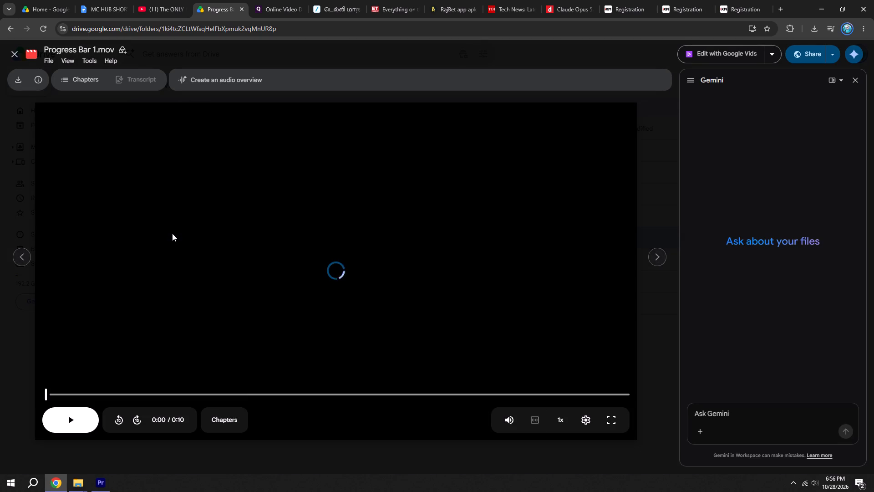
pyautogui.click(86, 416)
pyautogui.click(70, 419)
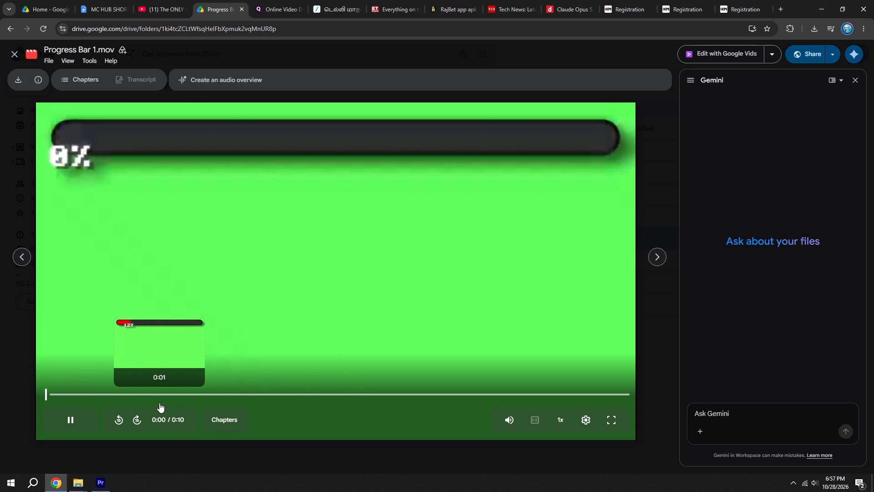
pyautogui.click(69, 420)
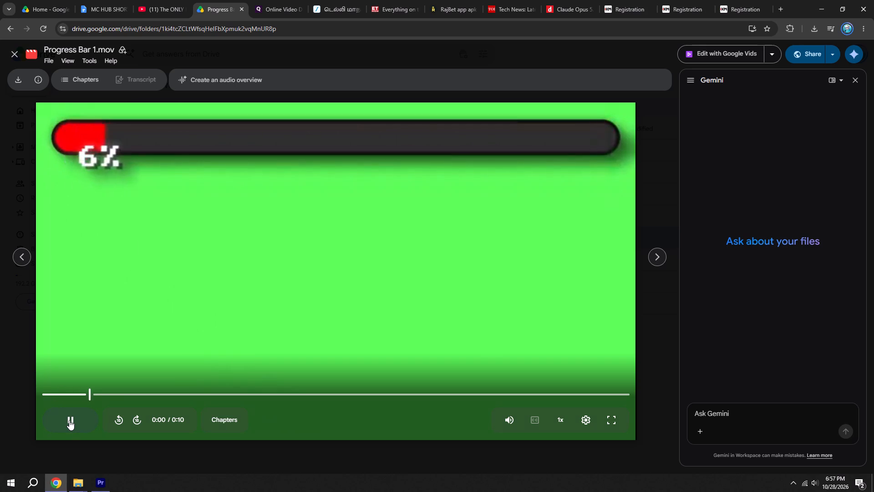
pyautogui.click(69, 420)
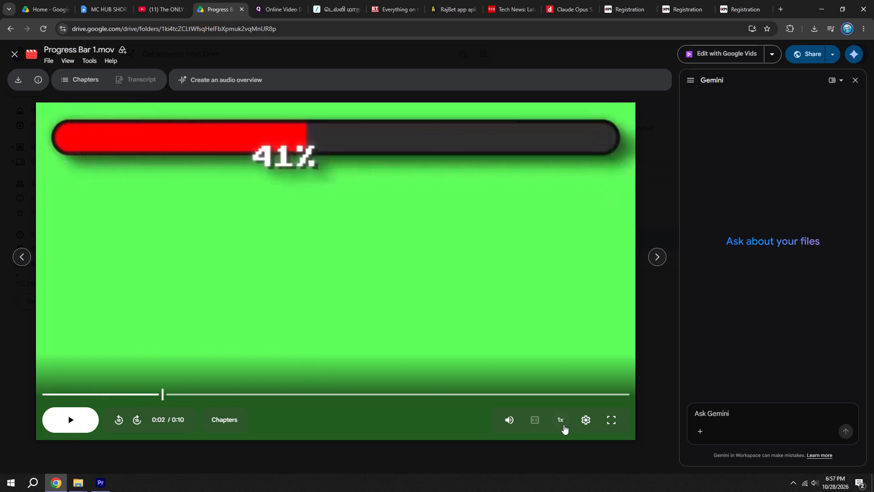
pyautogui.click(574, 415)
pyautogui.click(584, 420)
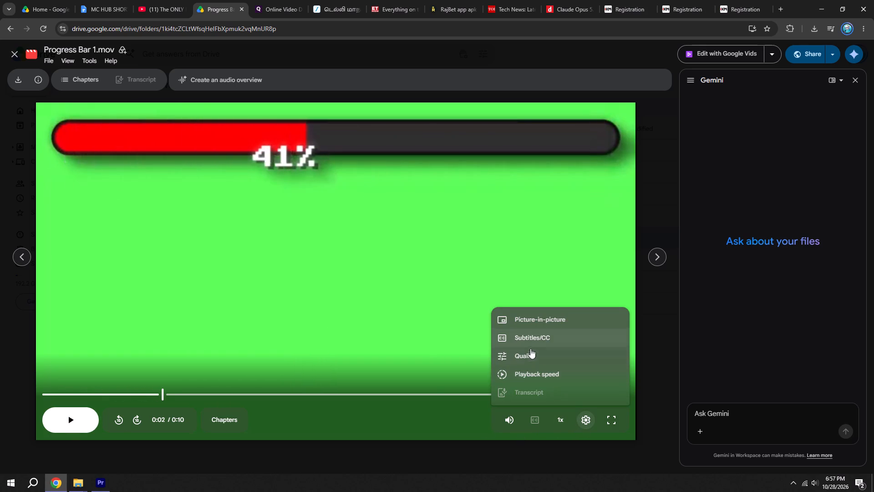
pyautogui.click(528, 353)
pyautogui.click(528, 336)
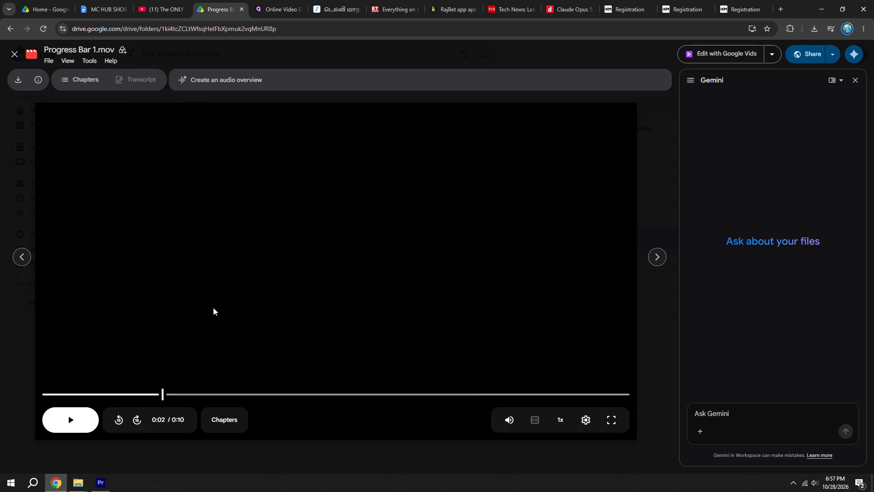
pyautogui.click(61, 416)
# Close the unneeded ad and news browser tabs, including RajBet, Tech News, Claude Opus and the Registration pages.
pyautogui.tripleClick(356, 9)
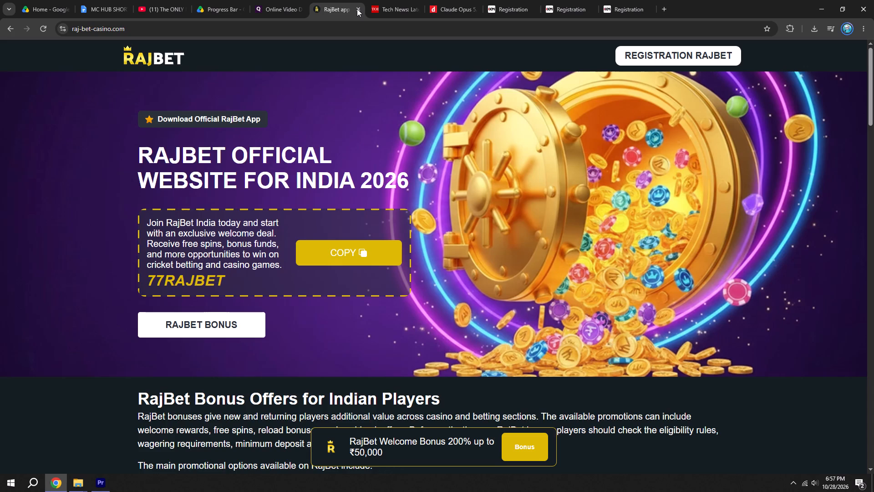
pyautogui.tripleClick(357, 9)
pyautogui.doubleClick(357, 9)
pyautogui.click(357, 9)
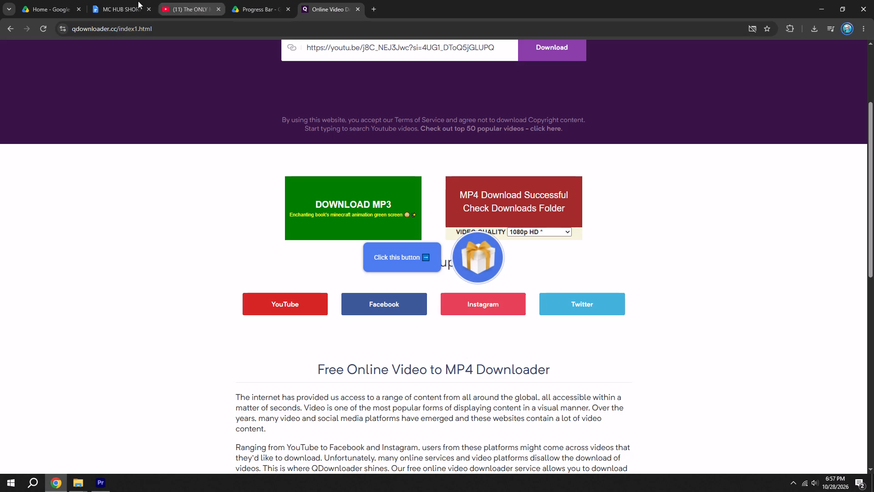
# Return to the Progress Bar folder's Drive tab, download Progress Bar 1.mov, and close its preview.
pyautogui.click(254, 0)
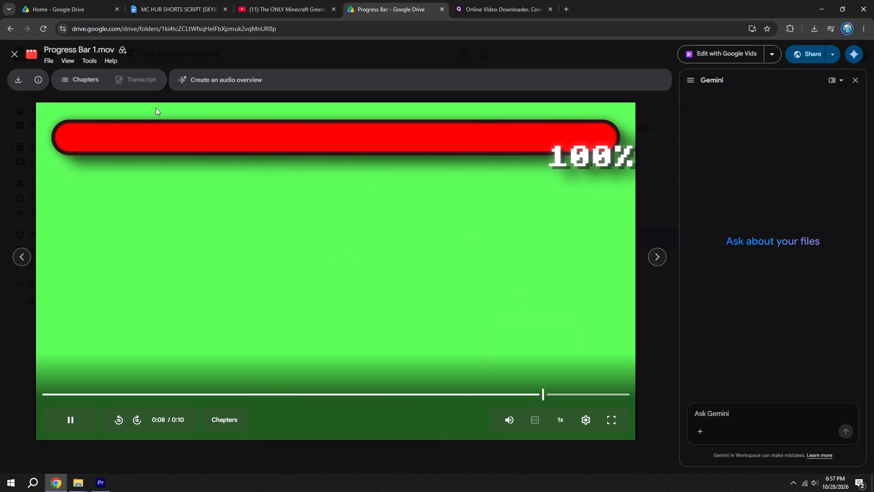
pyautogui.click(19, 83)
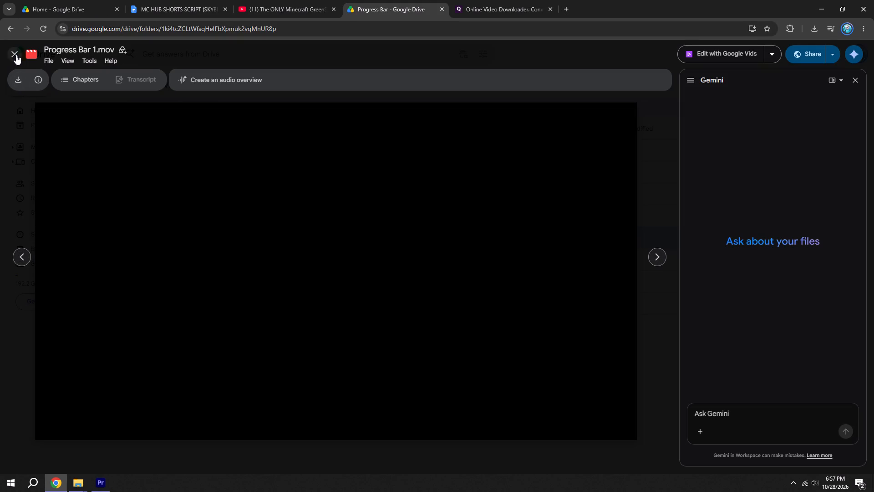
pyautogui.click(16, 55)
# Preview Progress Bar 2.mp4 from the Progress Bar folder and pause it partway.
pyautogui.doubleClick(184, 263)
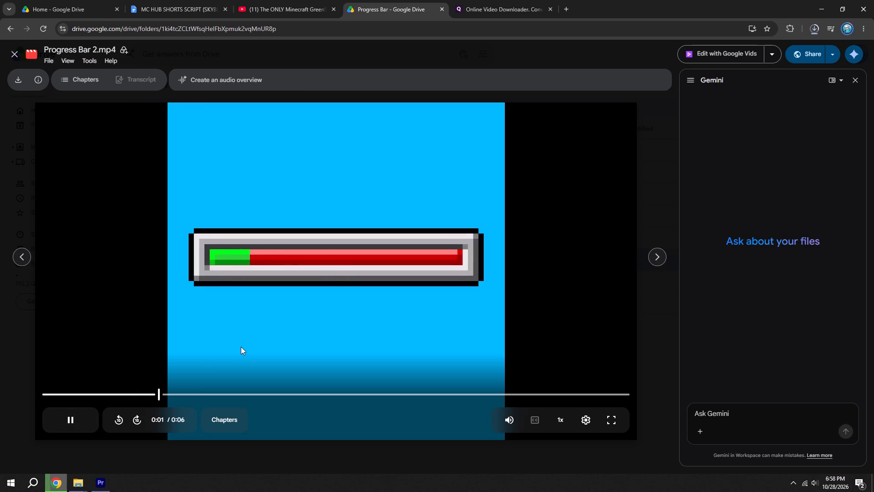
pyautogui.click(69, 418)
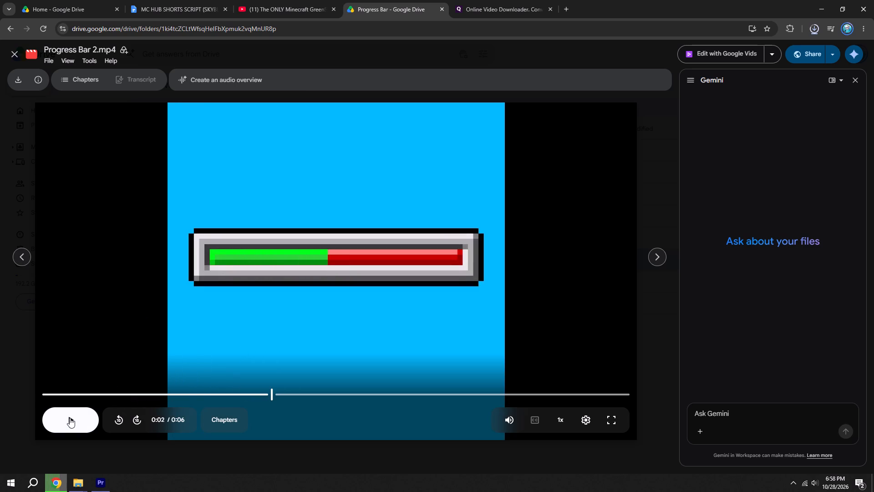
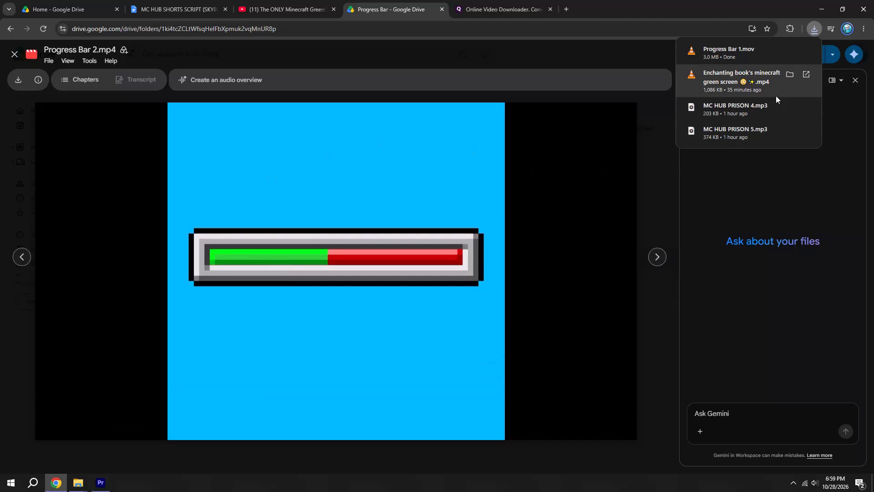
# Show the downloaded Progress Bar 1.mov in its folder and close the browser to return to Premiere Pro.
pyautogui.click(792, 53)
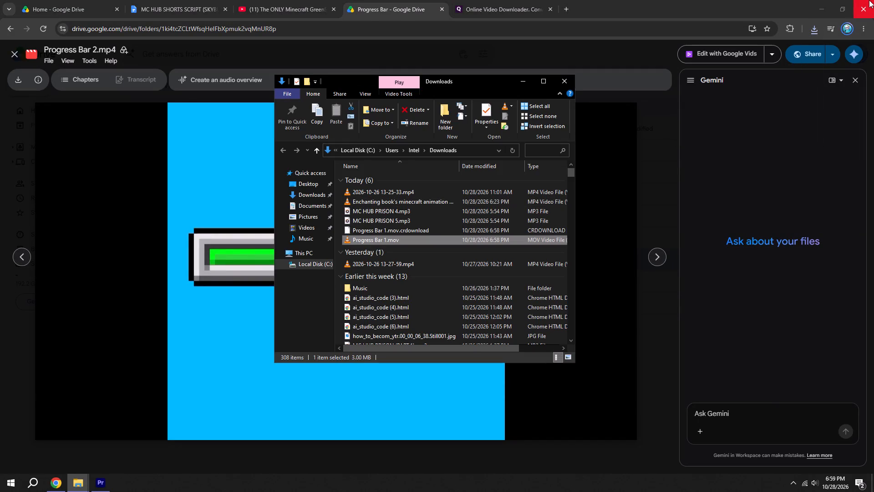
pyautogui.click(869, 0)
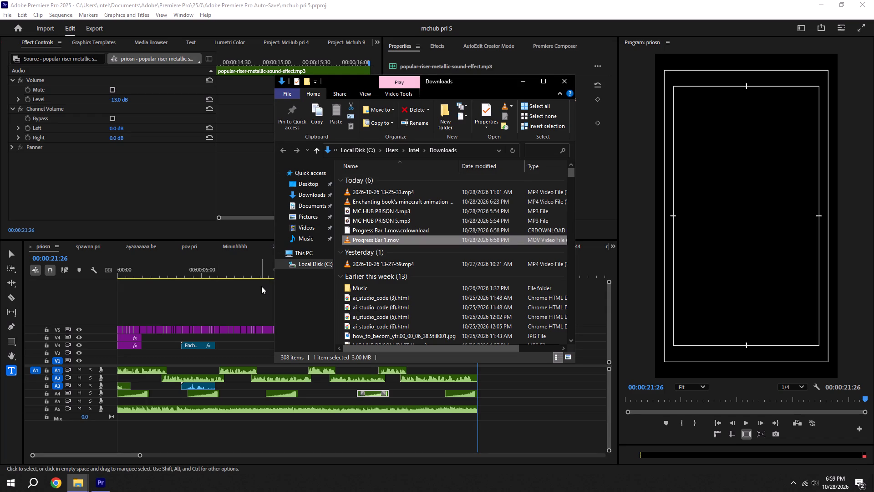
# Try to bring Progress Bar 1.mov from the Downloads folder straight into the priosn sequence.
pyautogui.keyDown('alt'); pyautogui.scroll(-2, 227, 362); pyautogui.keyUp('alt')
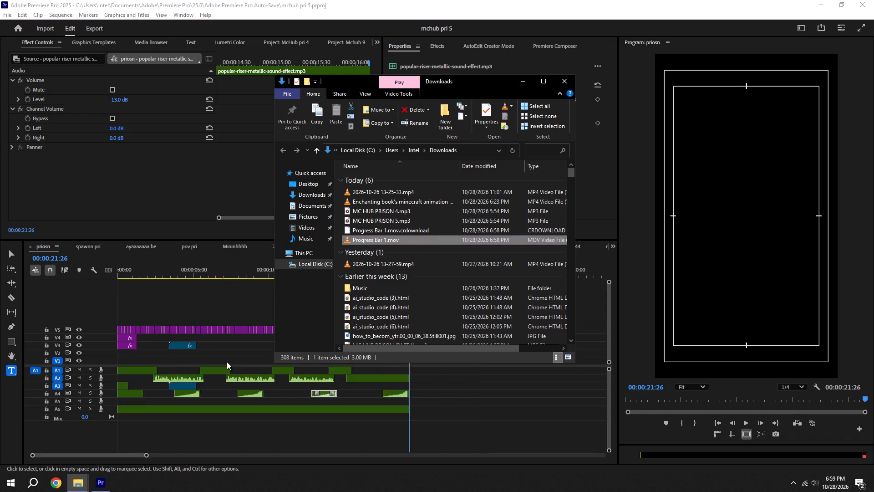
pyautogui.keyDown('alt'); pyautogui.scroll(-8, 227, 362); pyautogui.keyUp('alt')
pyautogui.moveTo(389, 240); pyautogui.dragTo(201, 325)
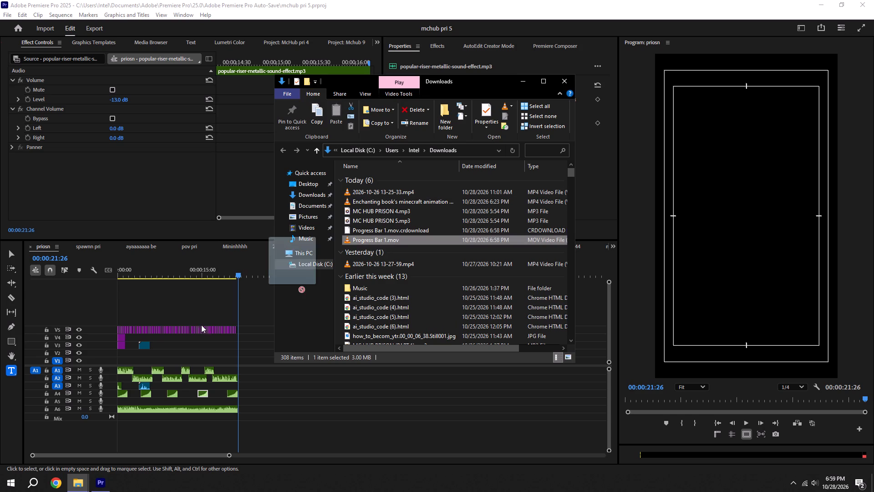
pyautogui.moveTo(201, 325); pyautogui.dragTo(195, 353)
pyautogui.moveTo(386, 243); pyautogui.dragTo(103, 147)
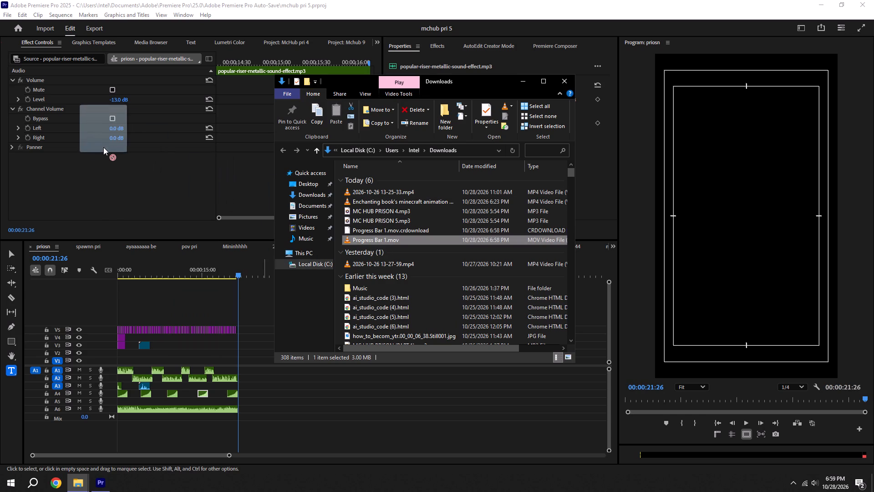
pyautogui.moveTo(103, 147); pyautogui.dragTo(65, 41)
# Import Progress Bar 1.mov from the Downloads folder into the Mchub 9 project.
pyautogui.doubleClick(351, 36)
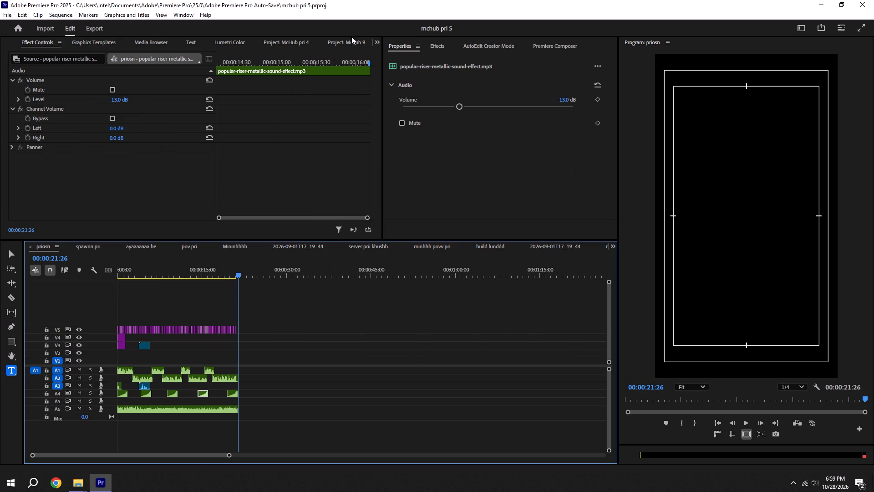
pyautogui.click(81, 482)
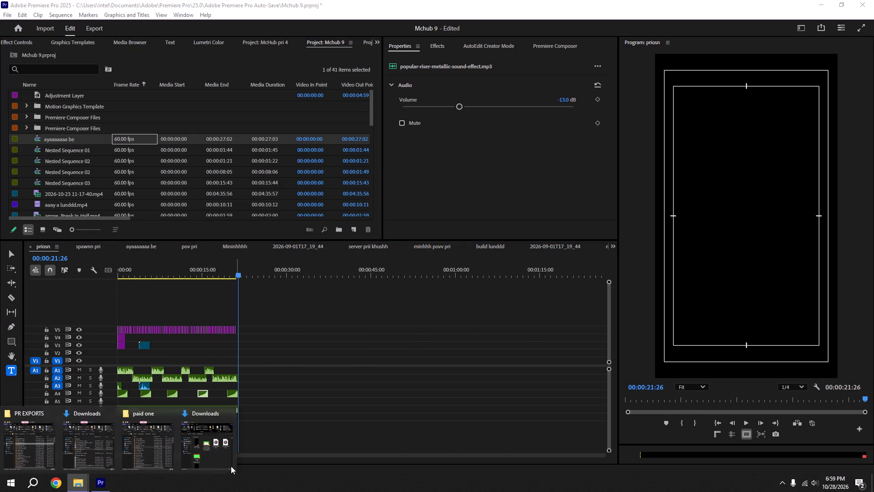
pyautogui.click(207, 457)
pyautogui.moveTo(424, 271); pyautogui.dragTo(330, 221)
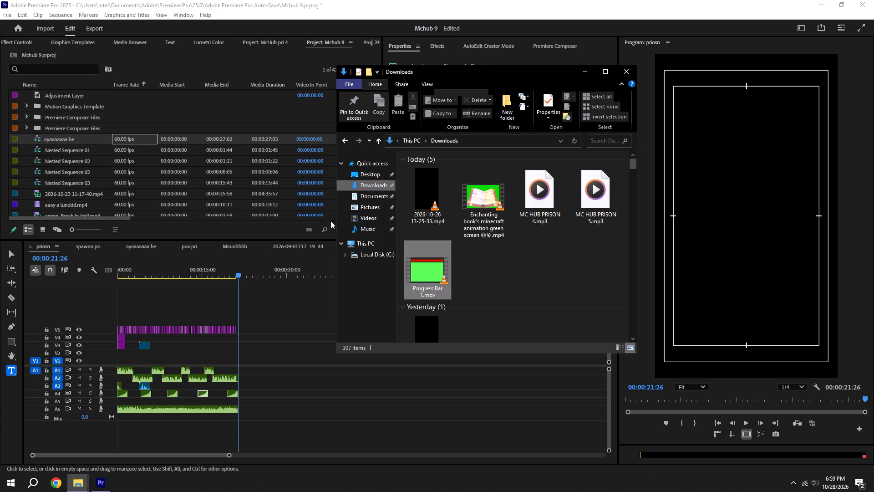
pyautogui.moveTo(330, 221); pyautogui.dragTo(175, 177)
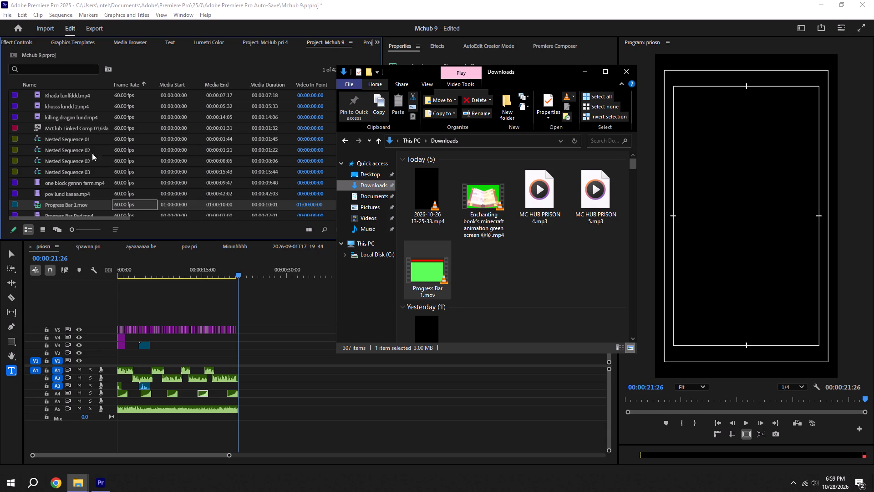
# Place Progress Bar 1.mov on track V3 of the priosn sequence at about 15 seconds and preview it.
pyautogui.moveTo(67, 204); pyautogui.dragTo(204, 347)
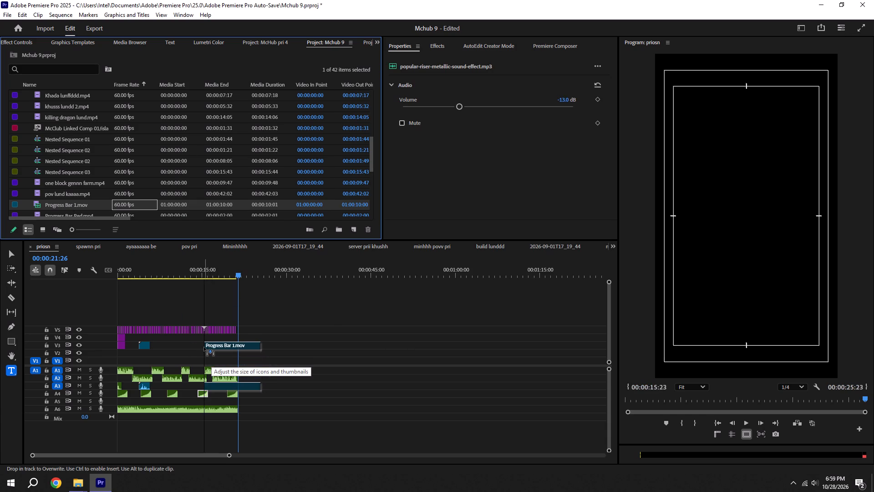
pyautogui.moveTo(204, 347); pyautogui.dragTo(203, 349)
pyautogui.keyDown('alt'); pyautogui.scroll(11, 239, 356); pyautogui.keyUp('alt')
pyautogui.moveTo(157, 272); pyautogui.dragTo(152, 269)
pyautogui.press('space')
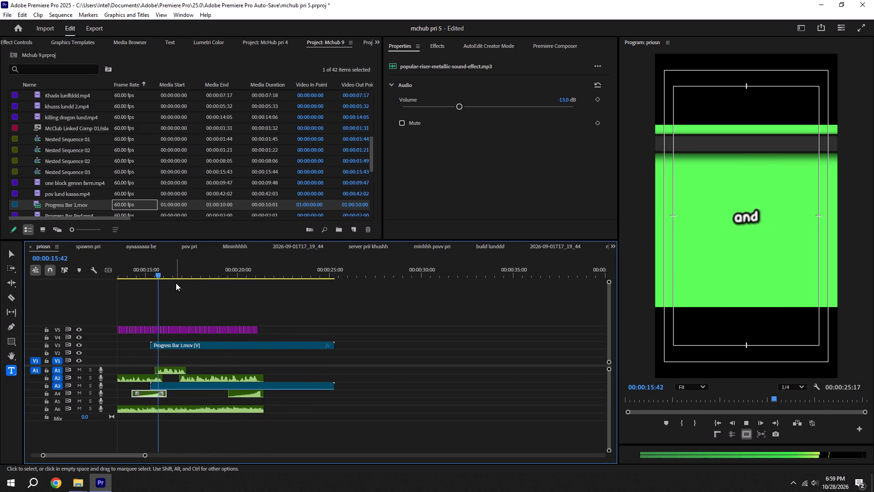
pyautogui.press('space')
# Scale the Progress Bar 1.mov clip to 52%, keeping its position at 540, 960.
pyautogui.click(223, 343)
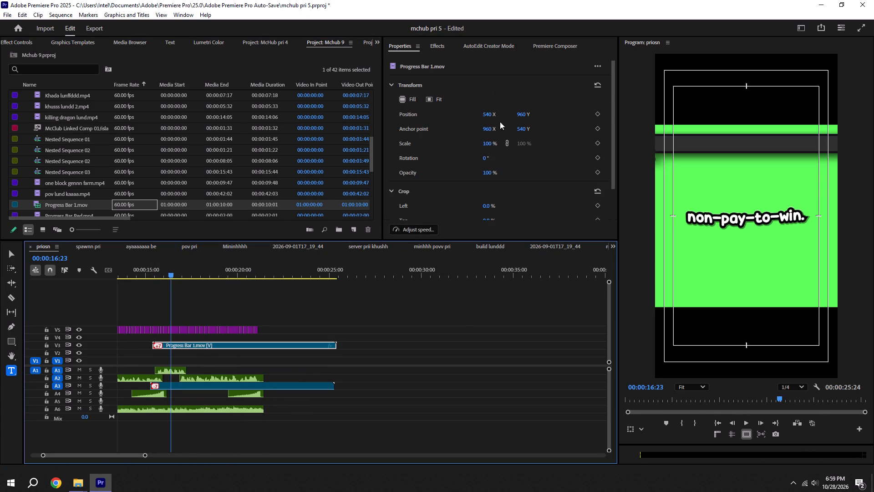
pyautogui.moveTo(492, 116); pyautogui.dragTo(480, 113)
pyautogui.hotkey('ctrl', 'z')
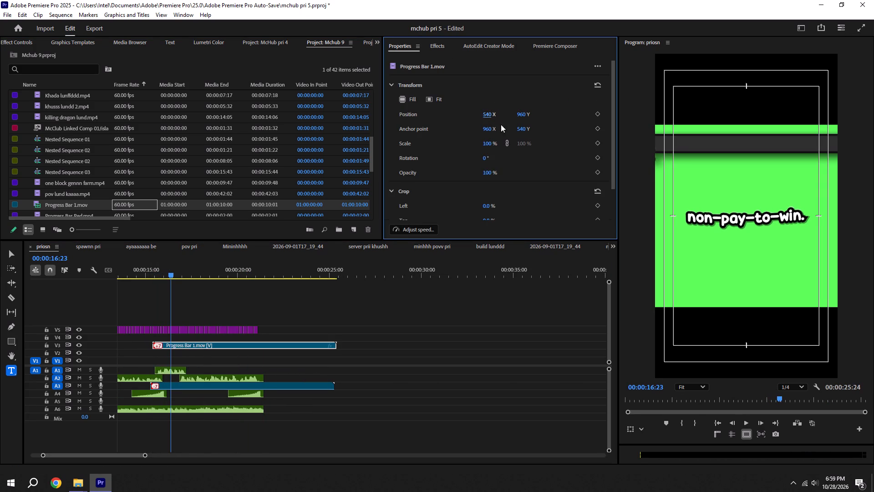
pyautogui.moveTo(494, 143); pyautogui.dragTo(471, 142)
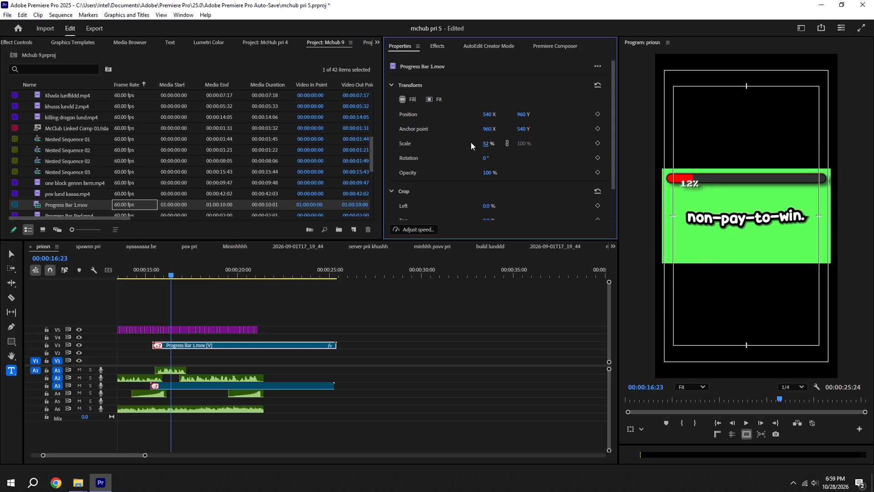
# Search the effects for "gree" and apply the Green Screen (ultra key) preset to the Progress Bar 1.mov clip.
pyautogui.click(432, 46)
pyautogui.moveTo(429, 67); pyautogui.dragTo(309, 68)
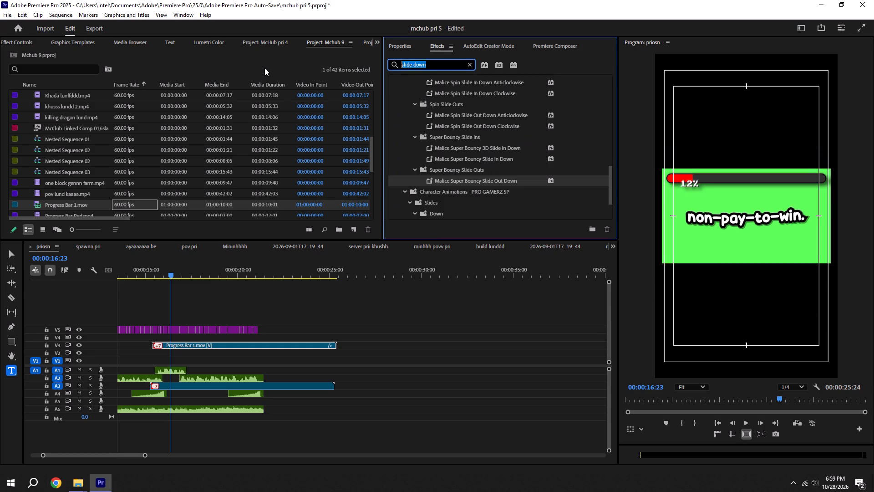
pyautogui.press('BackSpace')
pyautogui.write('gree')
pyautogui.scroll(-13, 506, 153)
pyautogui.moveTo(469, 191); pyautogui.dragTo(462, 201)
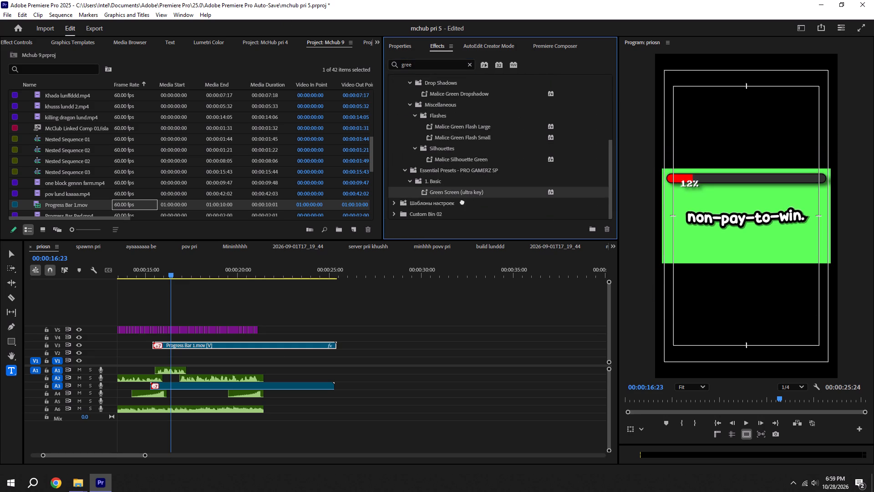
pyautogui.moveTo(462, 201); pyautogui.dragTo(278, 348)
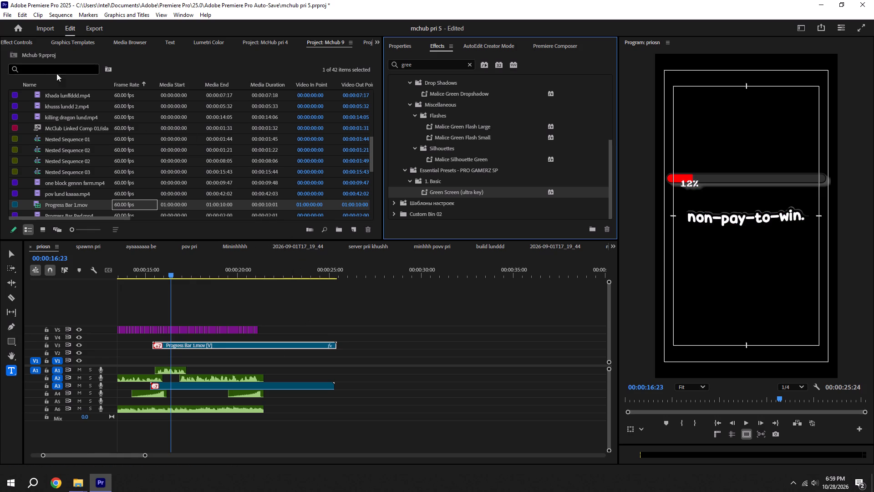
# Set the Ultra Key matte cleanup Choke of the progress bar clip to 15.
pyautogui.click(16, 41)
pyautogui.scroll(-7, 61, 137)
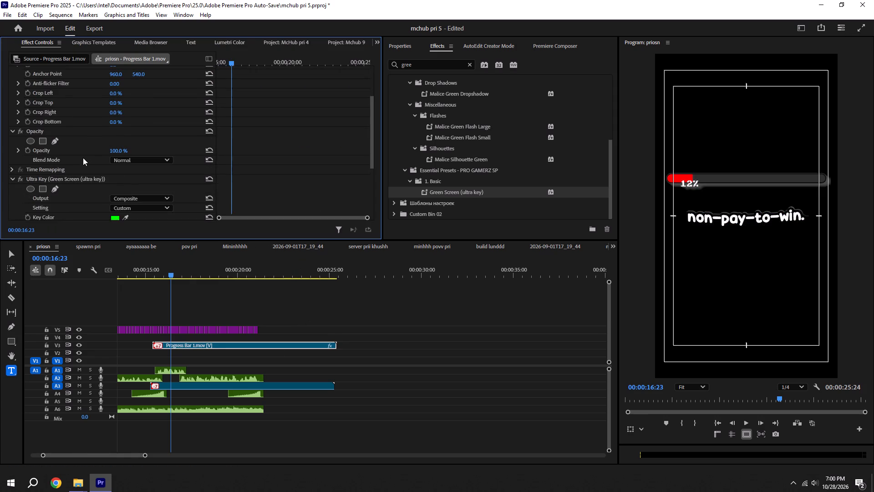
pyautogui.scroll(-4, 84, 178)
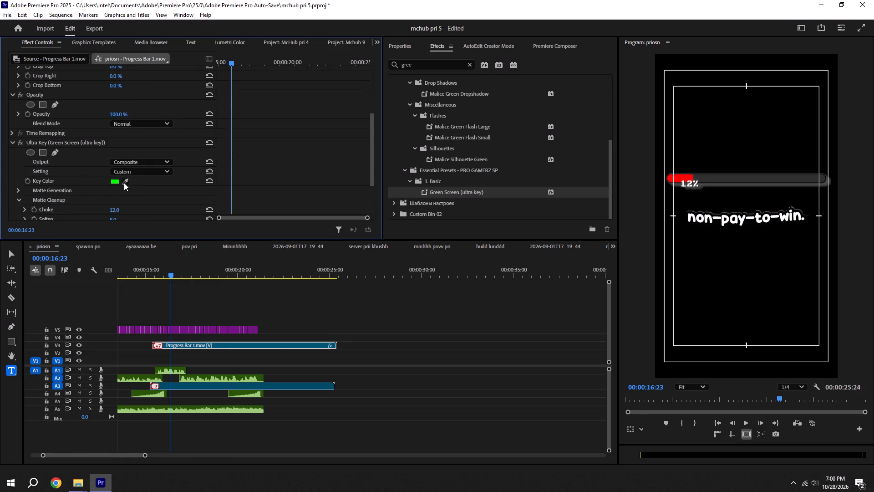
pyautogui.scroll(-2, 93, 199)
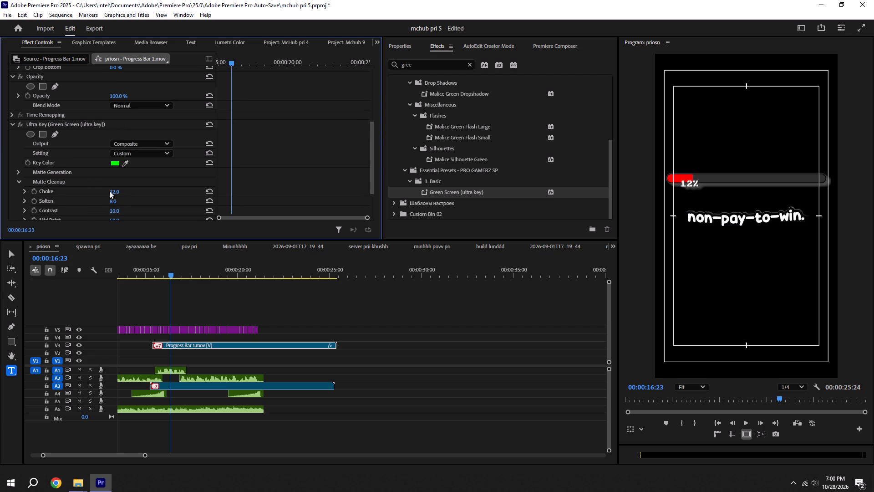
pyautogui.click(117, 191)
pyautogui.press('1')
pyautogui.press('5')
pyautogui.press('Return')
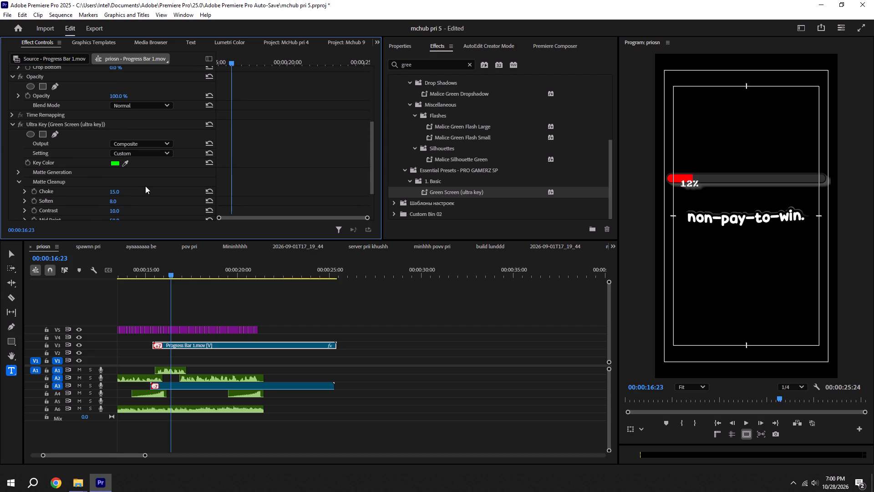
# Play back the section around the start of the keyed progress bar clip to check its look and timing.
pyautogui.press('Return')
pyautogui.keyDown('alt'); pyautogui.scroll(-5, 351, 329); pyautogui.keyUp('alt')
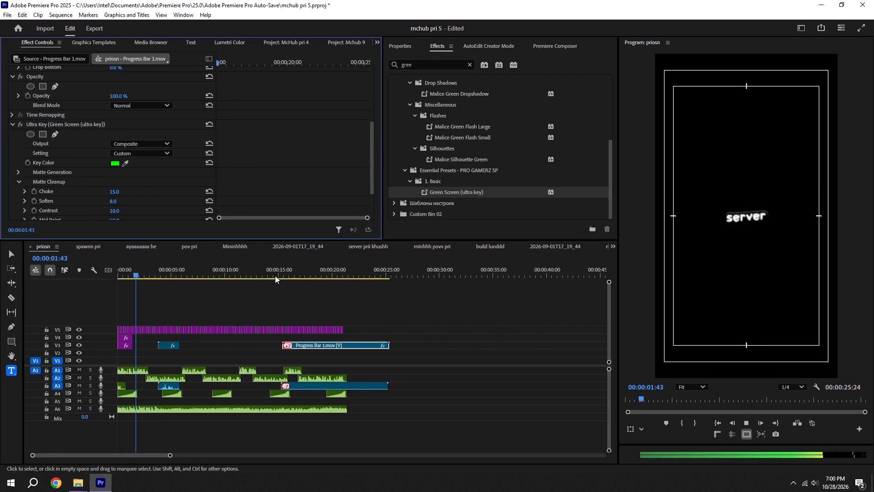
pyautogui.keyDown('shift'); pyautogui.click(283, 266); pyautogui.keyUp('shift')
pyautogui.press('space')
pyautogui.keyDown('alt'); pyautogui.scroll(10, 314, 335); pyautogui.keyUp('alt')
pyautogui.press('space')
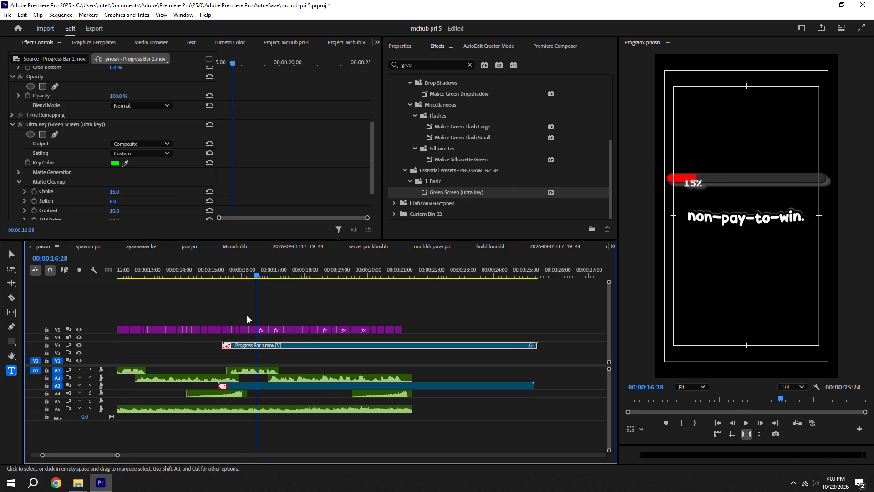
pyautogui.click(230, 277)
# Delete the Progress Bar 1.mov audio from track A3 and save the project.
pyautogui.click(251, 388)
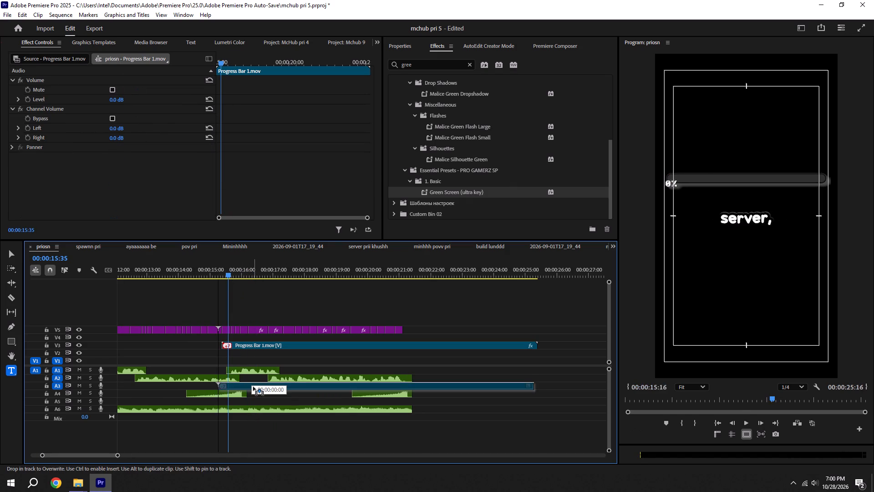
pyautogui.click(253, 387)
pyautogui.press('BackSpace')
pyautogui.hotkey('ctrl', 's')
# Preview the progress bar, then raise its Ultra Key matte cleanup Soften to 100.
pyautogui.press('space')
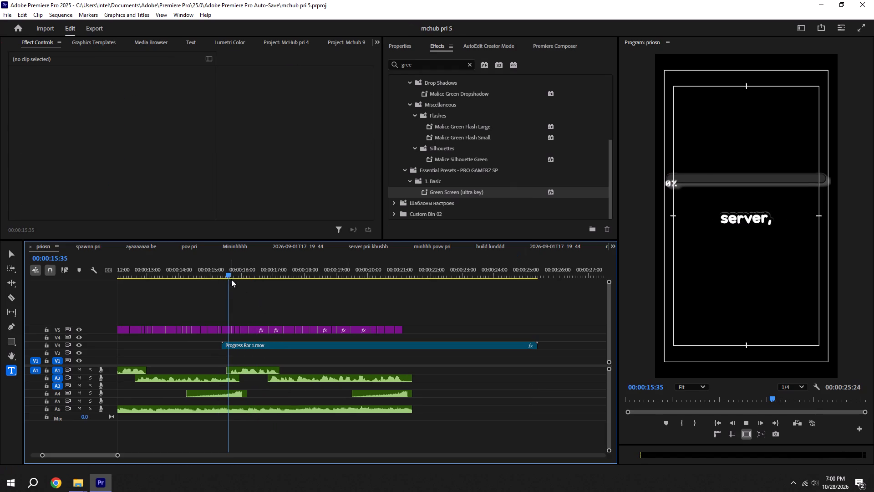
pyautogui.press('space')
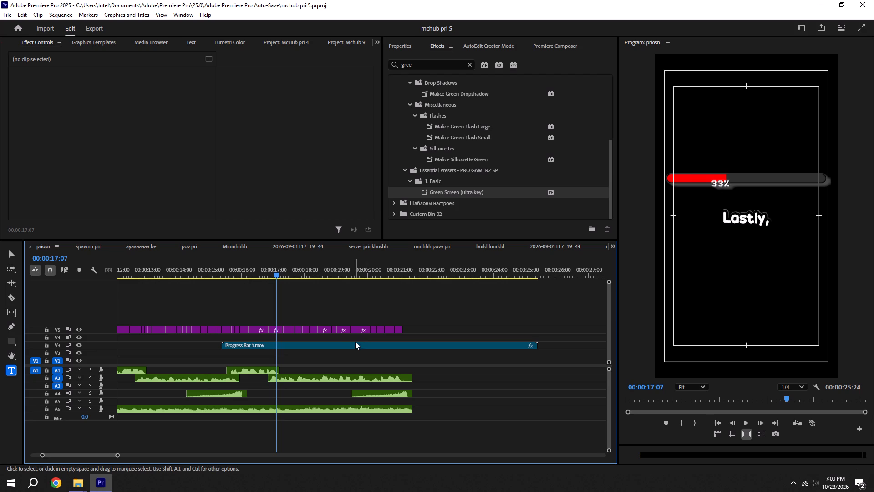
pyautogui.click(344, 344)
pyautogui.scroll(-6, 179, 176)
pyautogui.scroll(-7, 71, 206)
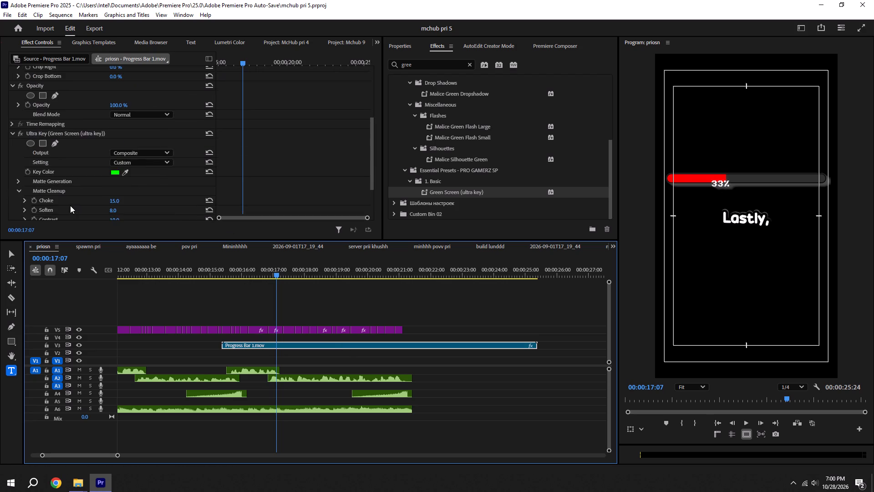
pyautogui.scroll(-5, 70, 205)
pyautogui.moveTo(115, 160); pyautogui.dragTo(126, 159)
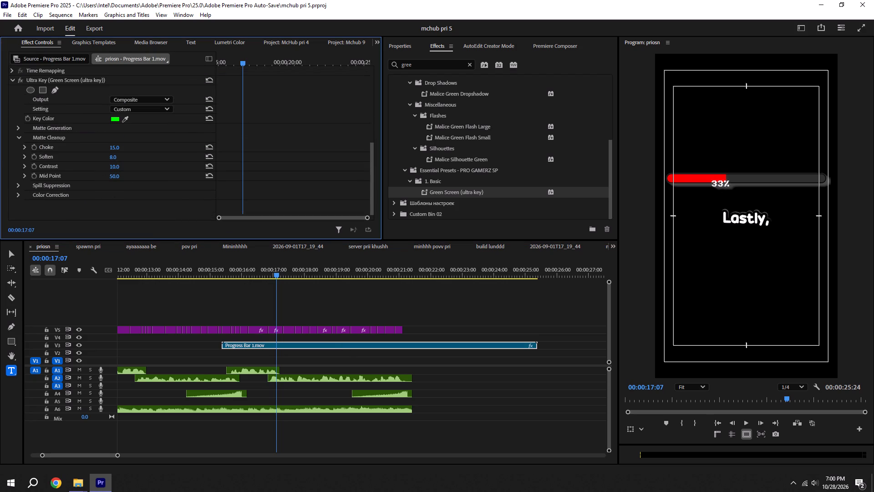
pyautogui.moveTo(126, 159); pyautogui.dragTo(201, 159)
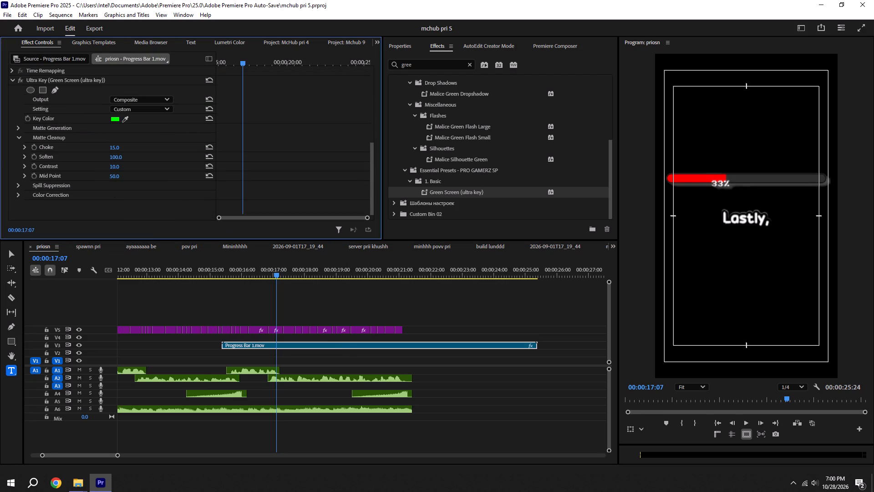
pyautogui.moveTo(201, 159); pyautogui.dragTo(547, 189)
pyautogui.moveTo(547, 189); pyautogui.dragTo(552, 189)
# Set the Ultra Key matte cleanup Contrast of the progress bar clip to 100.
pyautogui.moveTo(115, 166); pyautogui.dragTo(134, 166)
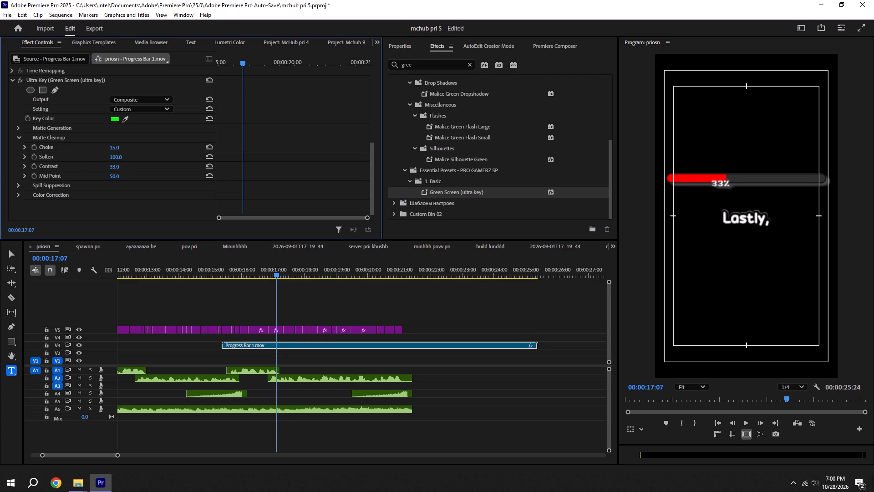
pyautogui.moveTo(134, 166); pyautogui.dragTo(90, 165)
pyautogui.moveTo(90, 165); pyautogui.dragTo(375, 166)
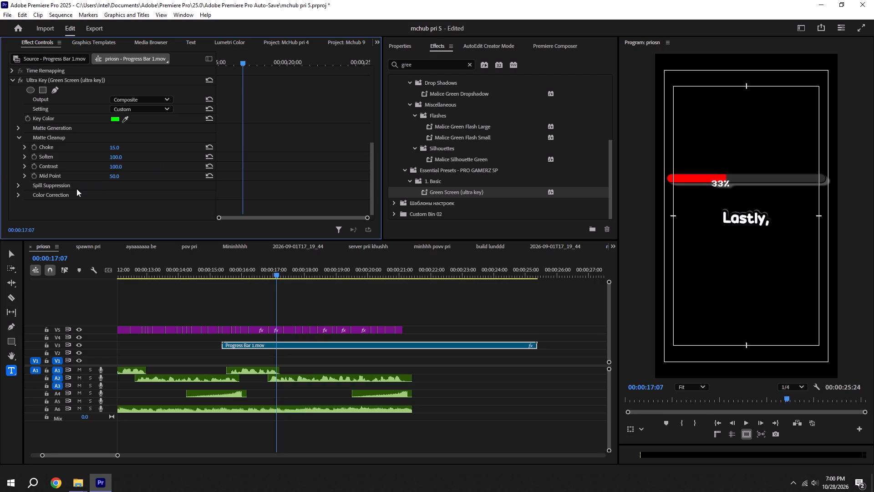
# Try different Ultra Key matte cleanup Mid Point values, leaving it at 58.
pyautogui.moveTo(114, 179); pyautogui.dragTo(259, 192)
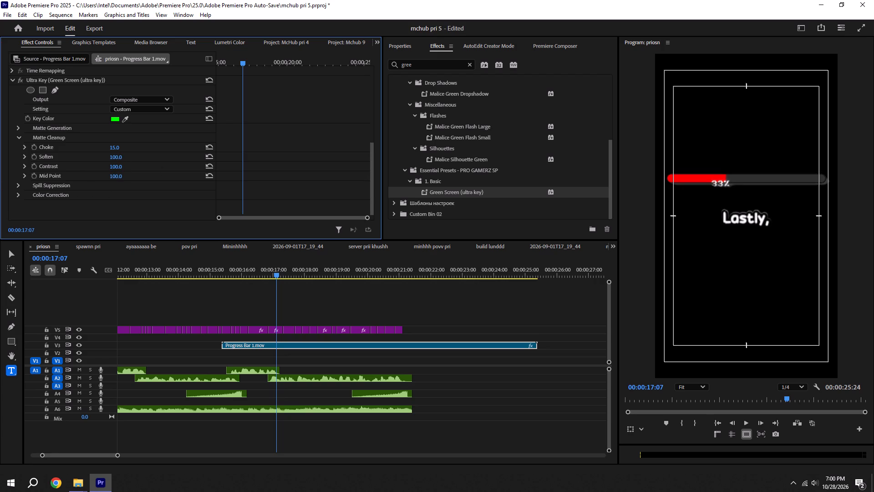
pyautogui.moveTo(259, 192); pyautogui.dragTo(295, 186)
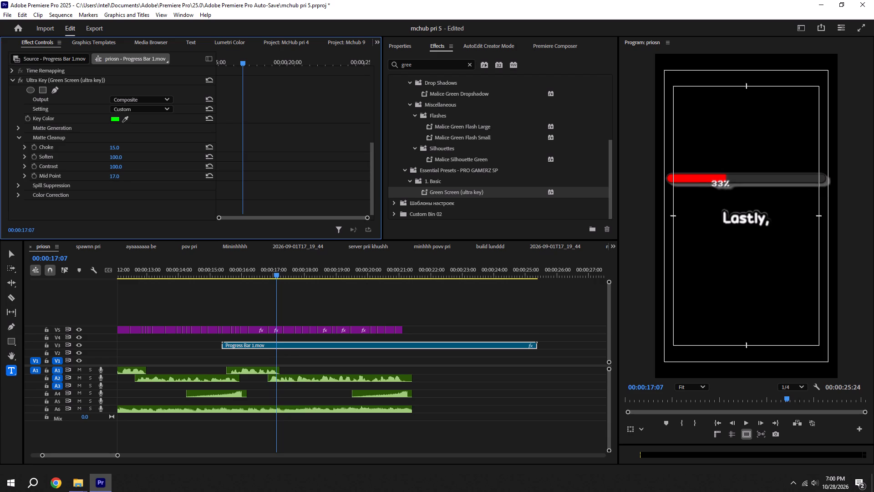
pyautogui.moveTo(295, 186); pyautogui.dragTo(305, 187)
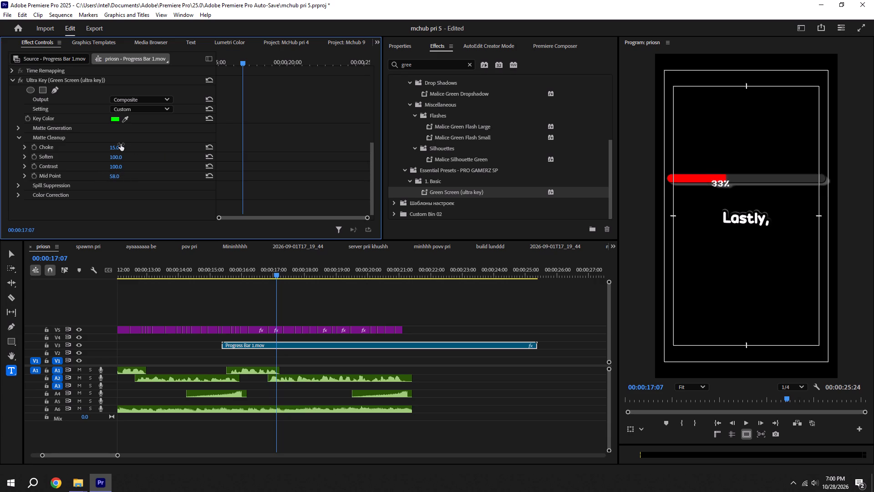
# Set the Ultra Key matte cleanup Choke to 100 and the Mid Point to 13.
pyautogui.moveTo(118, 144); pyautogui.dragTo(138, 143)
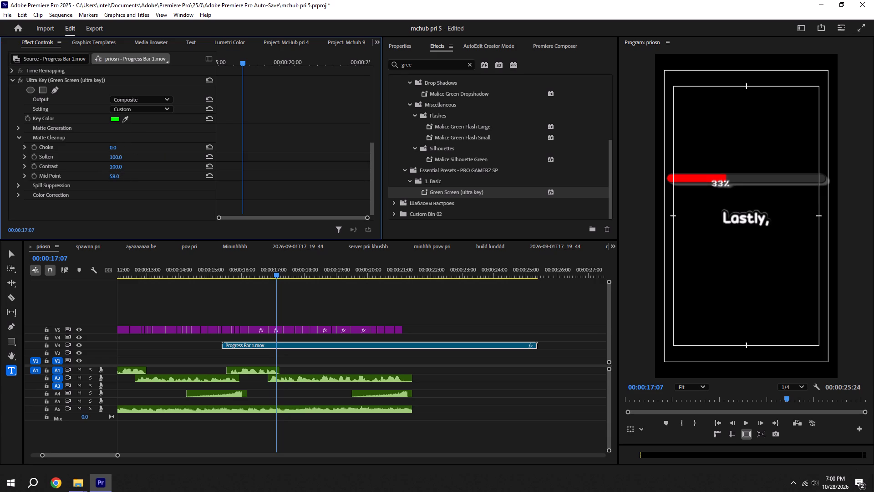
pyautogui.moveTo(138, 143); pyautogui.dragTo(348, 148)
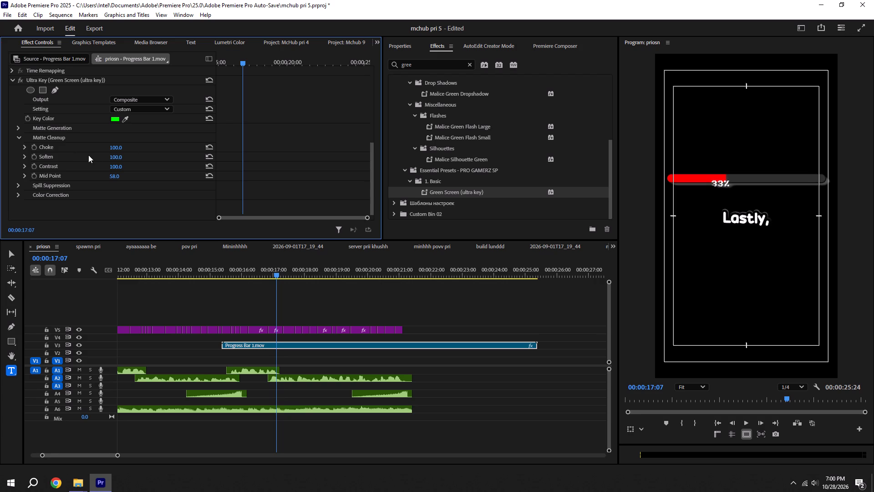
pyautogui.moveTo(111, 176); pyautogui.dragTo(213, 182)
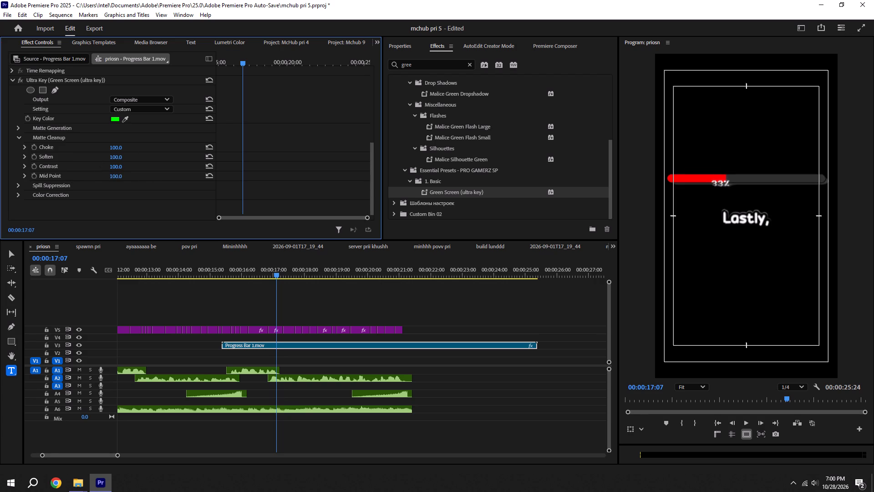
pyautogui.moveTo(213, 182); pyautogui.dragTo(168, 178)
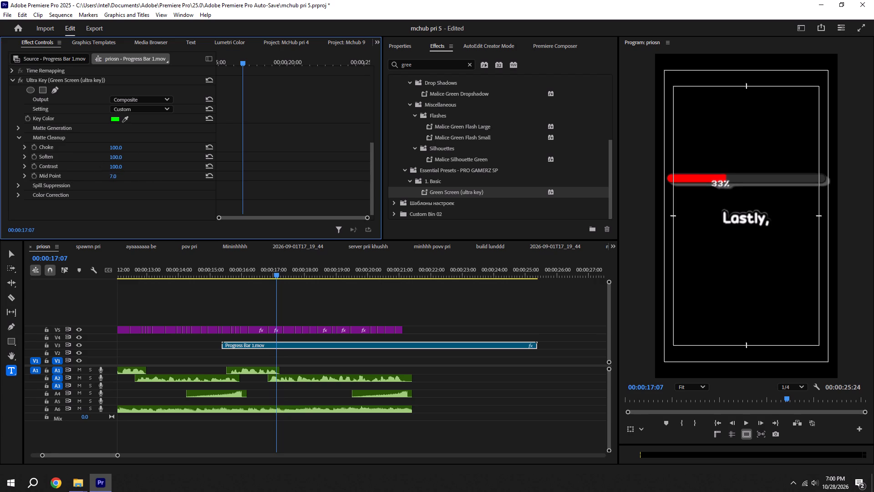
pyautogui.moveTo(168, 178); pyautogui.dragTo(171, 177)
# Try a spill suppression Desaturate of 66 in the Ultra Key effect, and reset it to the default 25.
pyautogui.click(17, 184)
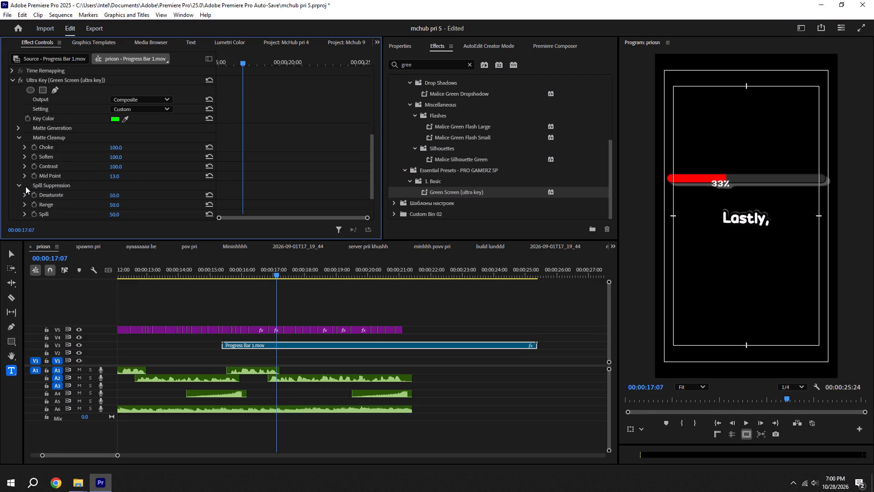
pyautogui.scroll(-4, 25, 186)
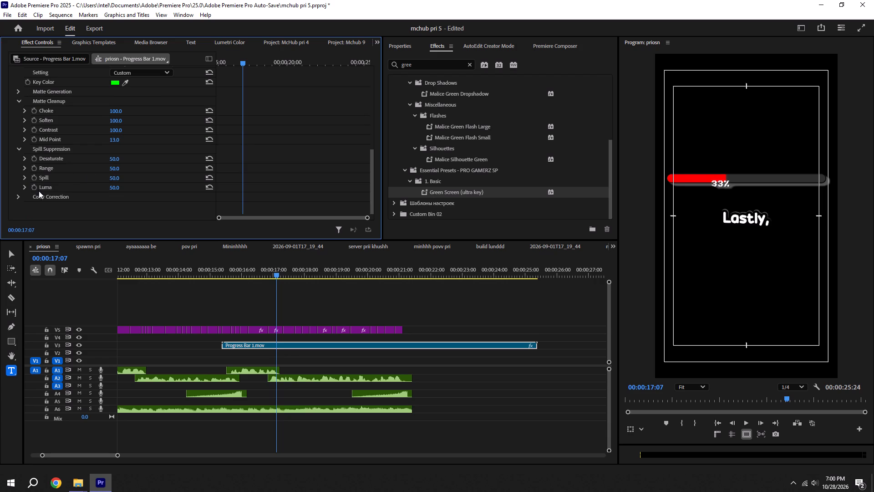
pyautogui.click(117, 159)
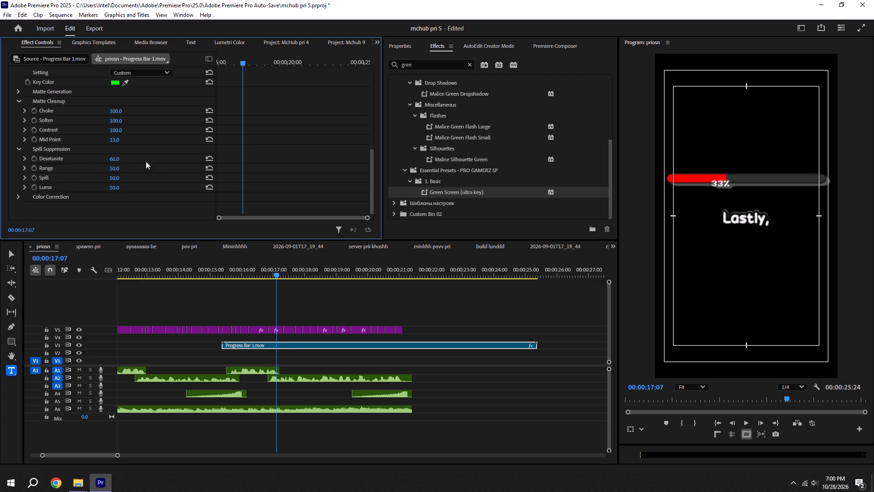
pyautogui.click(207, 159)
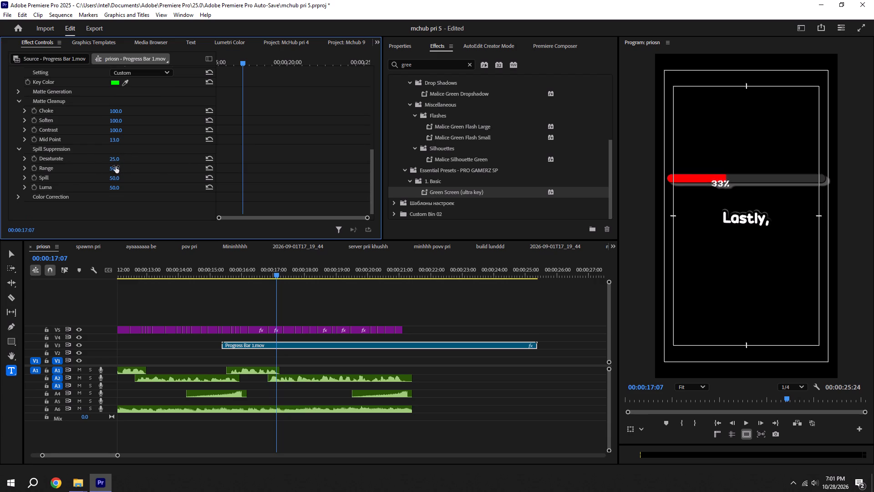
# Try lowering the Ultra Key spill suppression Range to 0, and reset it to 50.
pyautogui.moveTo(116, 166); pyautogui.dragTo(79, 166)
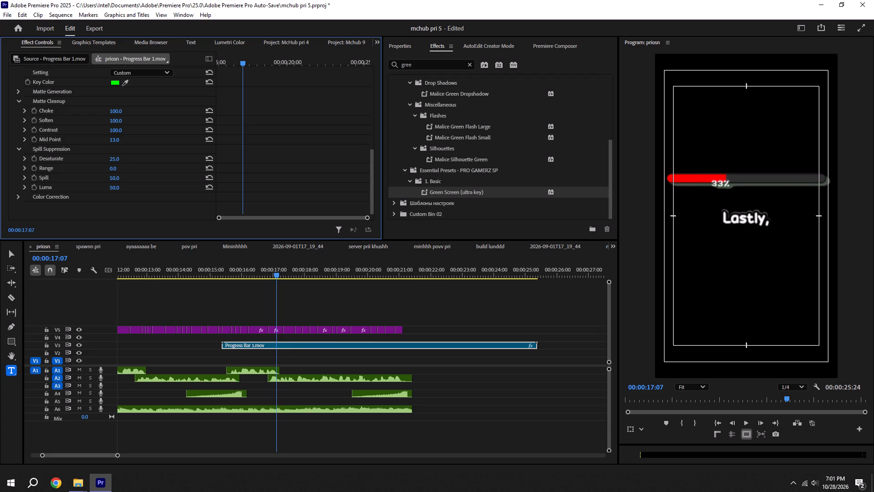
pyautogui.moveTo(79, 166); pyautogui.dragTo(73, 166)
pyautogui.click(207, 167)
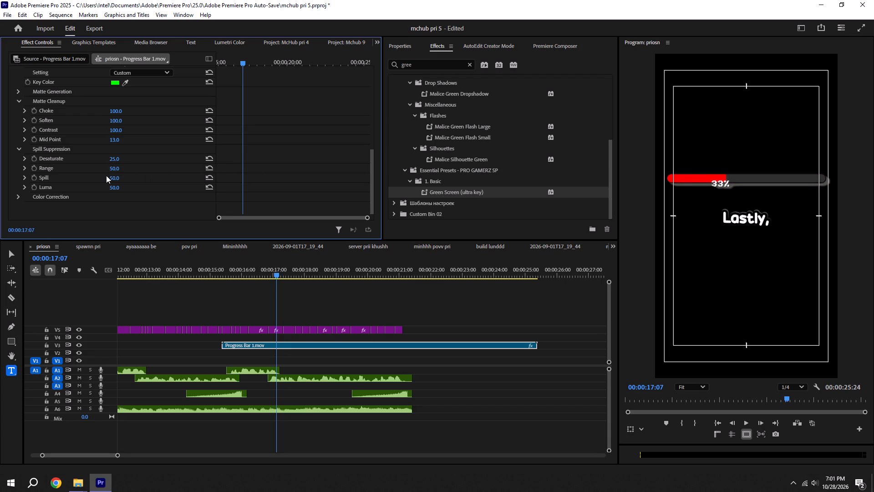
# Resample the Ultra Key Key Color with the eyedropper from the background below the progress bar in the preview.
pyautogui.scroll(4, 50, 146)
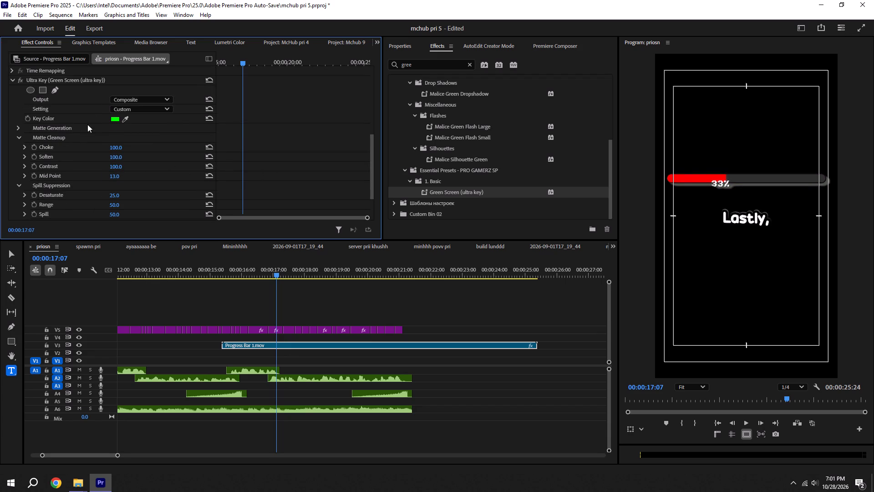
pyautogui.click(127, 110)
pyautogui.click(45, 119)
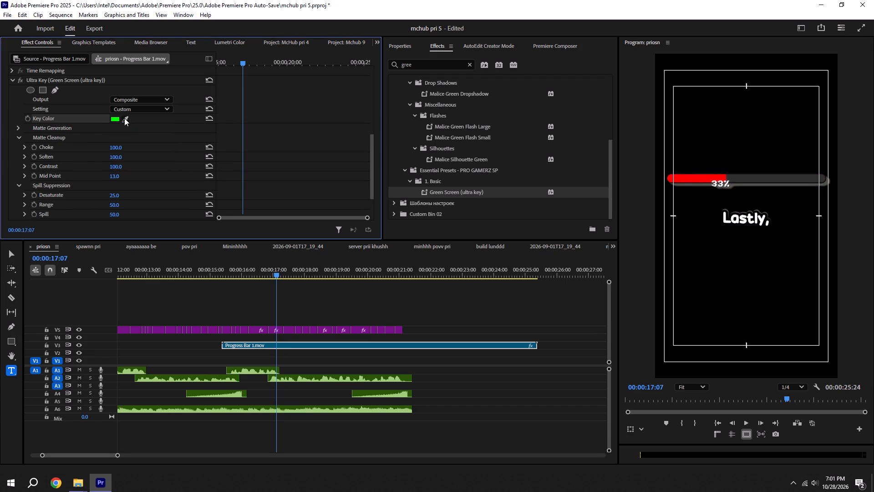
pyautogui.click(71, 118)
pyautogui.click(114, 119)
pyautogui.click(117, 124)
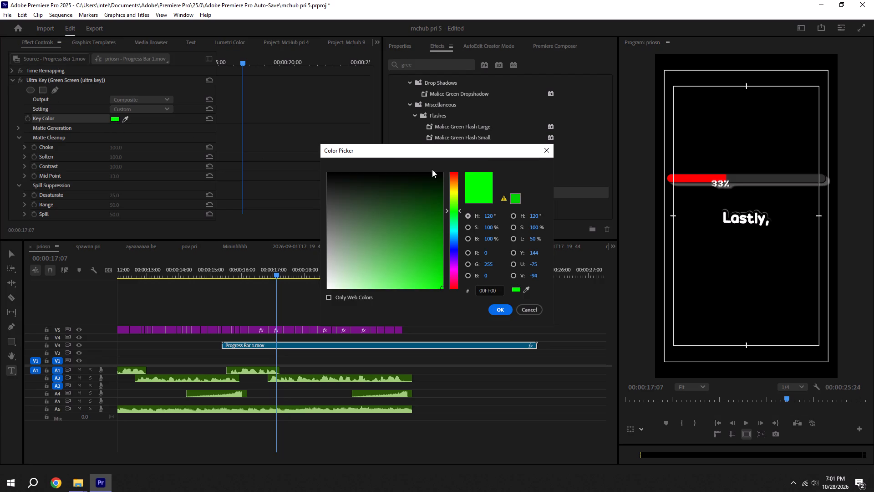
pyautogui.click(550, 150)
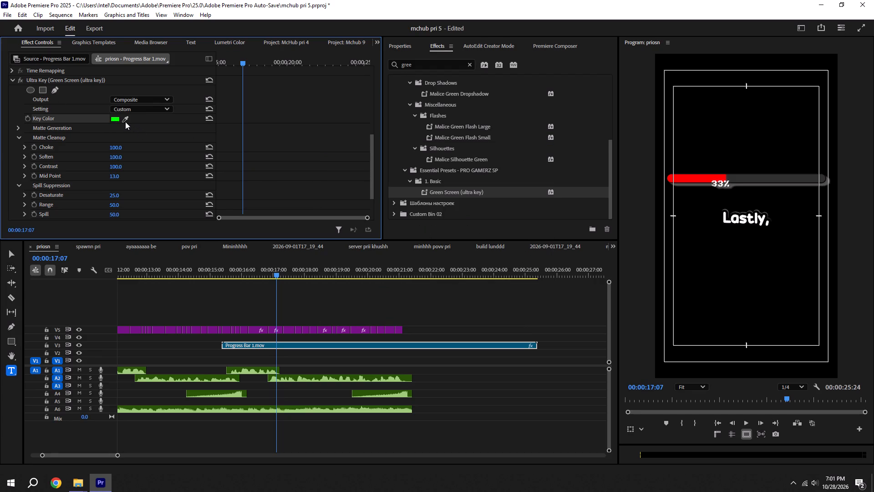
pyautogui.click(124, 121)
pyautogui.click(697, 221)
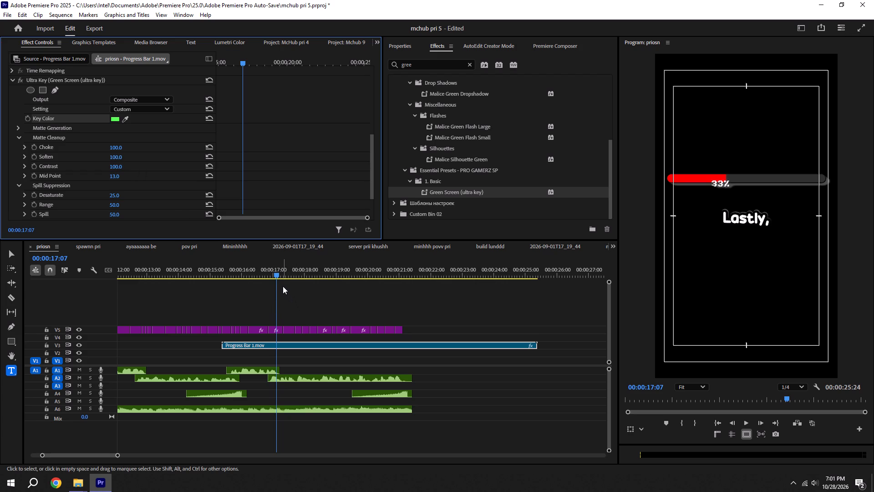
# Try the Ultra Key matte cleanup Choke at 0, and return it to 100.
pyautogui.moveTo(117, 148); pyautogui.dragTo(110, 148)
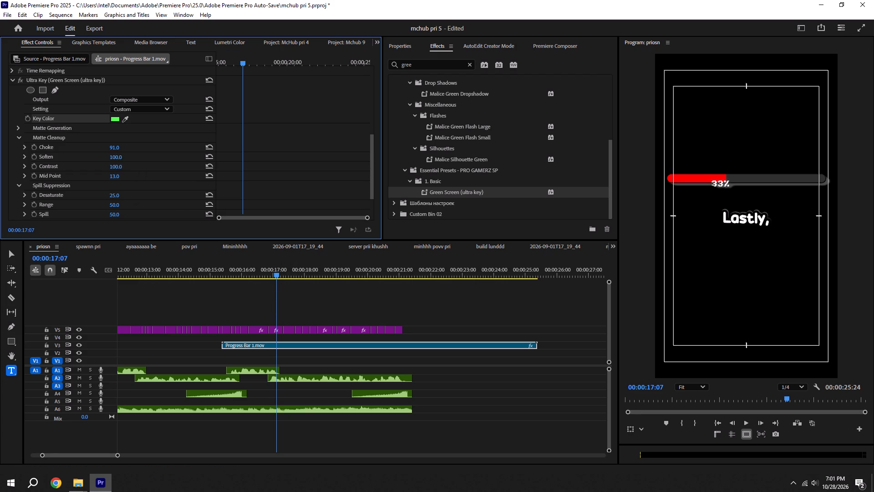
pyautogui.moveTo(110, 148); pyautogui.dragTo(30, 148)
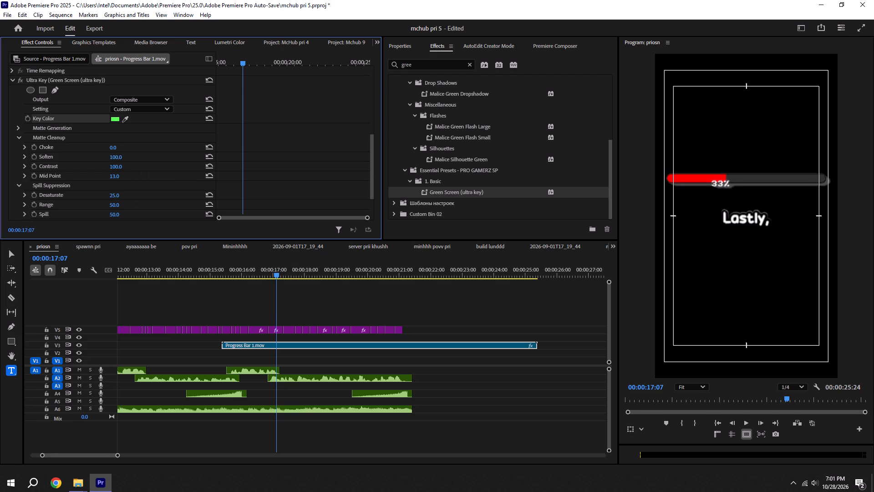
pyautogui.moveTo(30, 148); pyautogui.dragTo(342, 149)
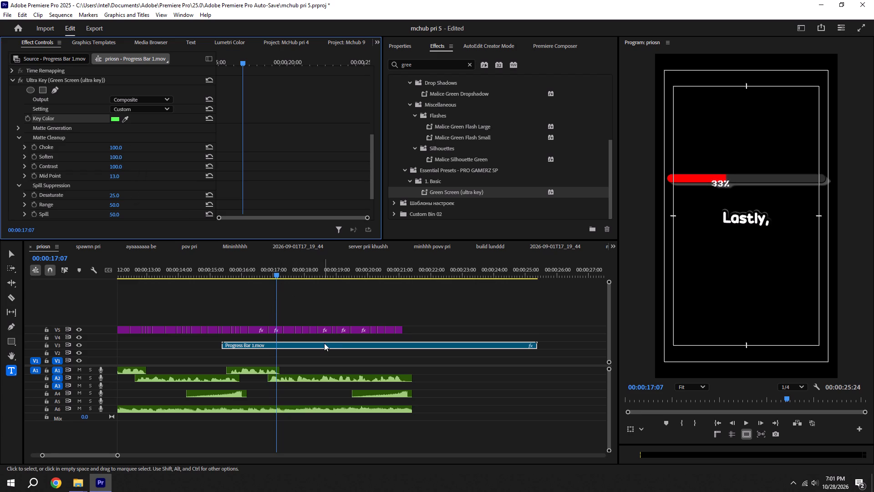
# Save the project and play back the section from the start of the keyed progress bar clip.
pyautogui.moveTo(477, 374); pyautogui.dragTo(472, 374)
pyautogui.hotkey('ctrl', 's')
pyautogui.keyDown('shift'); pyautogui.moveTo(232, 277); pyautogui.dragTo(221, 273); pyautogui.keyUp('shift')
pyautogui.press('space')
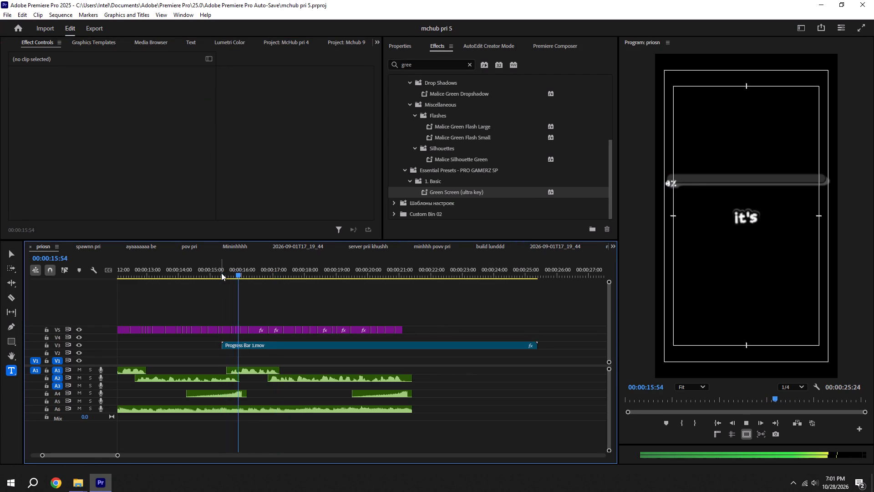
pyautogui.press('space')
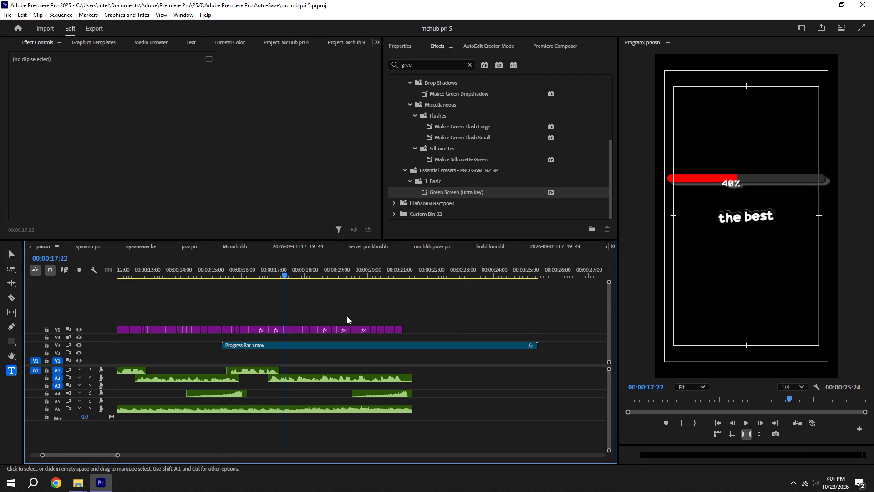
pyautogui.keyDown('alt'); pyautogui.scroll(-5, 377, 319); pyautogui.keyUp('alt')
pyautogui.hotkey('ctrl', 's')
pyautogui.keyDown('alt'); pyautogui.scroll(-5, 303, 329); pyautogui.keyUp('alt')
pyautogui.hotkey('ctrl', 's')
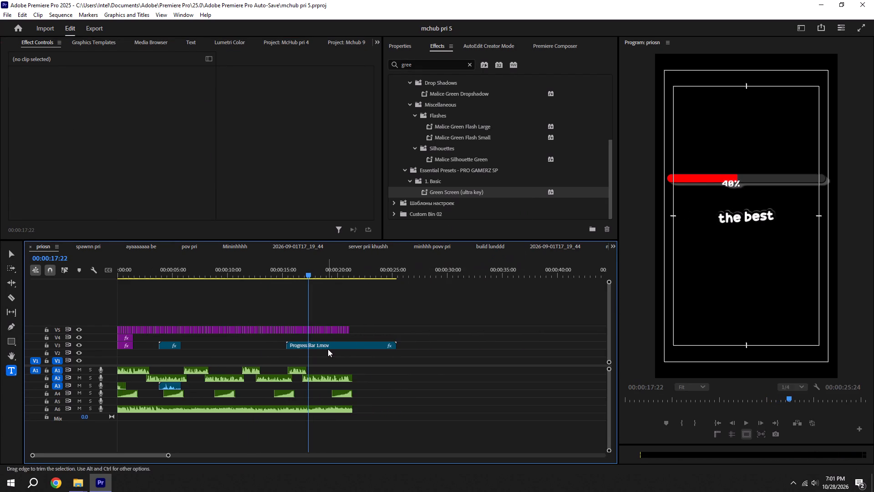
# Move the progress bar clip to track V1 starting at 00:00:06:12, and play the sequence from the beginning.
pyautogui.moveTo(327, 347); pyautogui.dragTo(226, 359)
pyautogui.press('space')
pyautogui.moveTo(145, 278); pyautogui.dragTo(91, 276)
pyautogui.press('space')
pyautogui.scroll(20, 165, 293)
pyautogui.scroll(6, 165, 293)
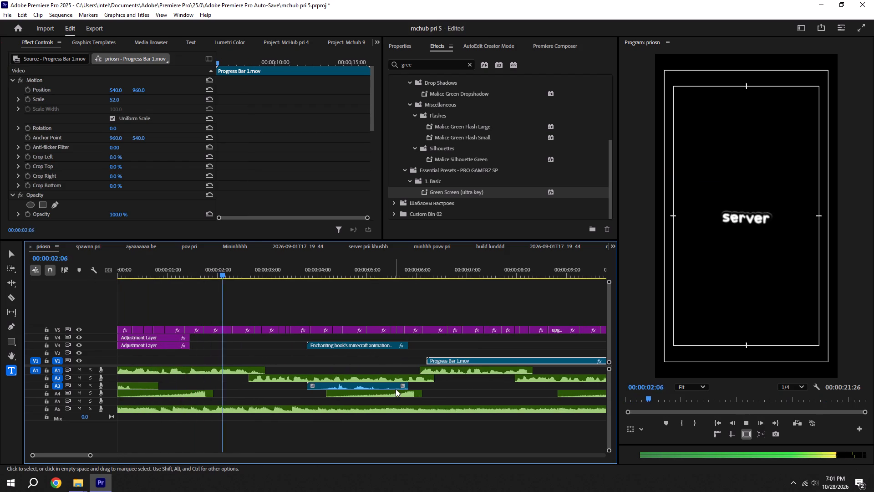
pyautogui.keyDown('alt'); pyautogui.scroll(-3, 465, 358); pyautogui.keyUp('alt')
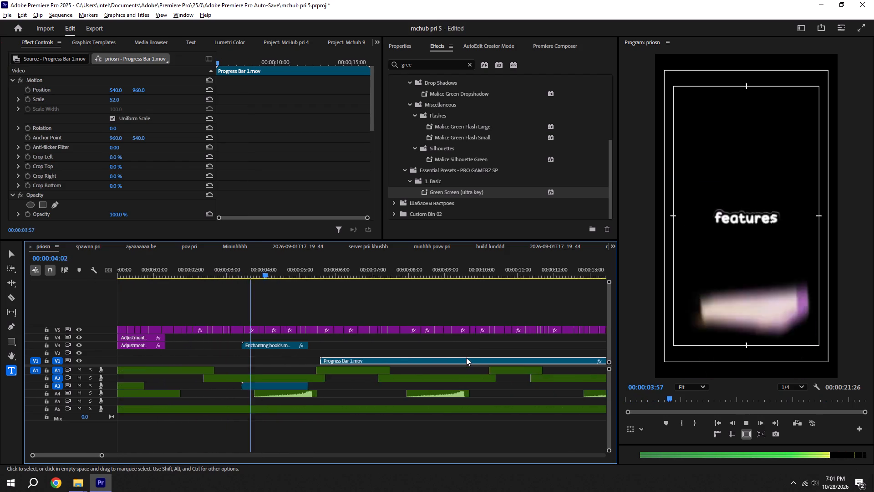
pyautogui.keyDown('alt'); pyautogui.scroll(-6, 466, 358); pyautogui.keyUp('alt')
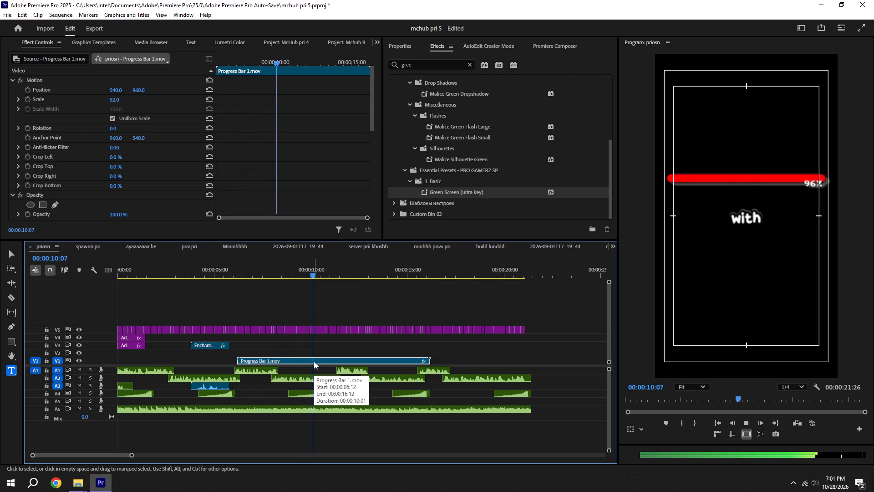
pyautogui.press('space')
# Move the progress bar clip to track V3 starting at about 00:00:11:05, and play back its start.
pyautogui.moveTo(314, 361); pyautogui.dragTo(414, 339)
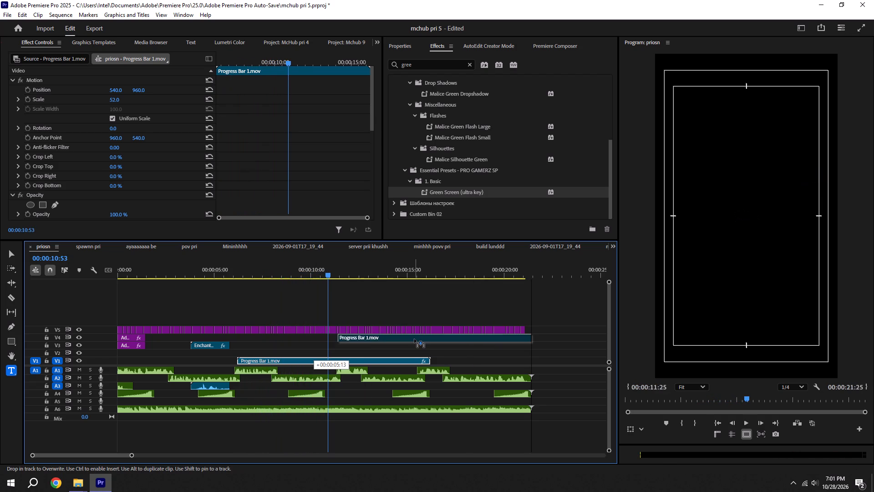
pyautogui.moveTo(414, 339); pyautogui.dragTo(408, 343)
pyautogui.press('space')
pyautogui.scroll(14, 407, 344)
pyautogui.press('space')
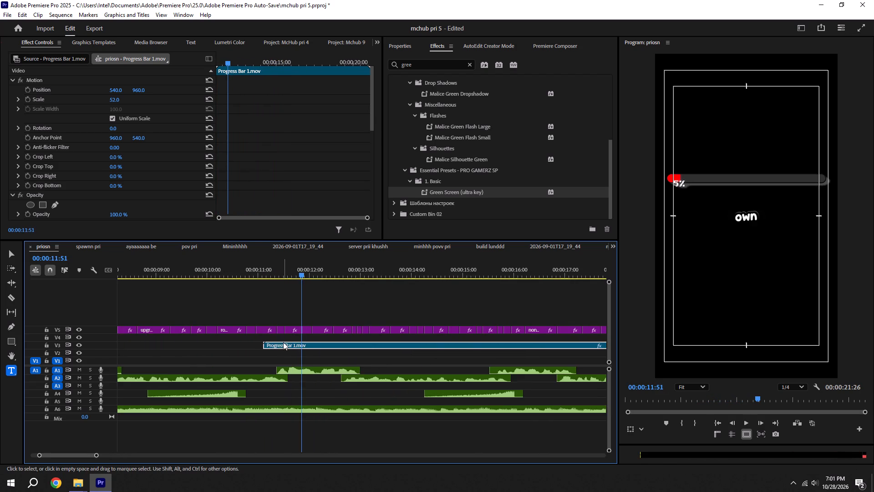
# Move the progress bar clip to track V4 starting at about 00:00:11:30, and play back from its start.
pyautogui.scroll(10, 322, 348)
pyautogui.moveTo(310, 343); pyautogui.dragTo(356, 338)
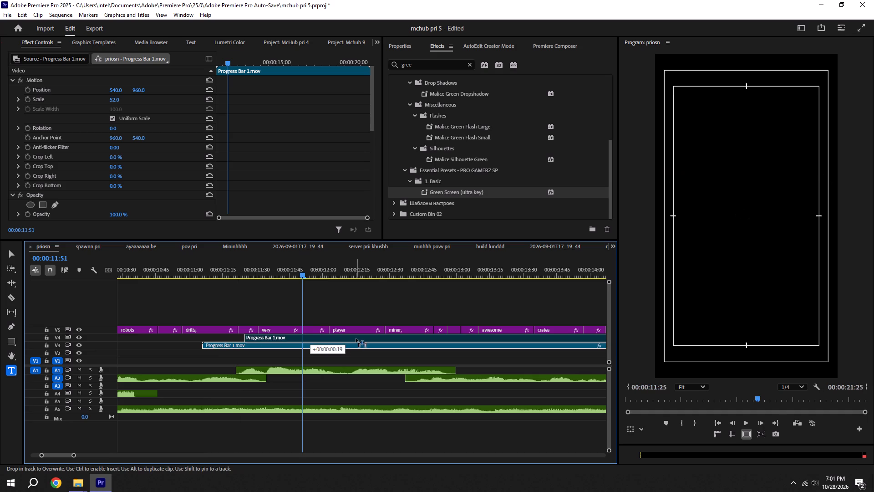
pyautogui.moveTo(356, 338); pyautogui.dragTo(363, 341)
pyautogui.keyDown('shift'); pyautogui.click(256, 275); pyautogui.keyUp('shift')
pyautogui.press('space')
pyautogui.scroll(-8, 256, 275)
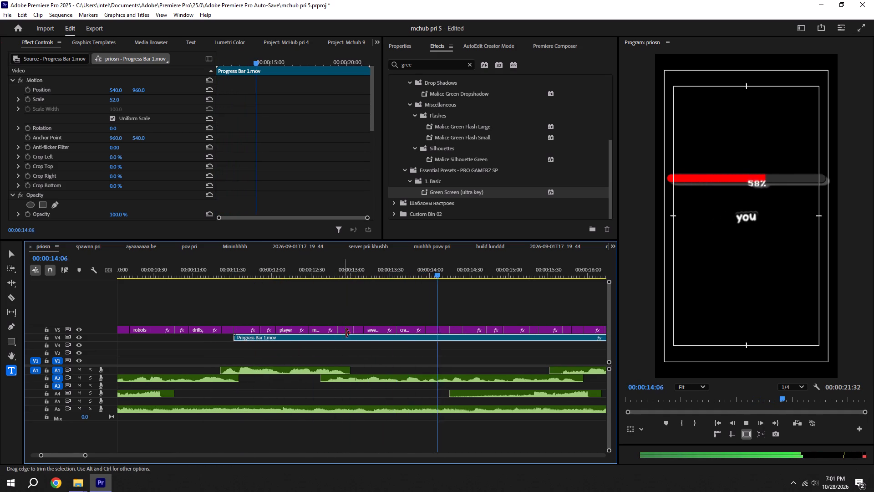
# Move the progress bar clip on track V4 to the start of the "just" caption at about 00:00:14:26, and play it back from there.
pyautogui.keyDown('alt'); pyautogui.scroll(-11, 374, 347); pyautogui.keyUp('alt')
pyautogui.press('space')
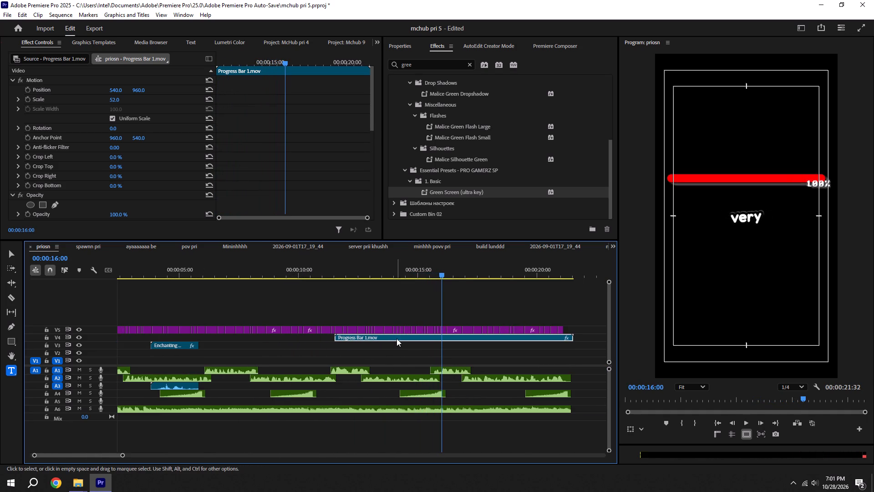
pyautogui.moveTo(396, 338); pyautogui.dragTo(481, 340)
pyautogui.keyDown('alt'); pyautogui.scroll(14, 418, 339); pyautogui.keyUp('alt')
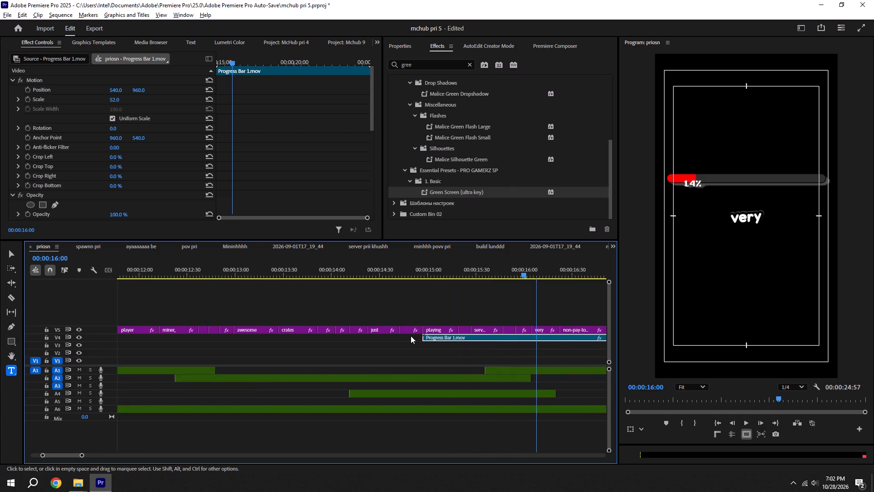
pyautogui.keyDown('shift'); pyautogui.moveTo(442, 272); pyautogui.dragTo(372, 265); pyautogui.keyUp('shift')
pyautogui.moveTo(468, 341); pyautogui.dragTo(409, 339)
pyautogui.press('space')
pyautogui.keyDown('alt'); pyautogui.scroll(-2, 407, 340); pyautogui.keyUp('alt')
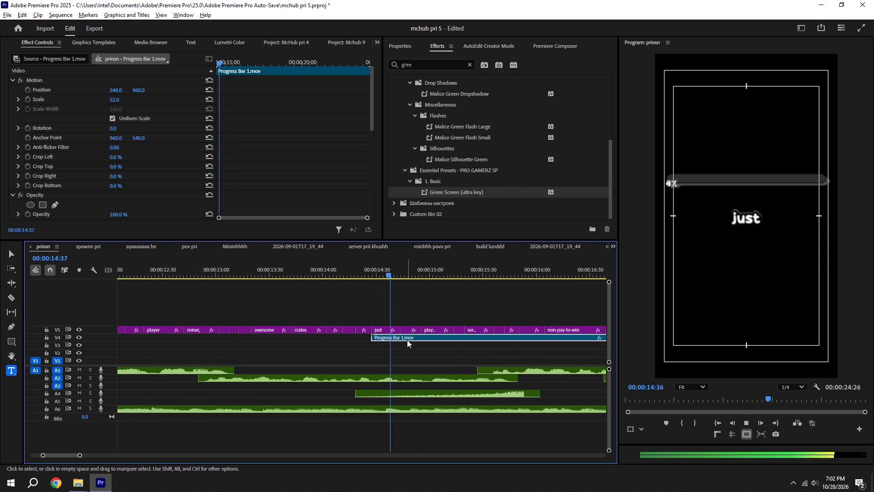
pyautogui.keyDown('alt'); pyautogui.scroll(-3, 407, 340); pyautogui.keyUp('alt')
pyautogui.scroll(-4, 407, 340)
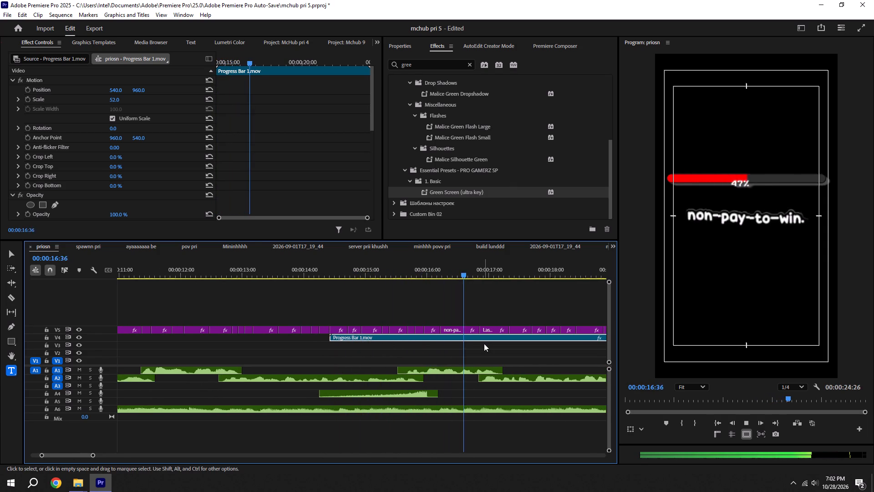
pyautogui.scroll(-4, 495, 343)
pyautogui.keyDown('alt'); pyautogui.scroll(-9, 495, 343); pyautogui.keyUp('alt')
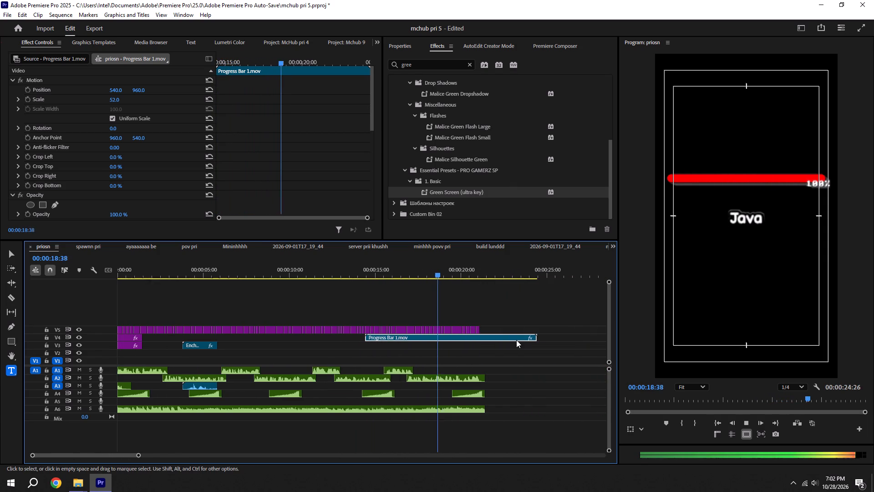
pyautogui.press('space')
# Delete the progress bar clip from track V4 of the priosn sequence and save the project.
pyautogui.keyDown('alt'); pyautogui.scroll(5, 452, 329); pyautogui.keyUp('alt')
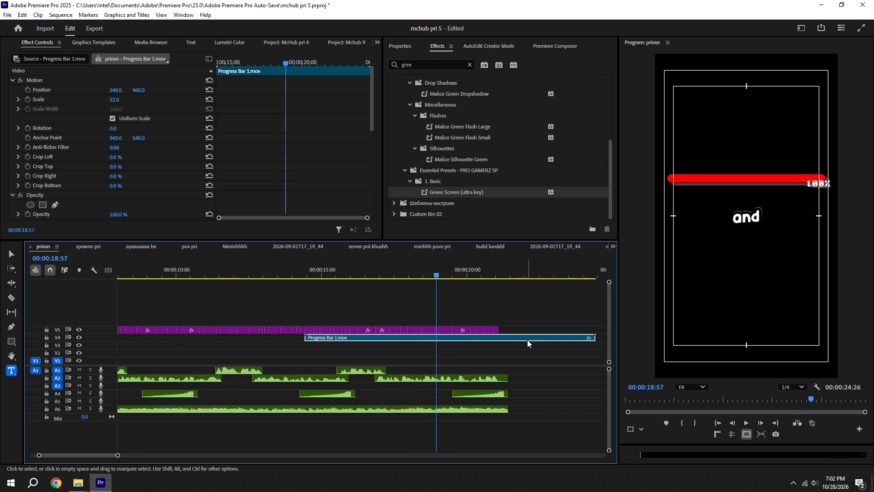
pyautogui.click(527, 340)
pyautogui.press('BackSpace')
pyautogui.hotkey('ctrl', 's')
pyautogui.keyDown('alt'); pyautogui.scroll(-6, 524, 339); pyautogui.keyUp('alt')
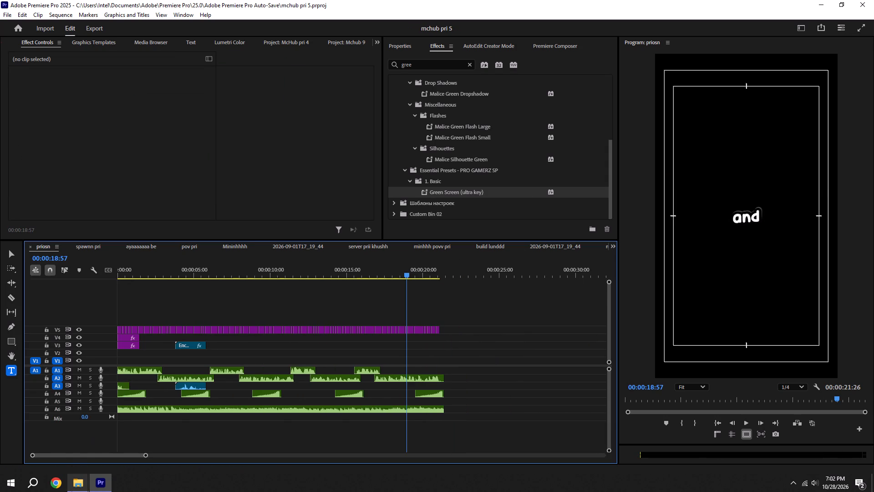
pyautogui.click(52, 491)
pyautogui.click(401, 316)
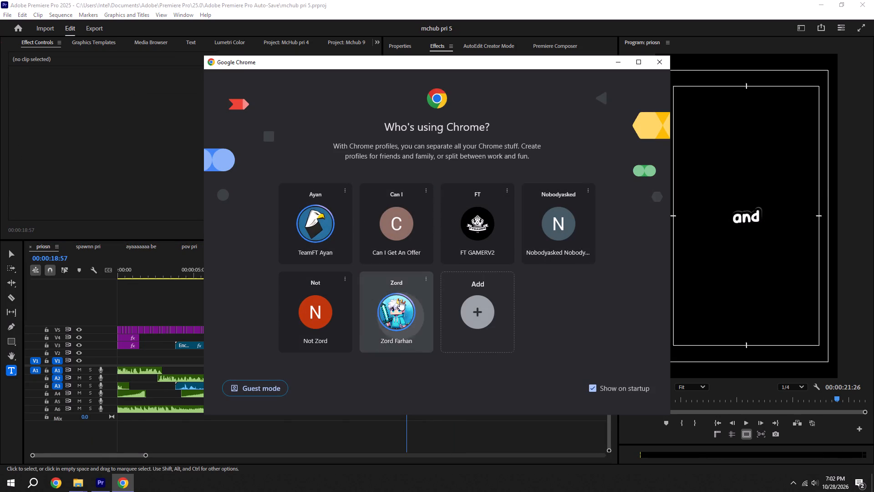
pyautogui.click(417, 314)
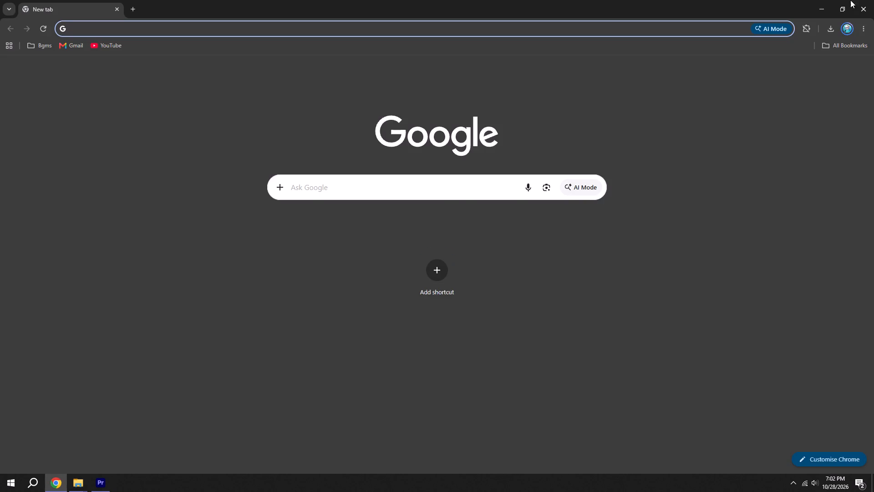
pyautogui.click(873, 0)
# Save the mchub pri 5 project again.
pyautogui.click(492, 297)
pyautogui.hotkey('ctrl', 's')
pyautogui.keyDown('alt'); pyautogui.scroll(-6, 394, 320); pyautogui.keyUp('alt')
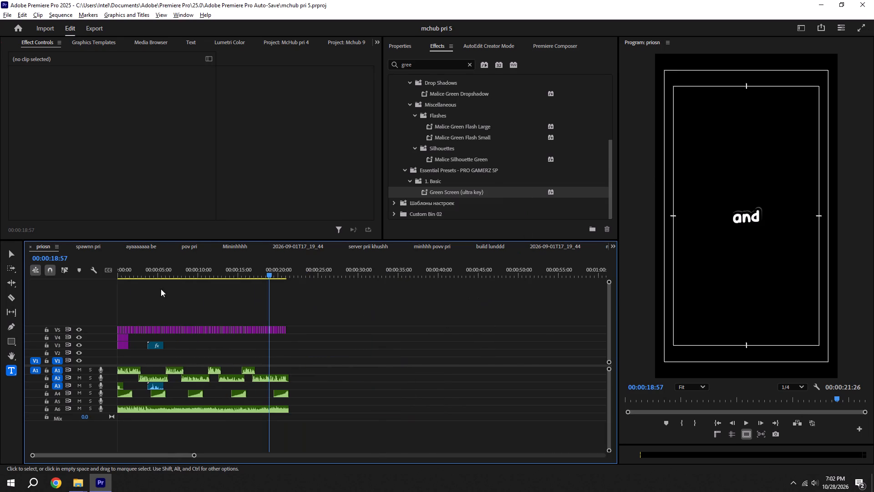
pyautogui.hotkey('ctrl', 's')
# Switch to the spawnn pri sequence and play it back from the beginning to review it, saving its project.
pyautogui.click(83, 249)
pyautogui.keyDown('alt'); pyautogui.scroll(-5, 107, 256); pyautogui.keyUp('alt')
pyautogui.hotkey('ctrl', 's')
pyautogui.moveTo(160, 268); pyautogui.dragTo(150, 265)
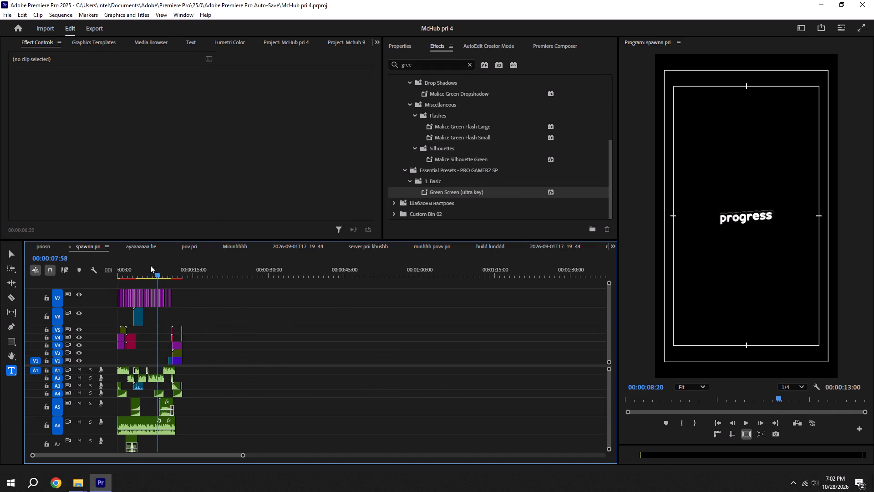
pyautogui.moveTo(150, 265); pyautogui.dragTo(0, 270)
pyautogui.press('space')
pyautogui.scroll(20, 194, 335)
pyautogui.scroll(9, 194, 335)
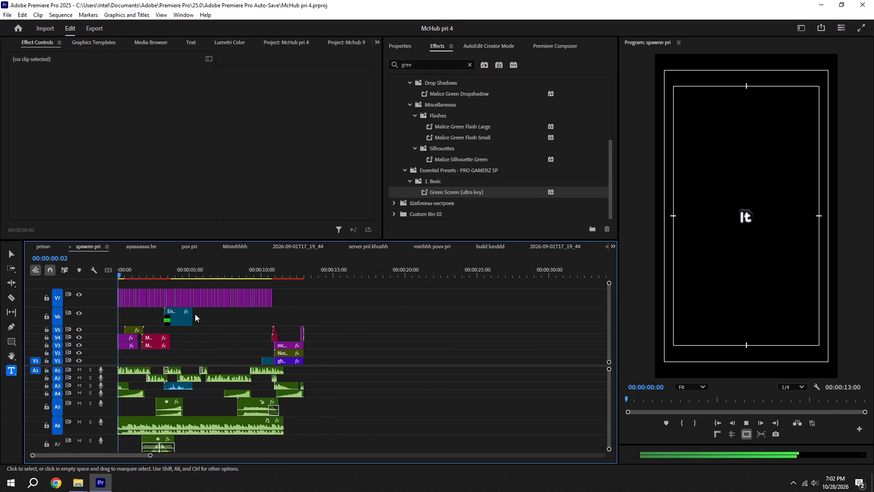
pyautogui.scroll(5, 195, 314)
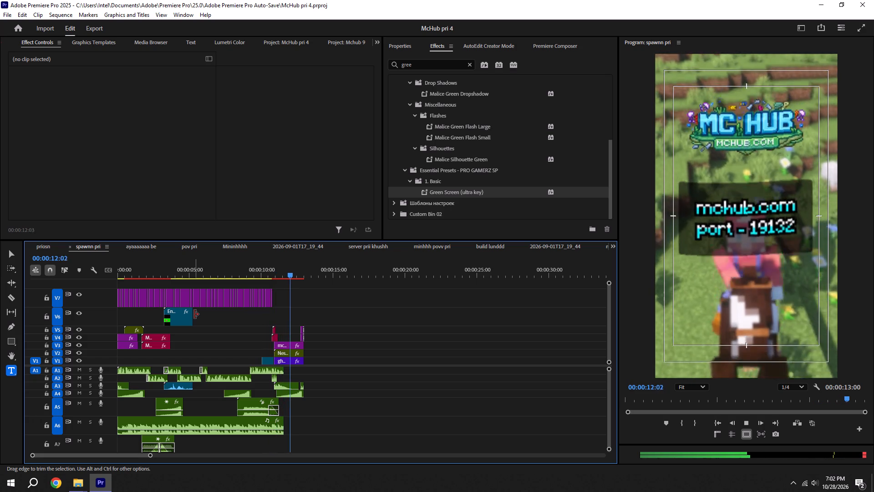
pyautogui.press('space')
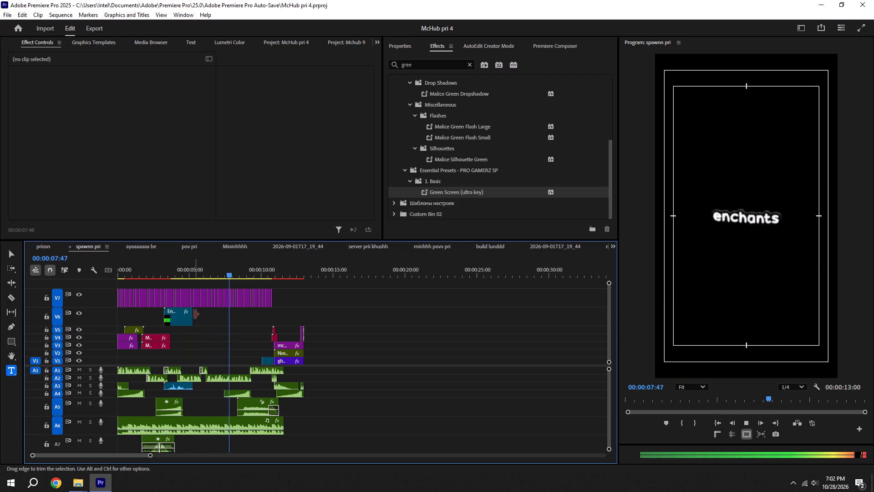
pyautogui.hotkey('ctrl', 's')
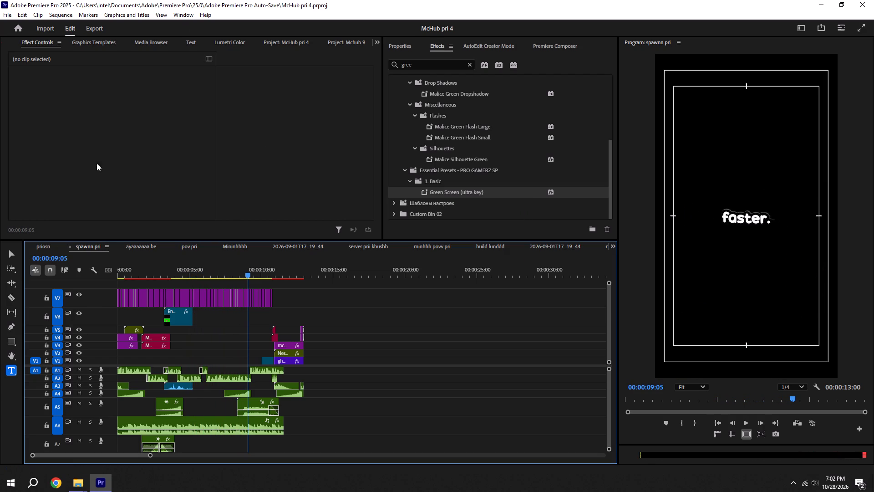
# Return to the priosn sequence and play it back from the beginning to review it without the progress bar.
pyautogui.click(48, 248)
pyautogui.moveTo(137, 272); pyautogui.dragTo(0, 274)
pyautogui.press('space')
pyautogui.keyDown('alt'); pyautogui.scroll(4, 193, 339); pyautogui.keyUp('alt')
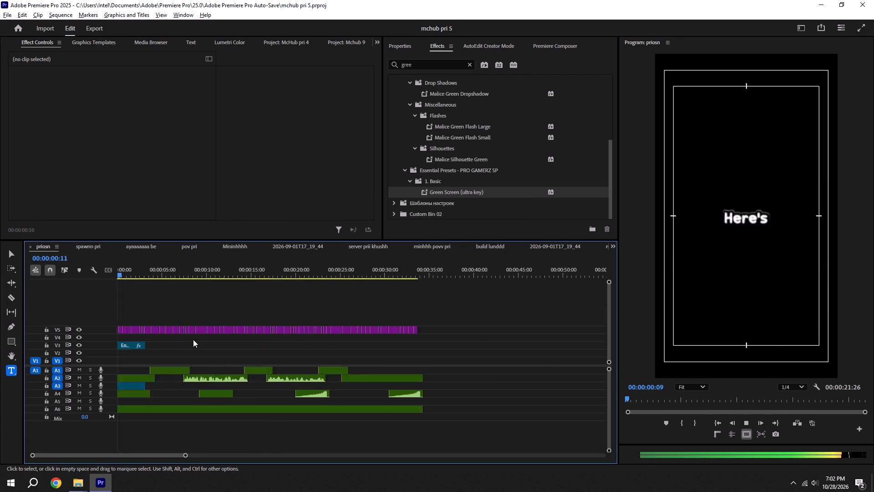
pyautogui.keyDown('alt'); pyautogui.scroll(8, 193, 339); pyautogui.keyUp('alt')
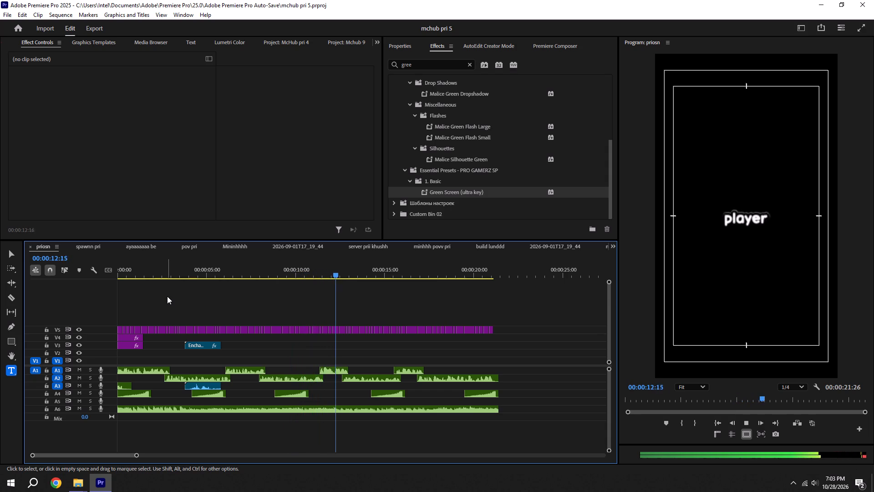
pyautogui.click(387, 357)
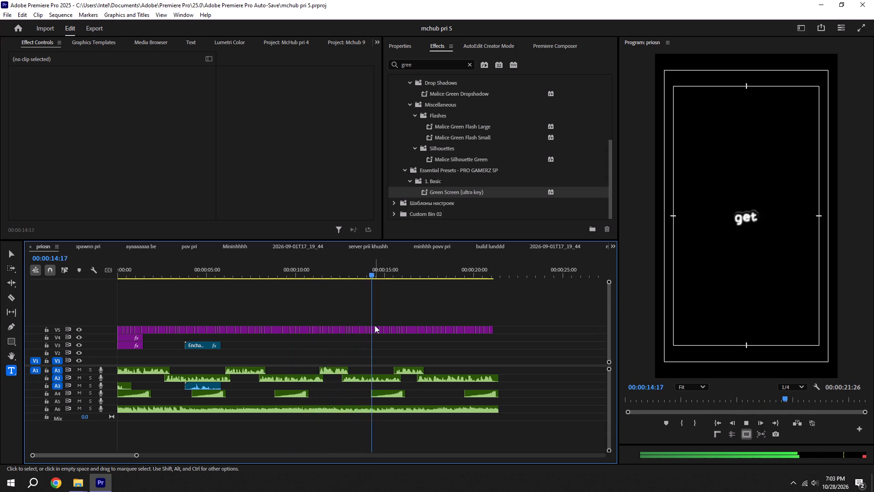
# Save the project and close Premiere Pro, saving the changes to all open projects.
pyautogui.hotkey('ctrl', 's')
pyautogui.click(873, 0)
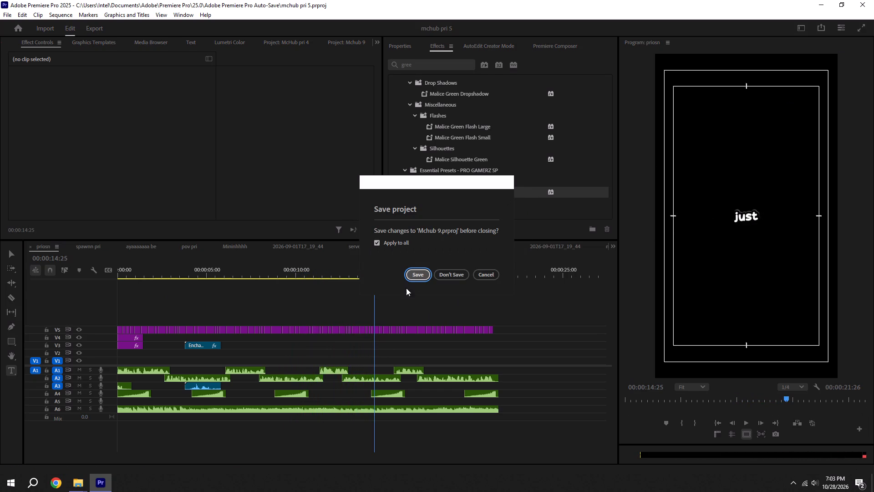
pyautogui.click(418, 274)
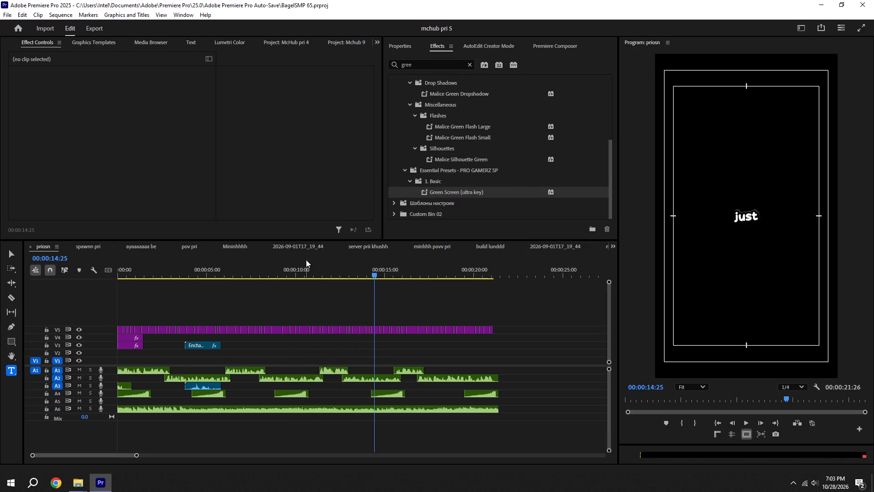
# Close both open File Explorer windows, the Downloads folder and the exported videos folder.
pyautogui.click(626, 72)
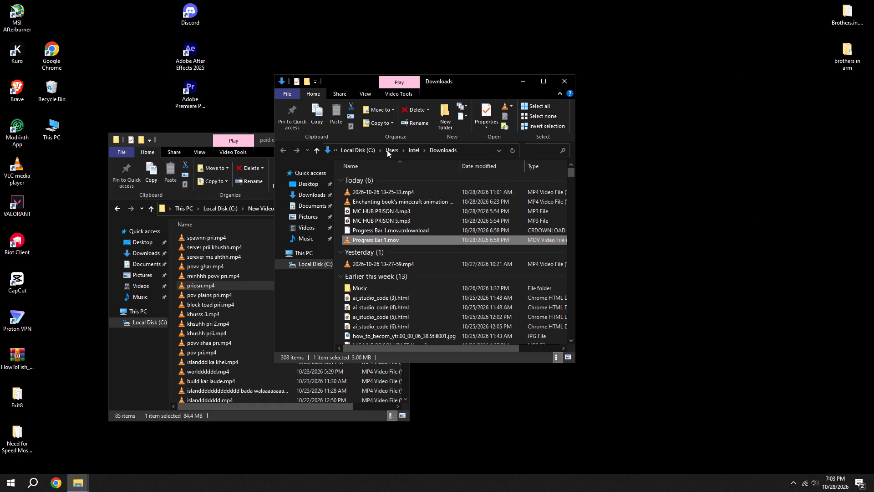
pyautogui.click(569, 85)
pyautogui.click(406, 142)
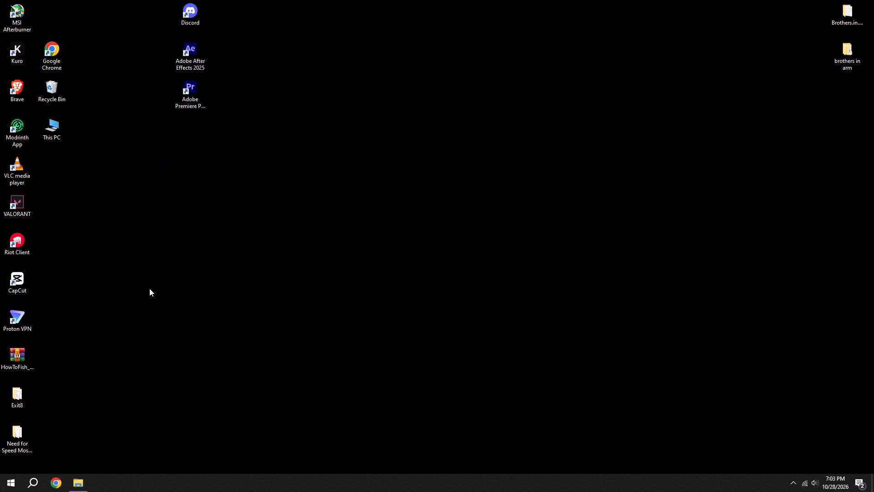
# Open the Modrinth App, launch the Fabulously Optimized instance and maximize the app window.
pyautogui.doubleClick(20, 123)
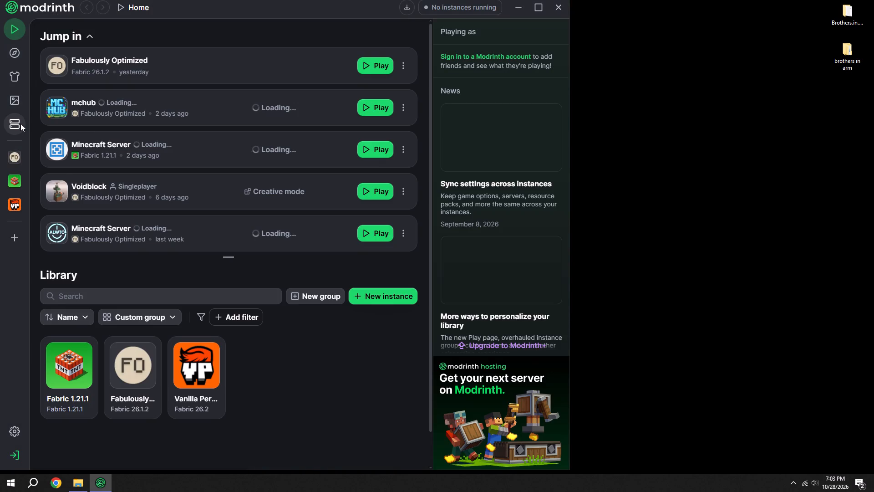
pyautogui.click(8, 155)
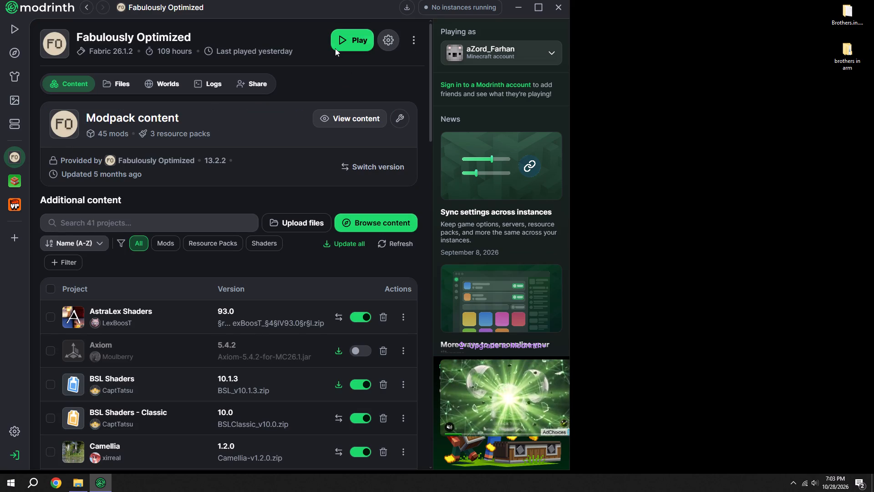
pyautogui.click(351, 40)
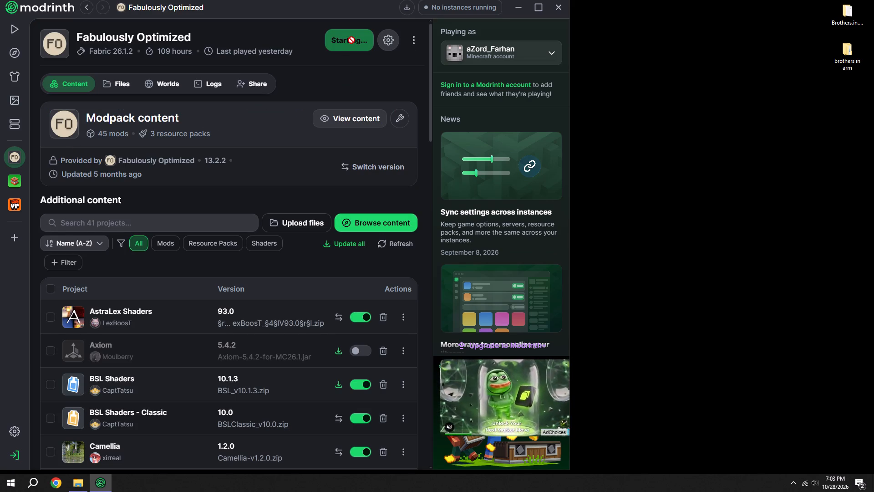
pyautogui.click(393, 240)
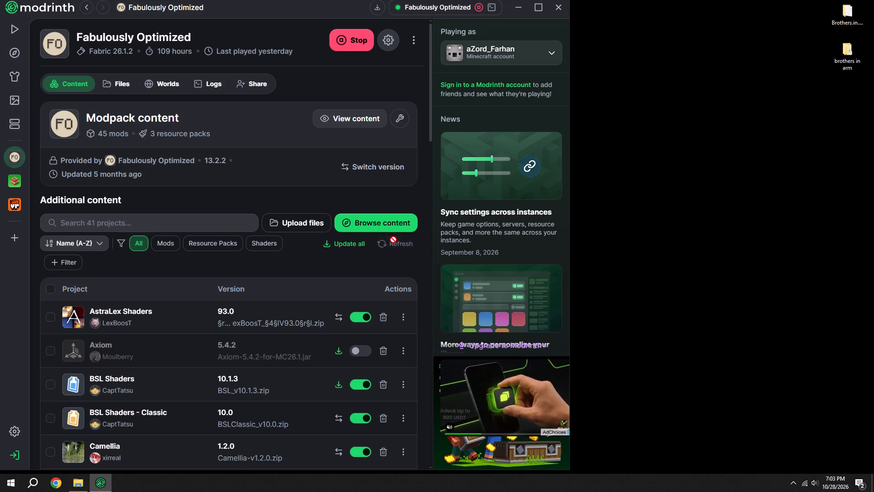
pyautogui.click(538, 3)
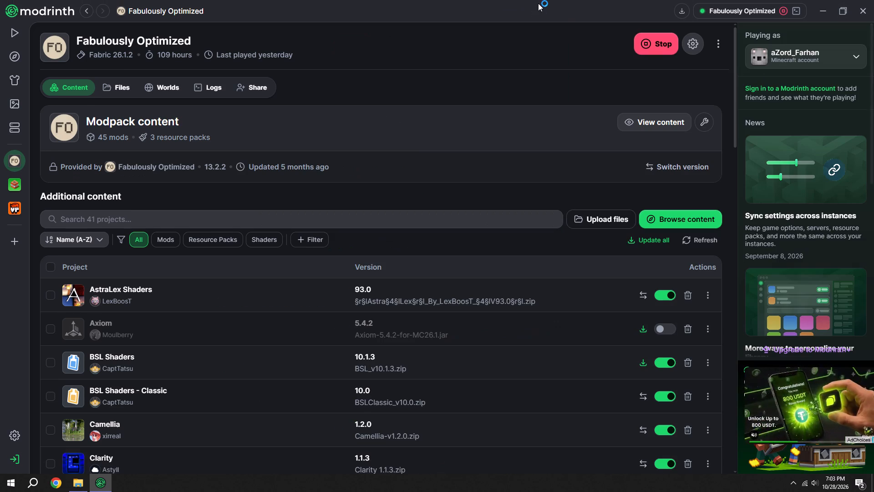